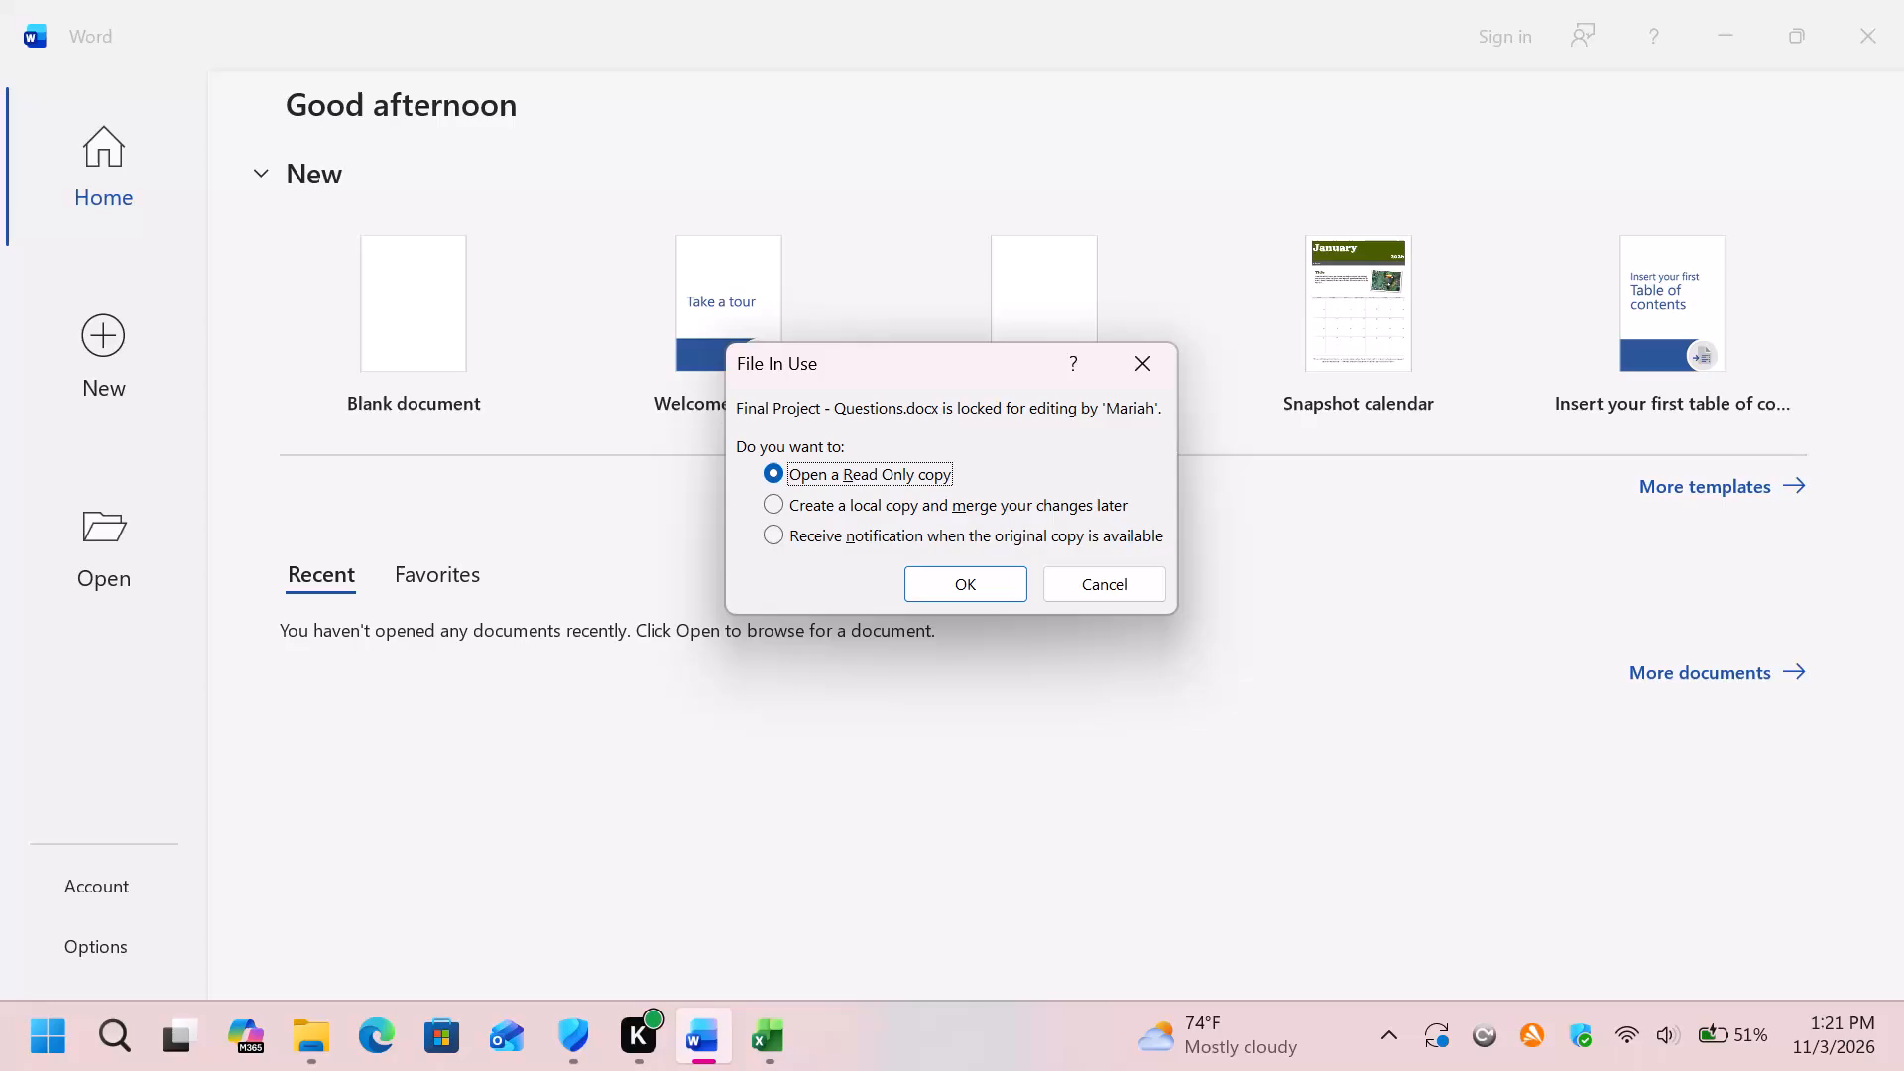
Cancel the file-in-use dialog, open the Final Project - Questions document from the Excel practice folder and enable editing.
{"action": "left_click", "coordinate": [1133, 579]}
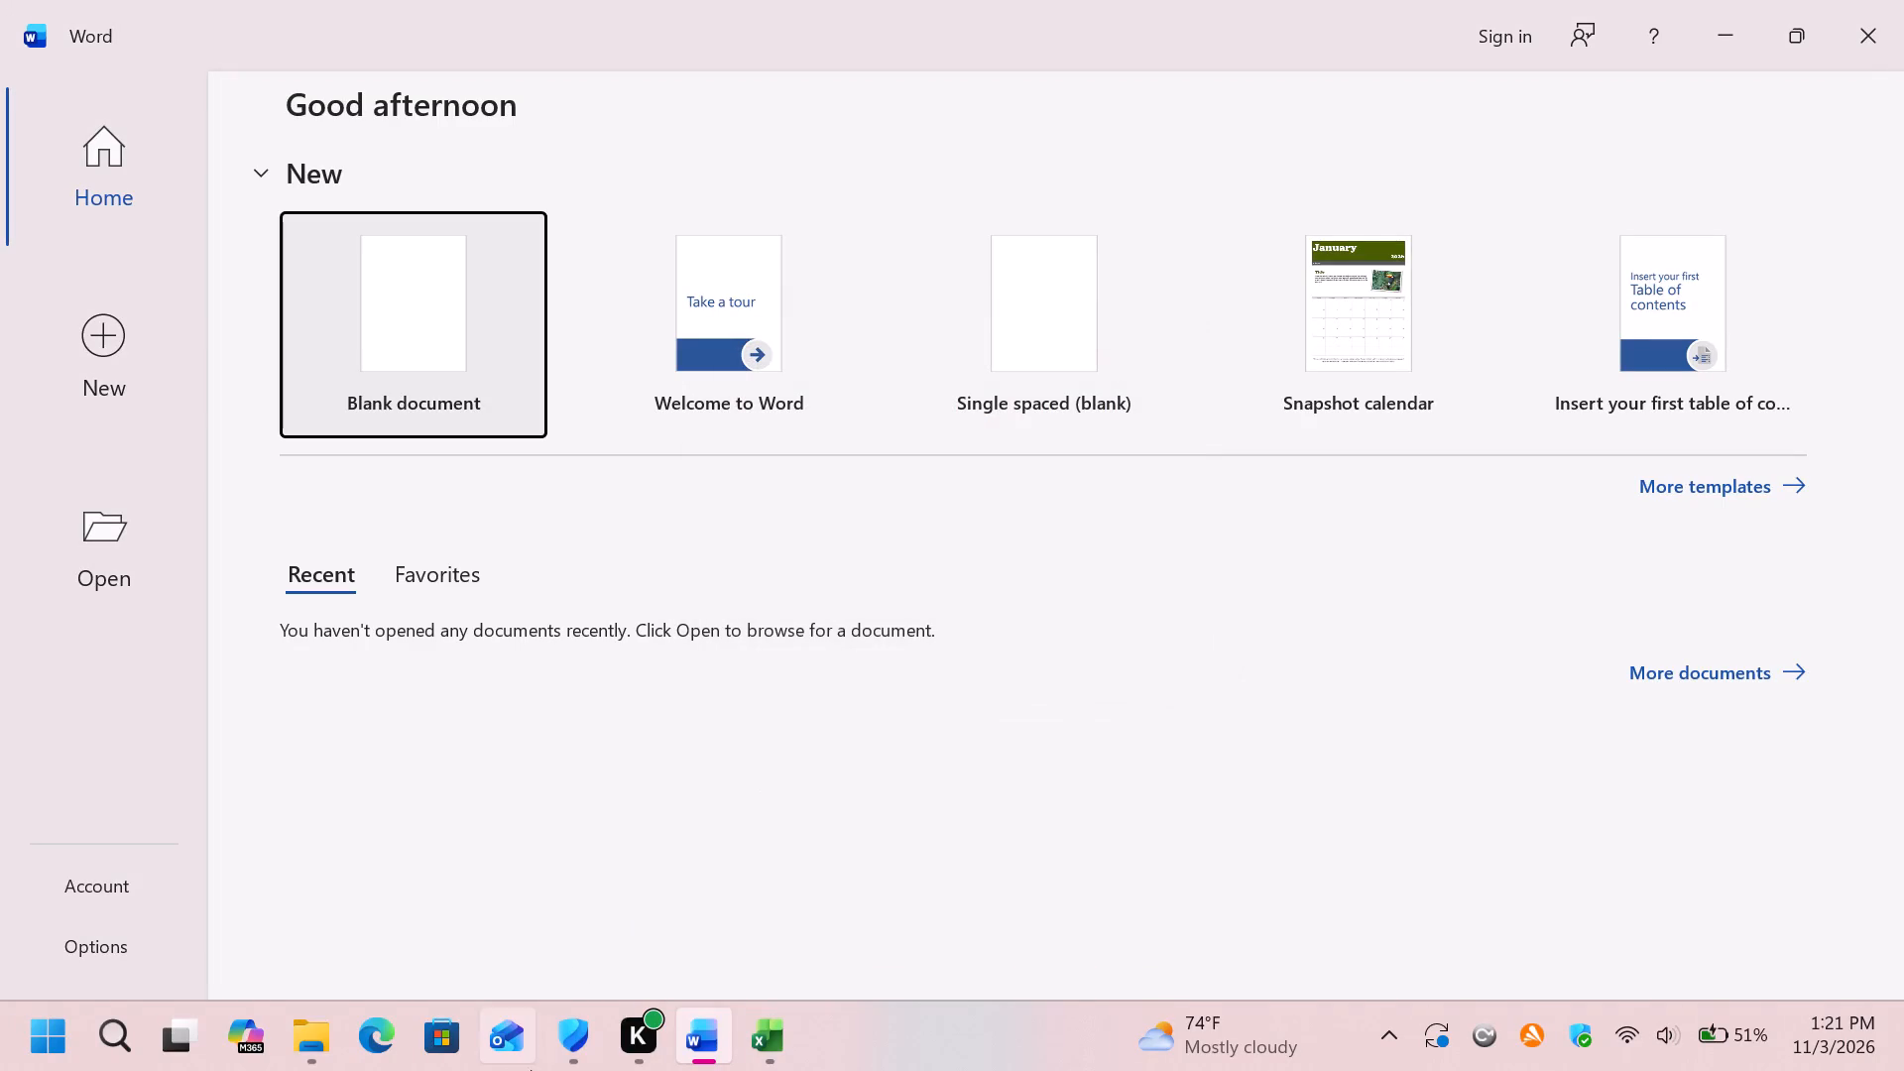
{"action": "left_click", "coordinate": [316, 1042]}
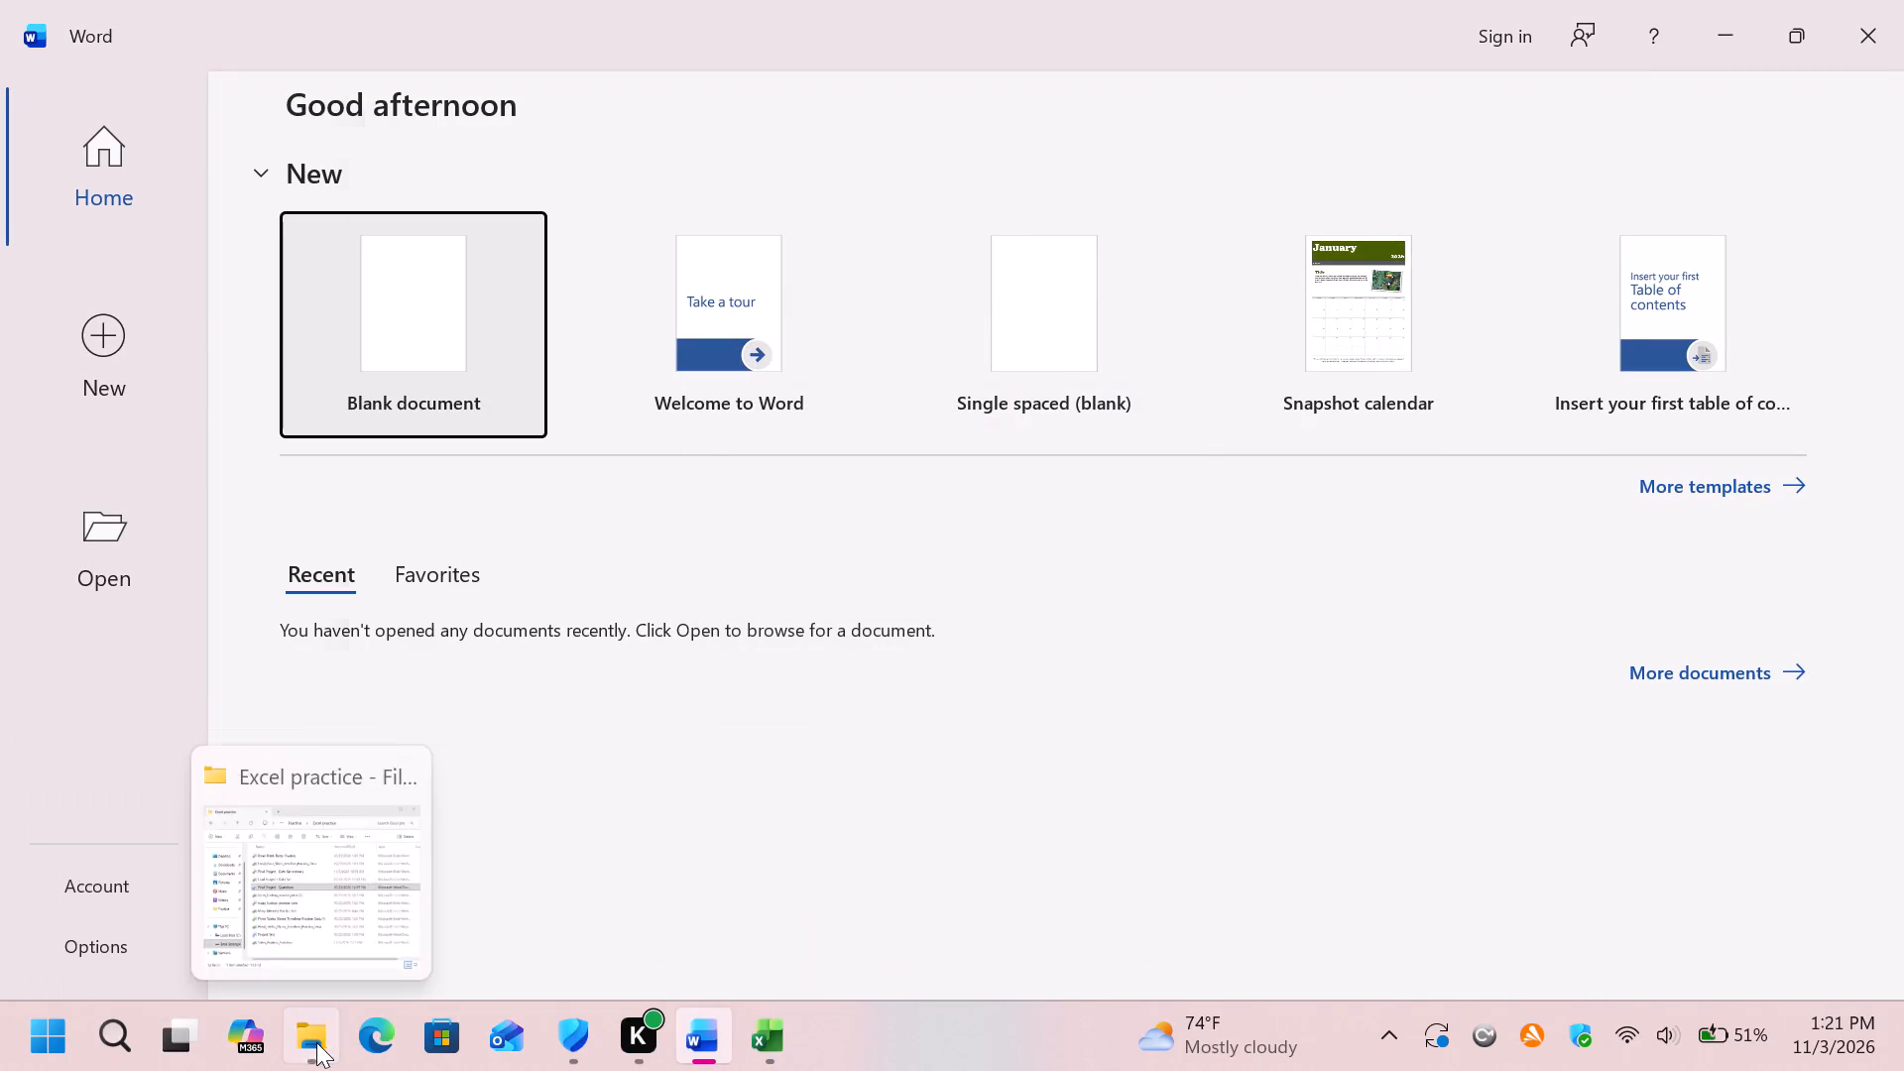
{"action": "double_click", "coordinate": [854, 502]}
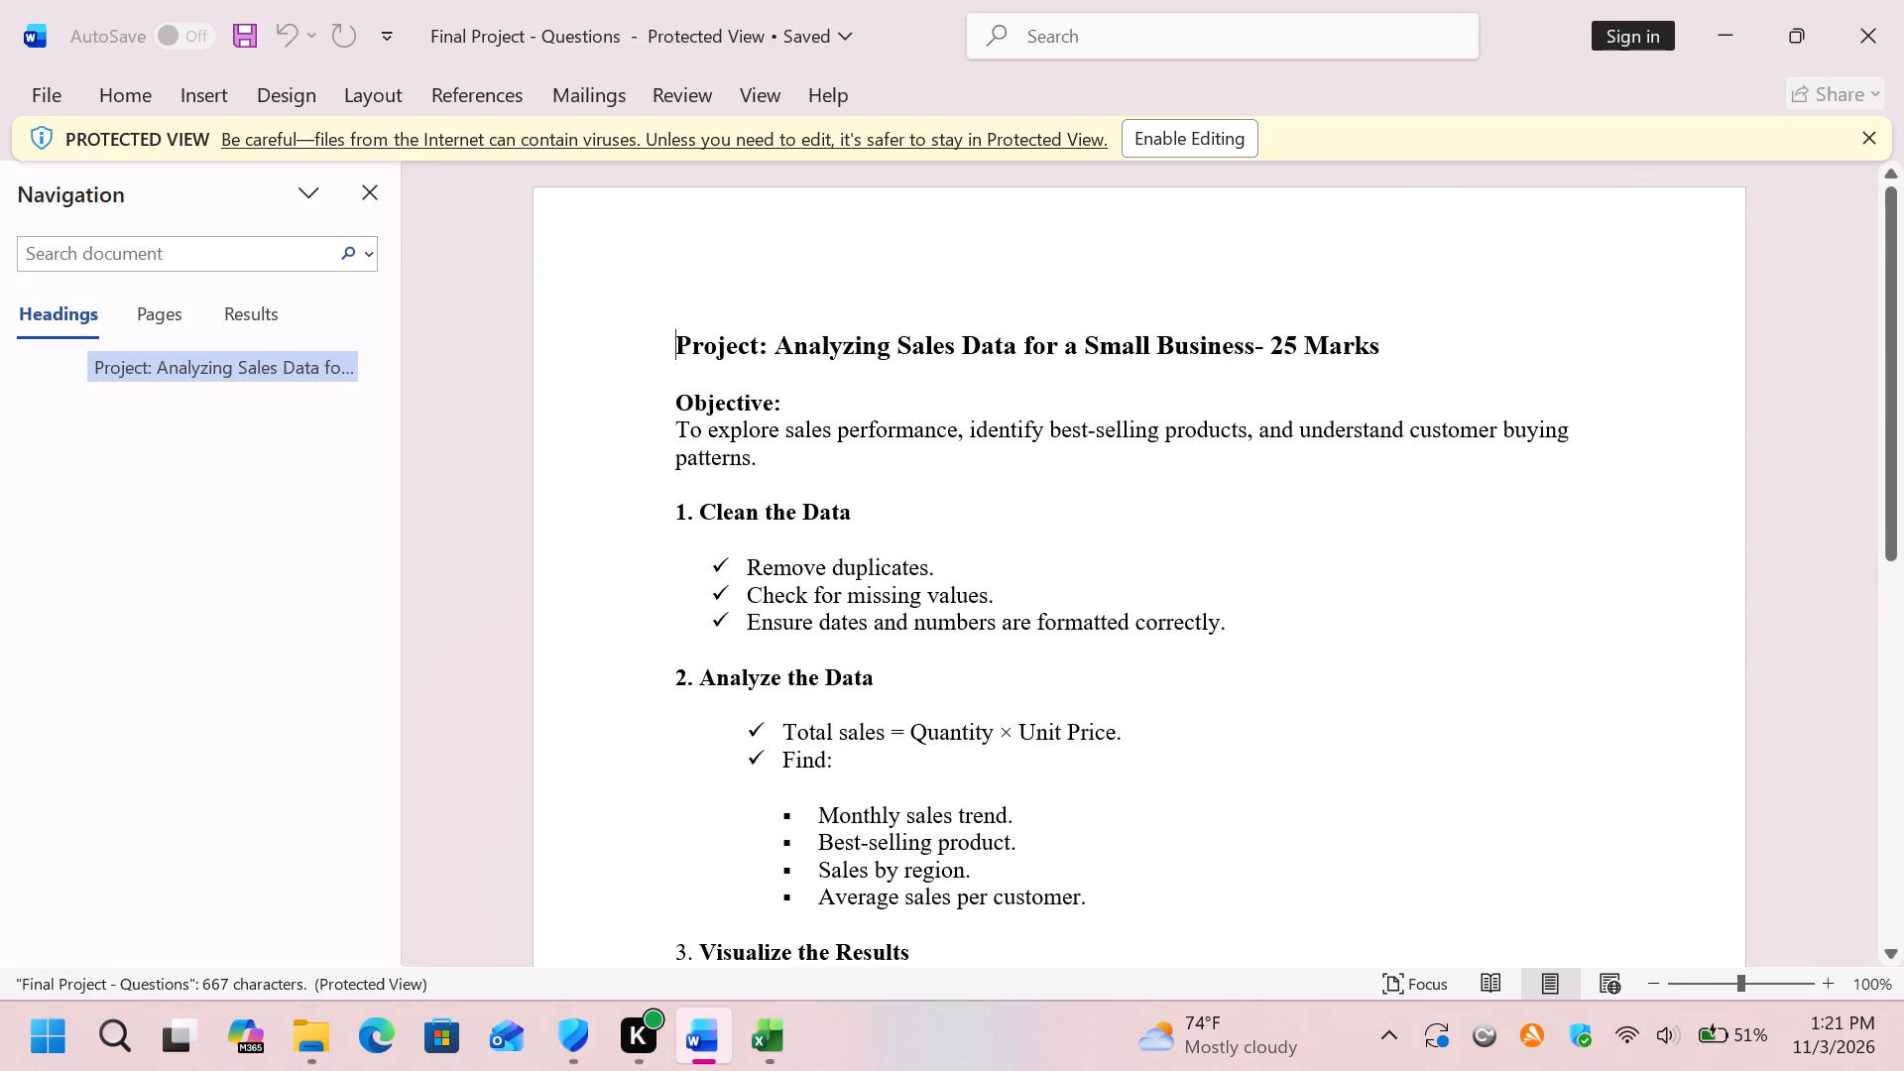
{"action": "left_click", "coordinate": [1219, 137]}
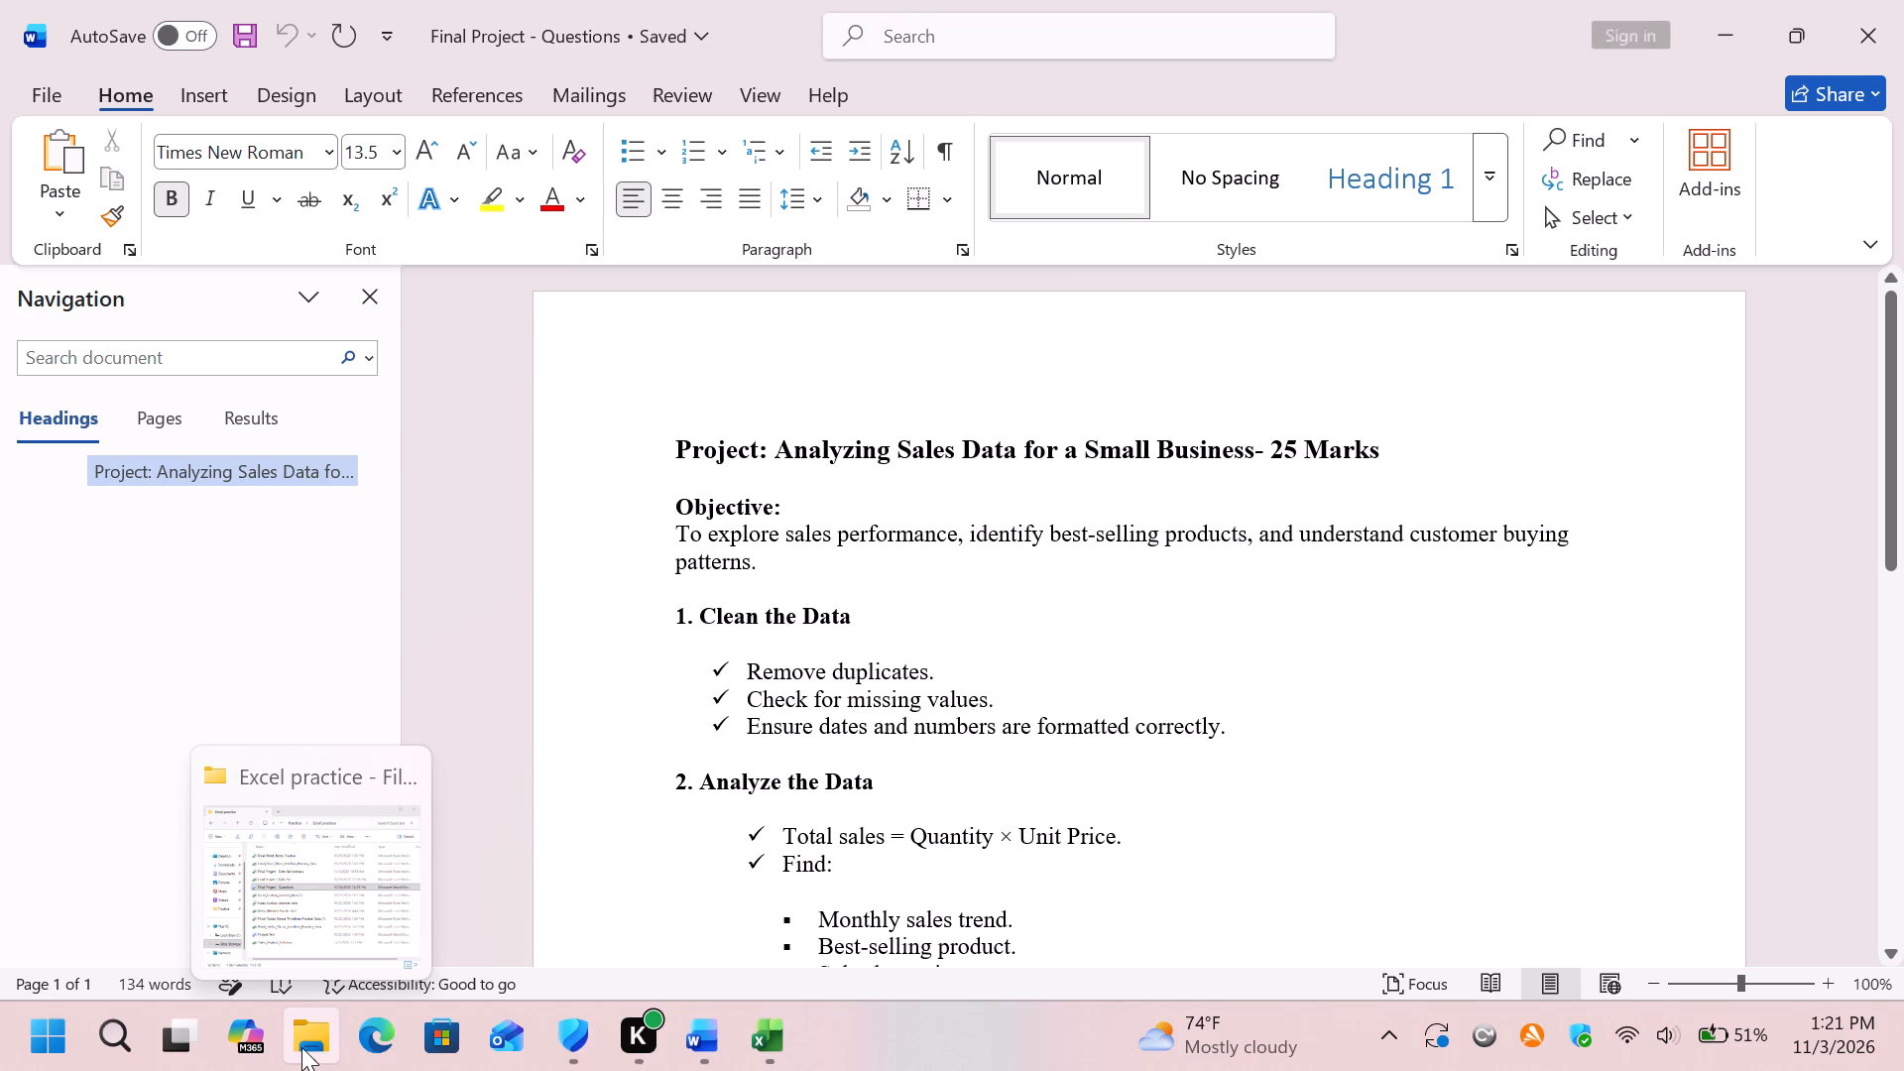
Open the Final Project - Data Set workbook from the Excel practice folder and enable editing.
{"action": "left_click", "coordinate": [301, 1047]}
{"action": "double_click", "coordinate": [842, 461]}
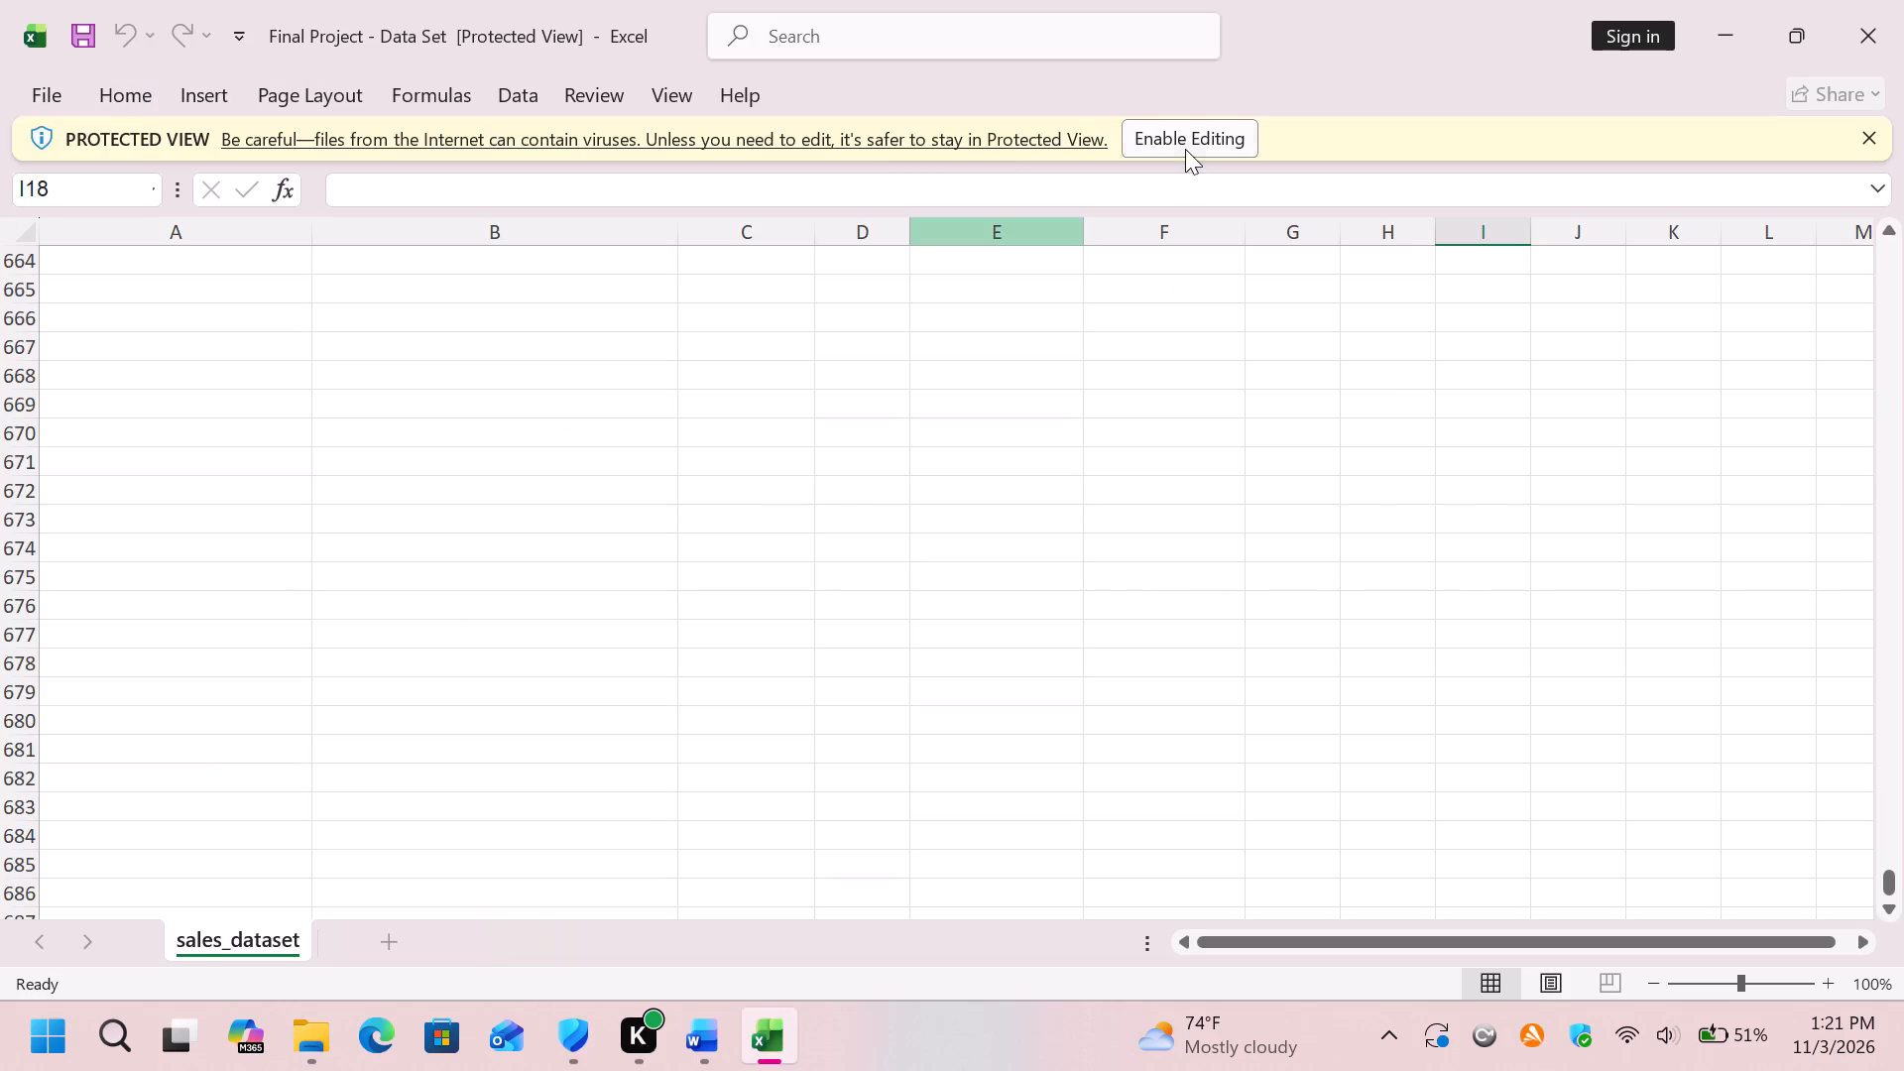
{"action": "left_click", "coordinate": [1185, 148]}
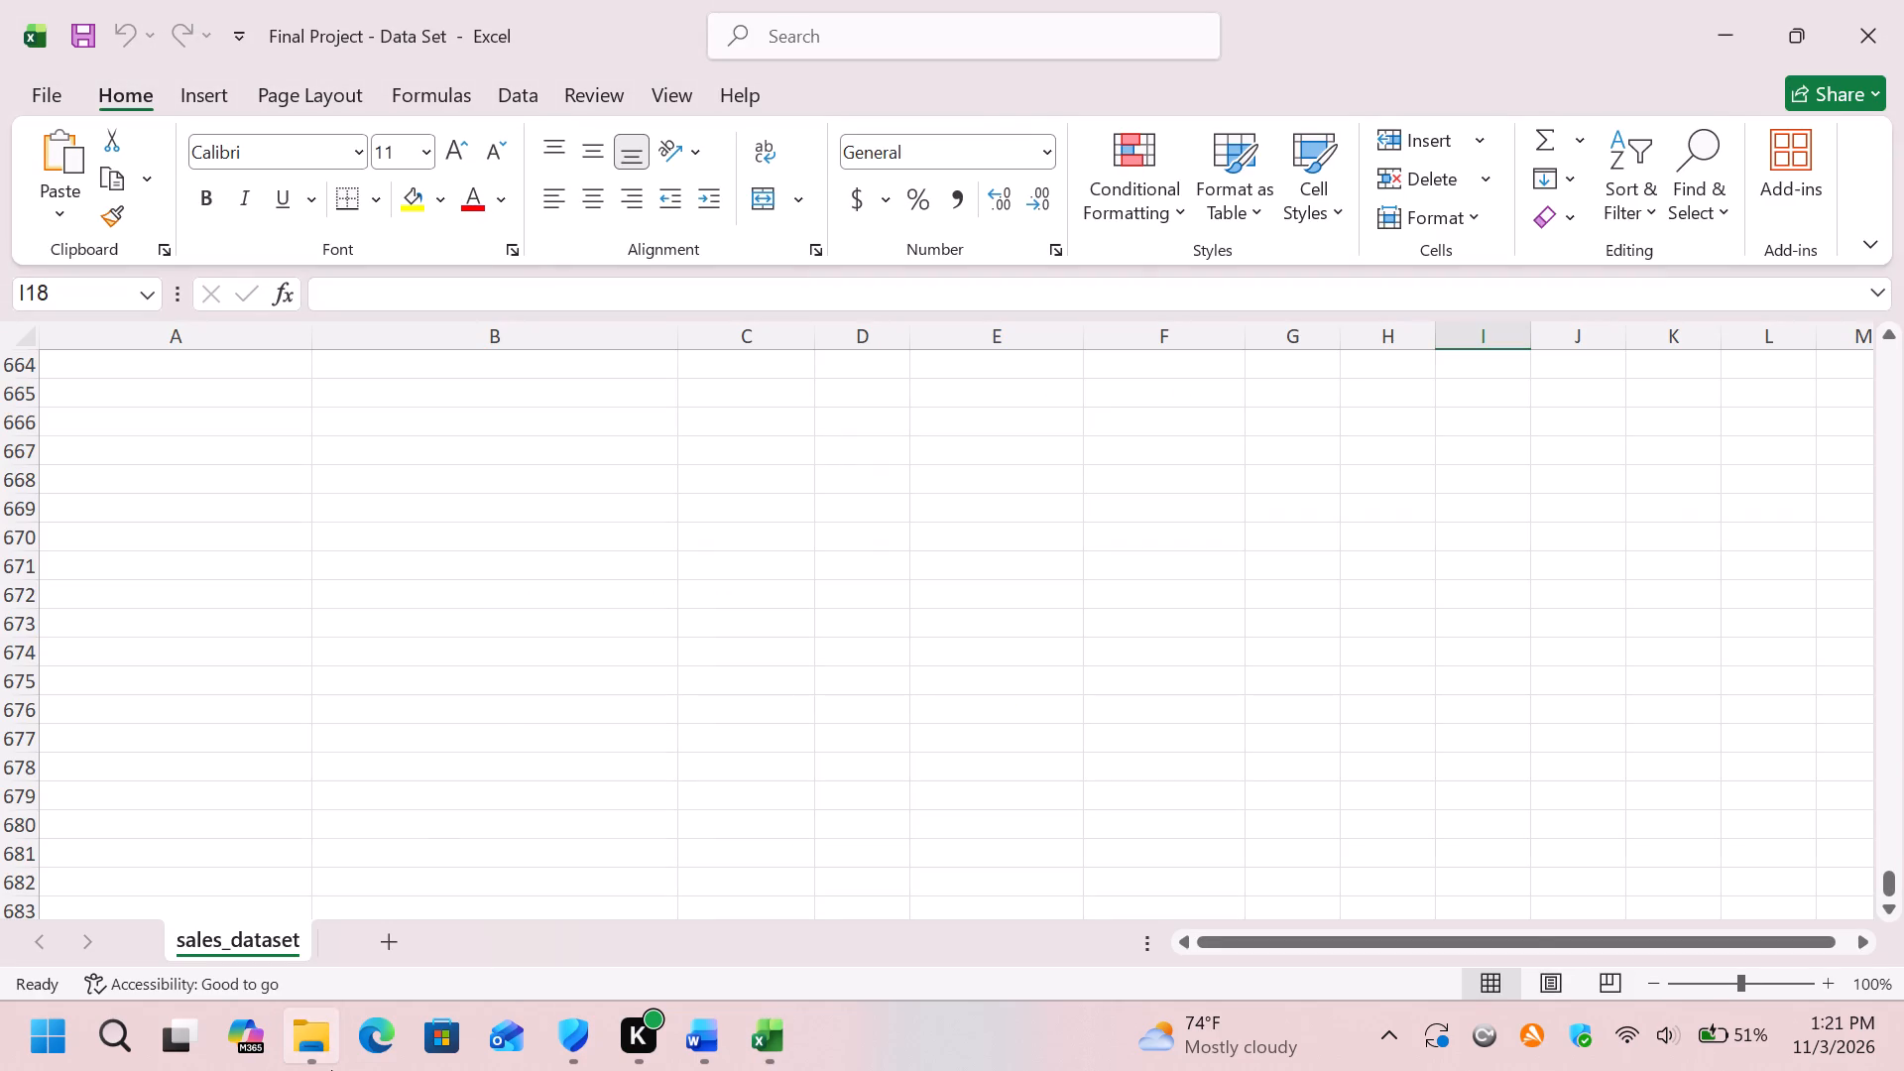
Open the Final Project - Data Set answers workbook from the Excel practice folder.
{"action": "left_click", "coordinate": [318, 1052]}
{"action": "double_click", "coordinate": [907, 420]}
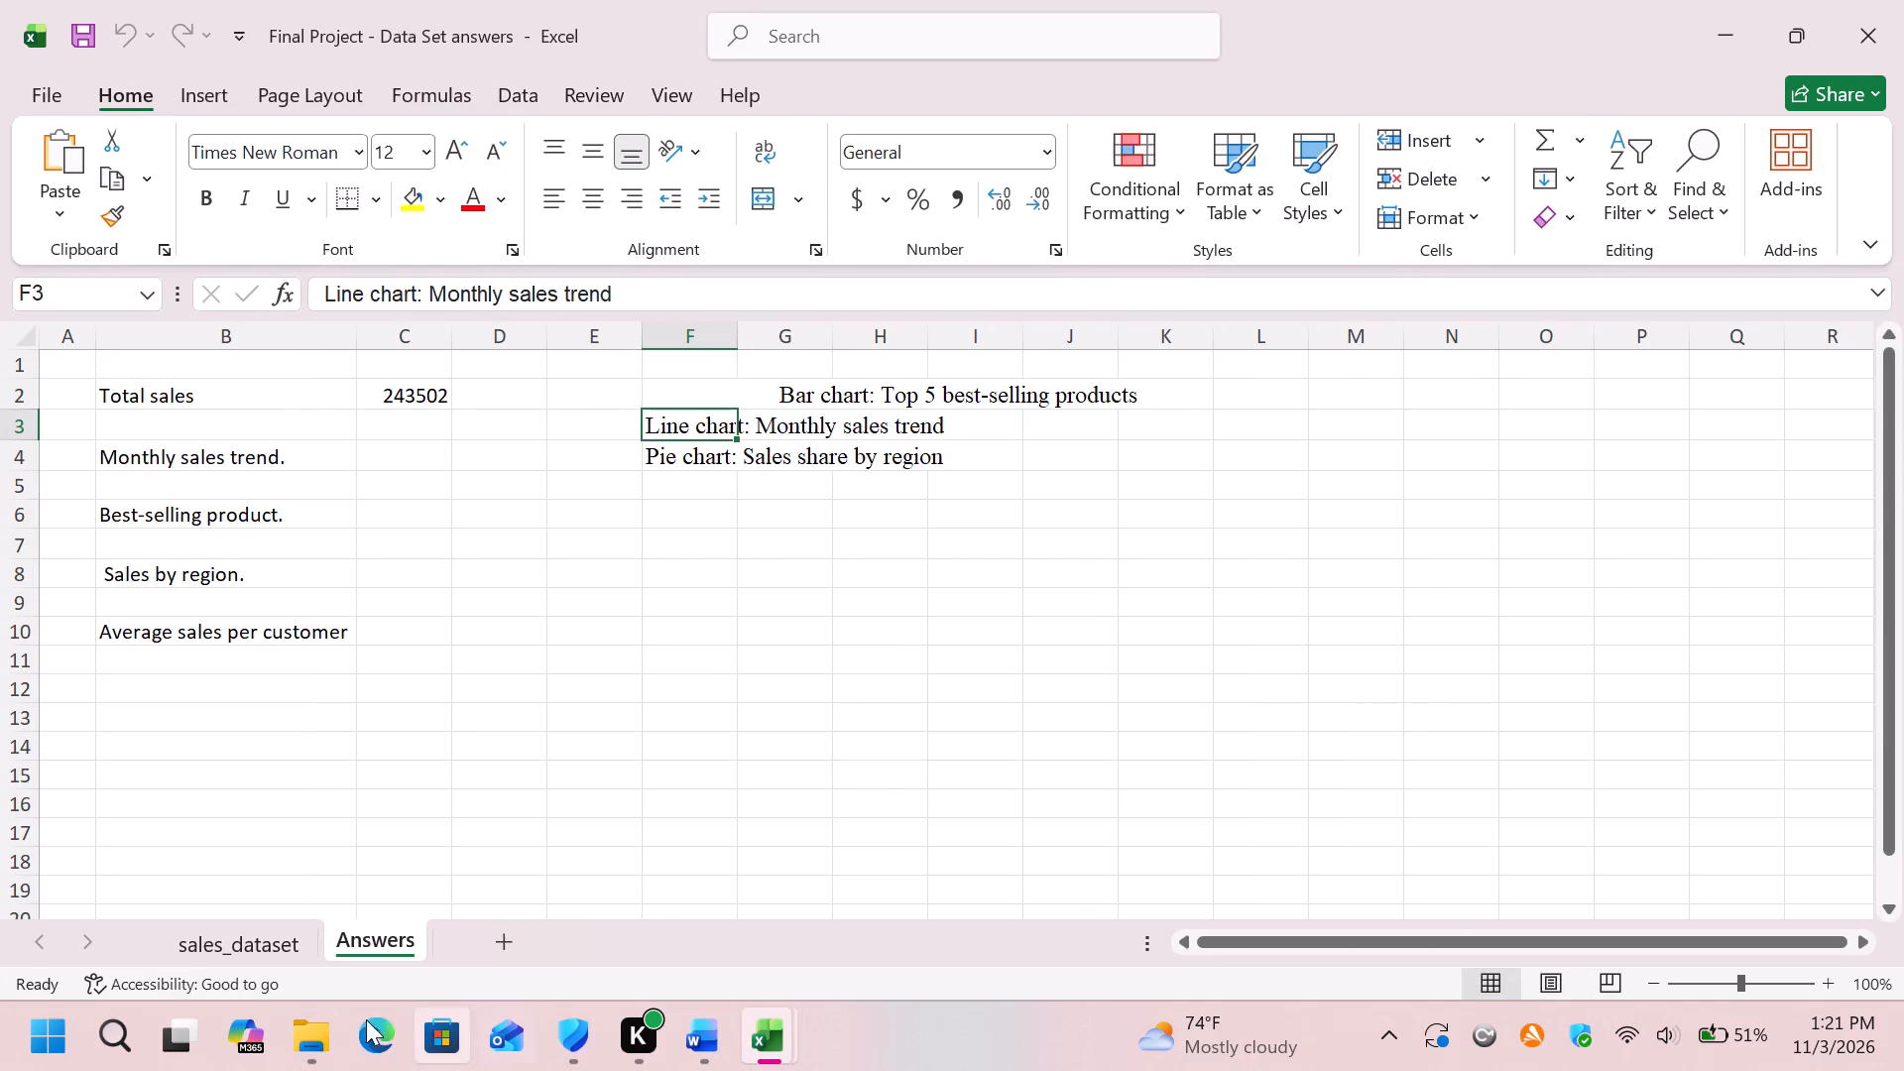
Open the Sales_Analysis_Solution workbook from the Excel practice folder and enable editing.
{"action": "left_click", "coordinate": [308, 1037]}
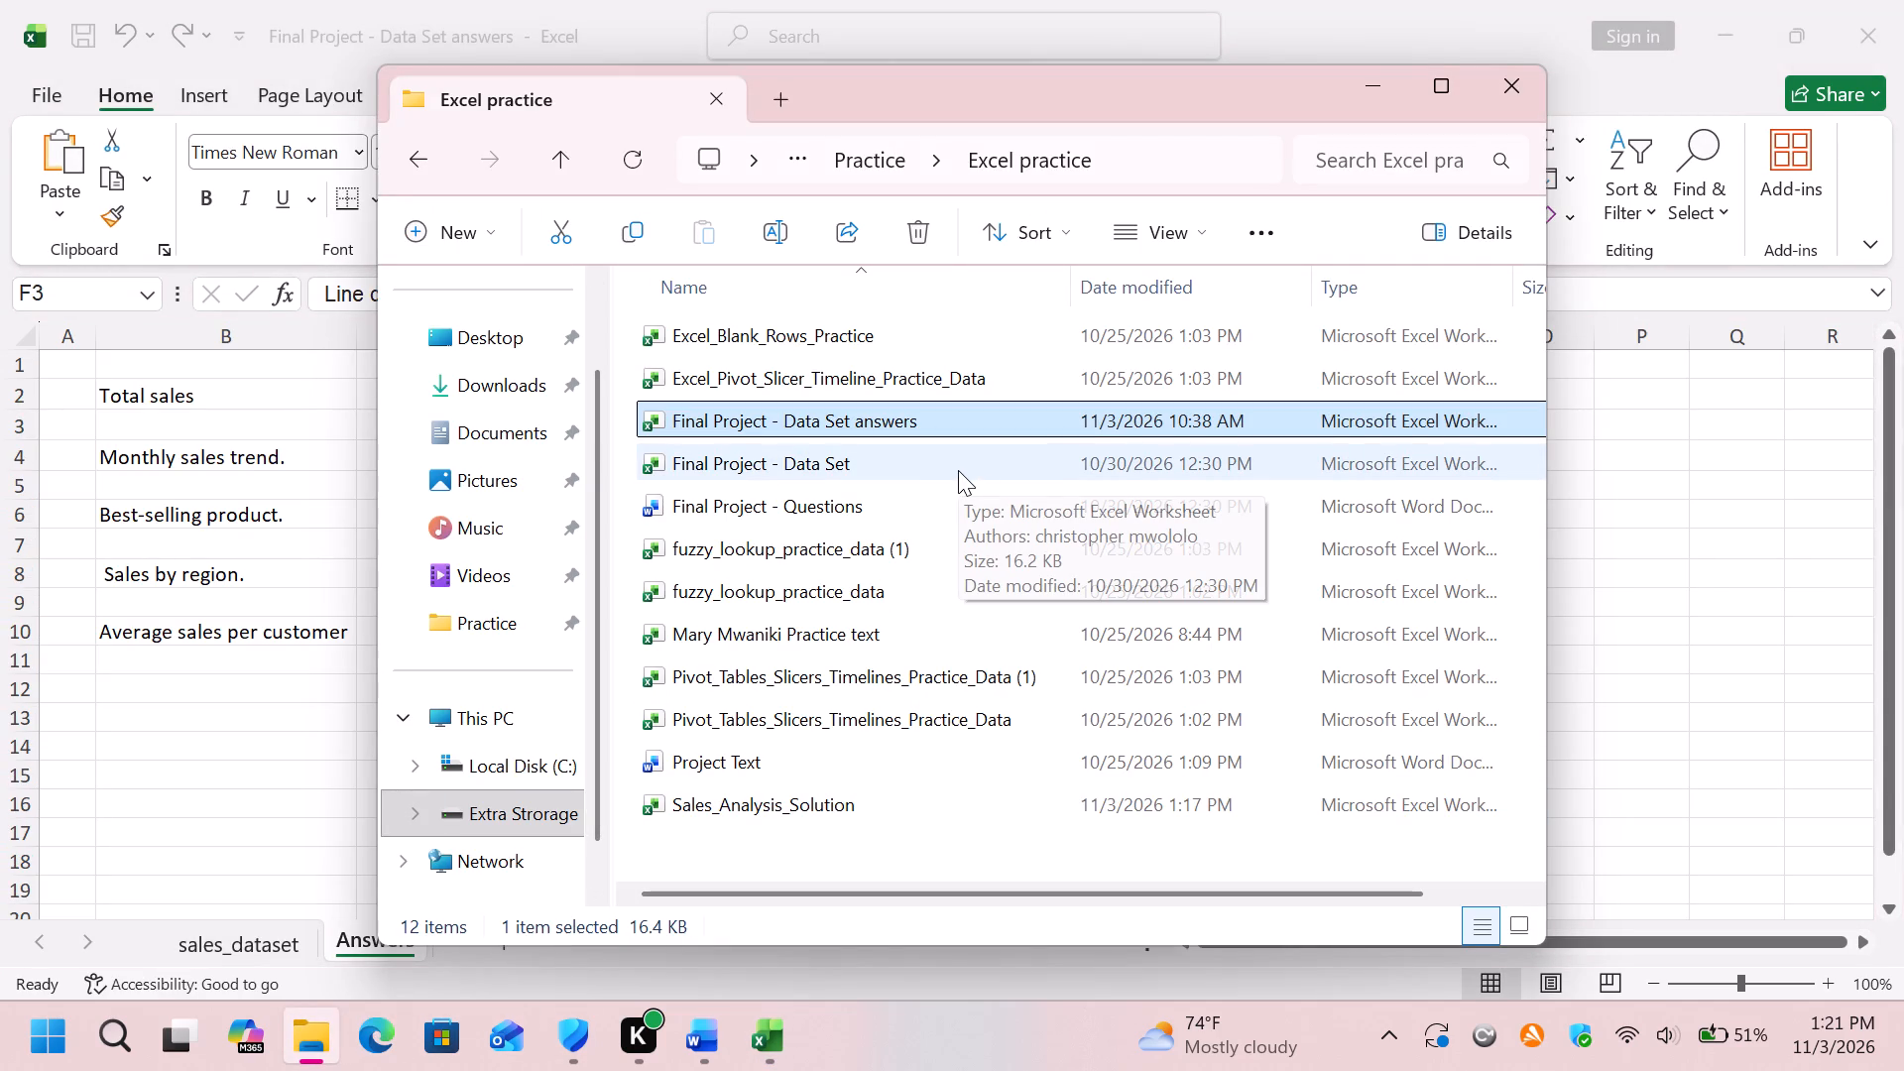
{"action": "double_click", "coordinate": [905, 796]}
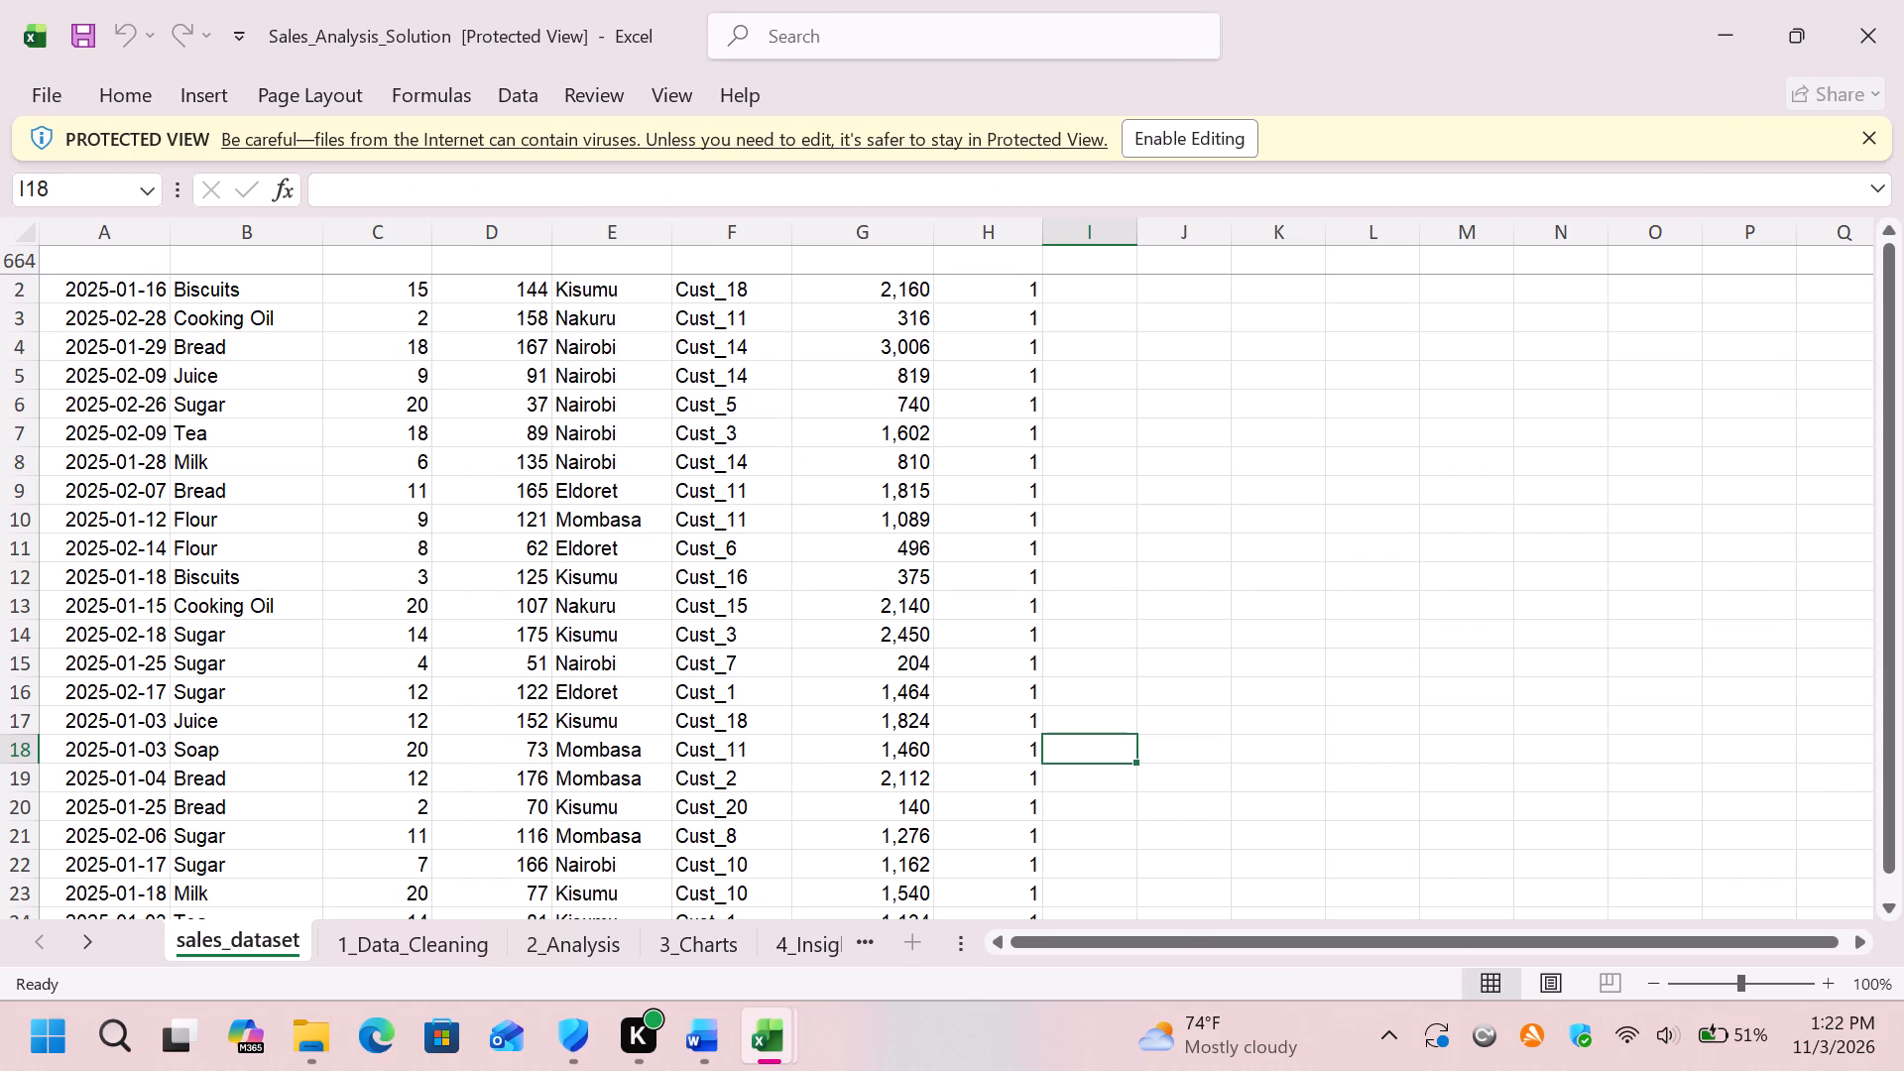
{"action": "left_click", "coordinate": [1213, 133]}
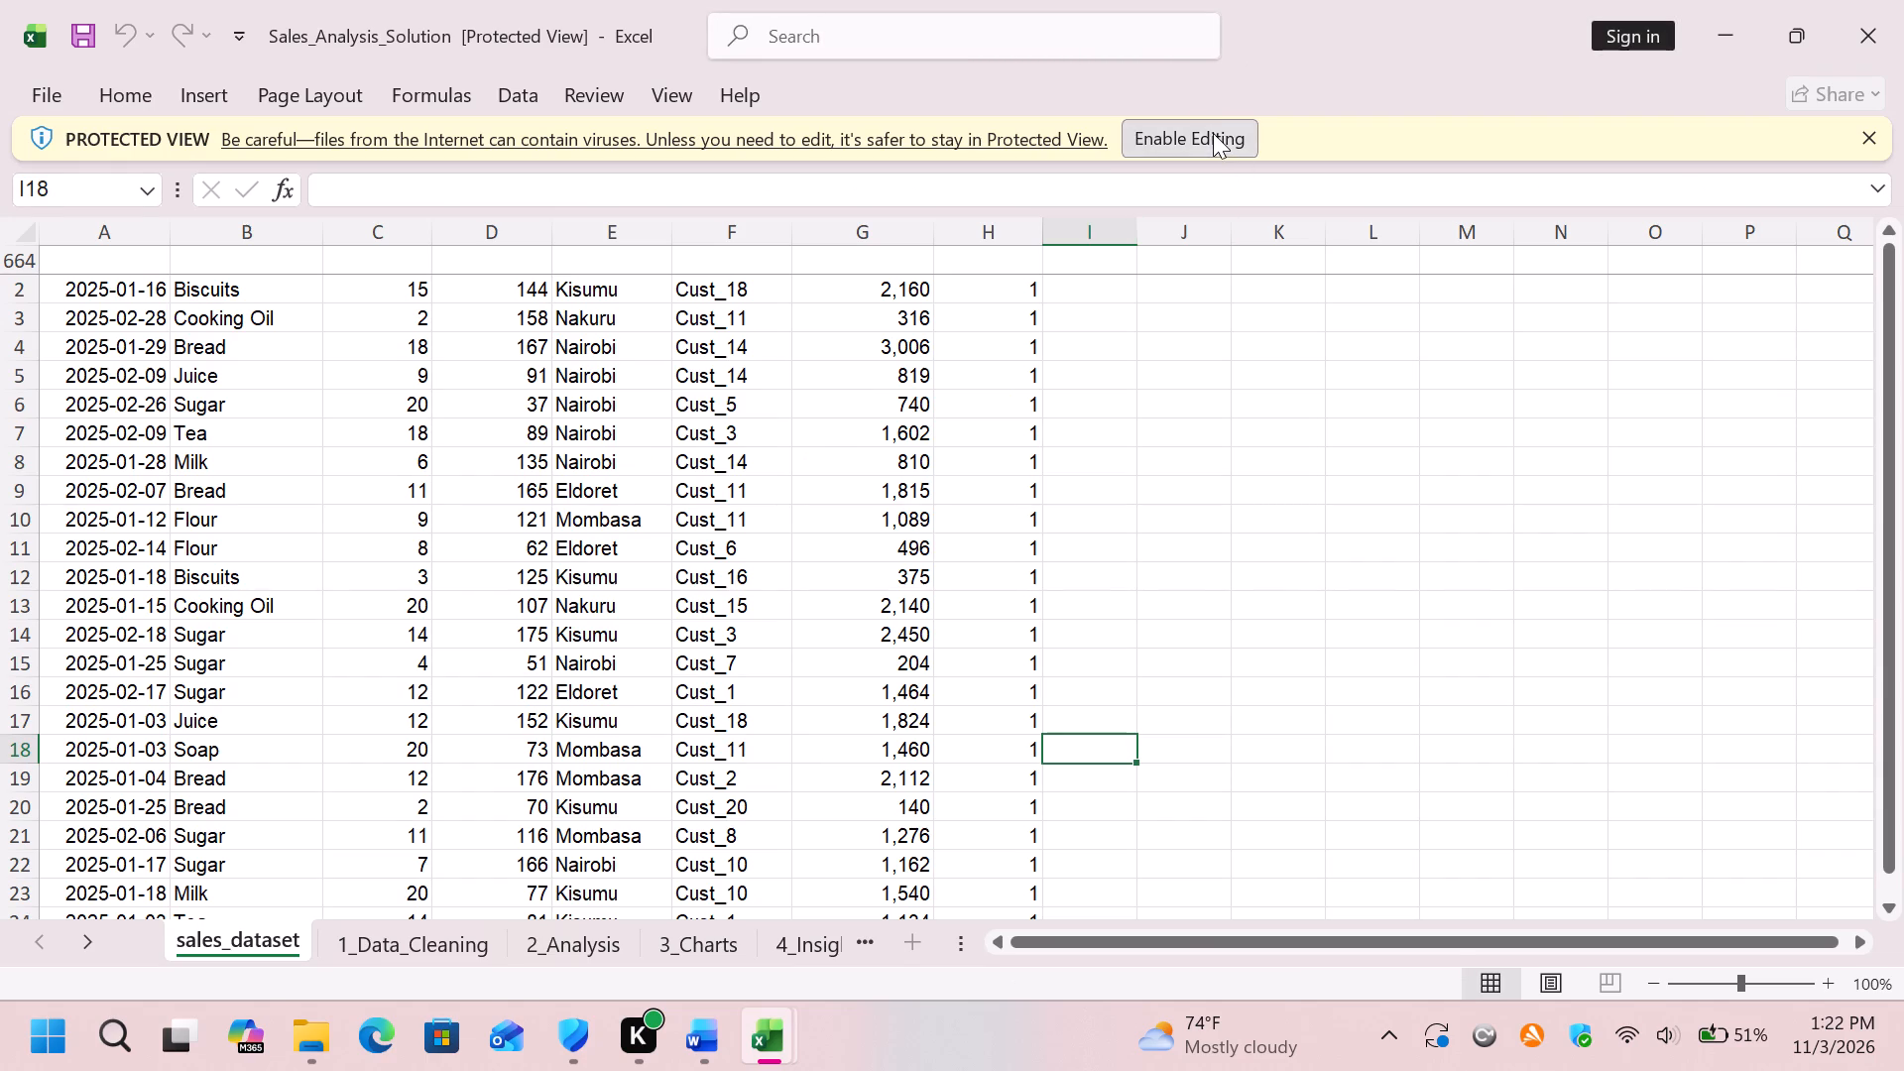
Look through the sales_dataset sheet for the sales records above row 664.
{"action": "scroll", "coordinate": [943, 690], "scroll_direction": "up", "scroll_amount": 10}
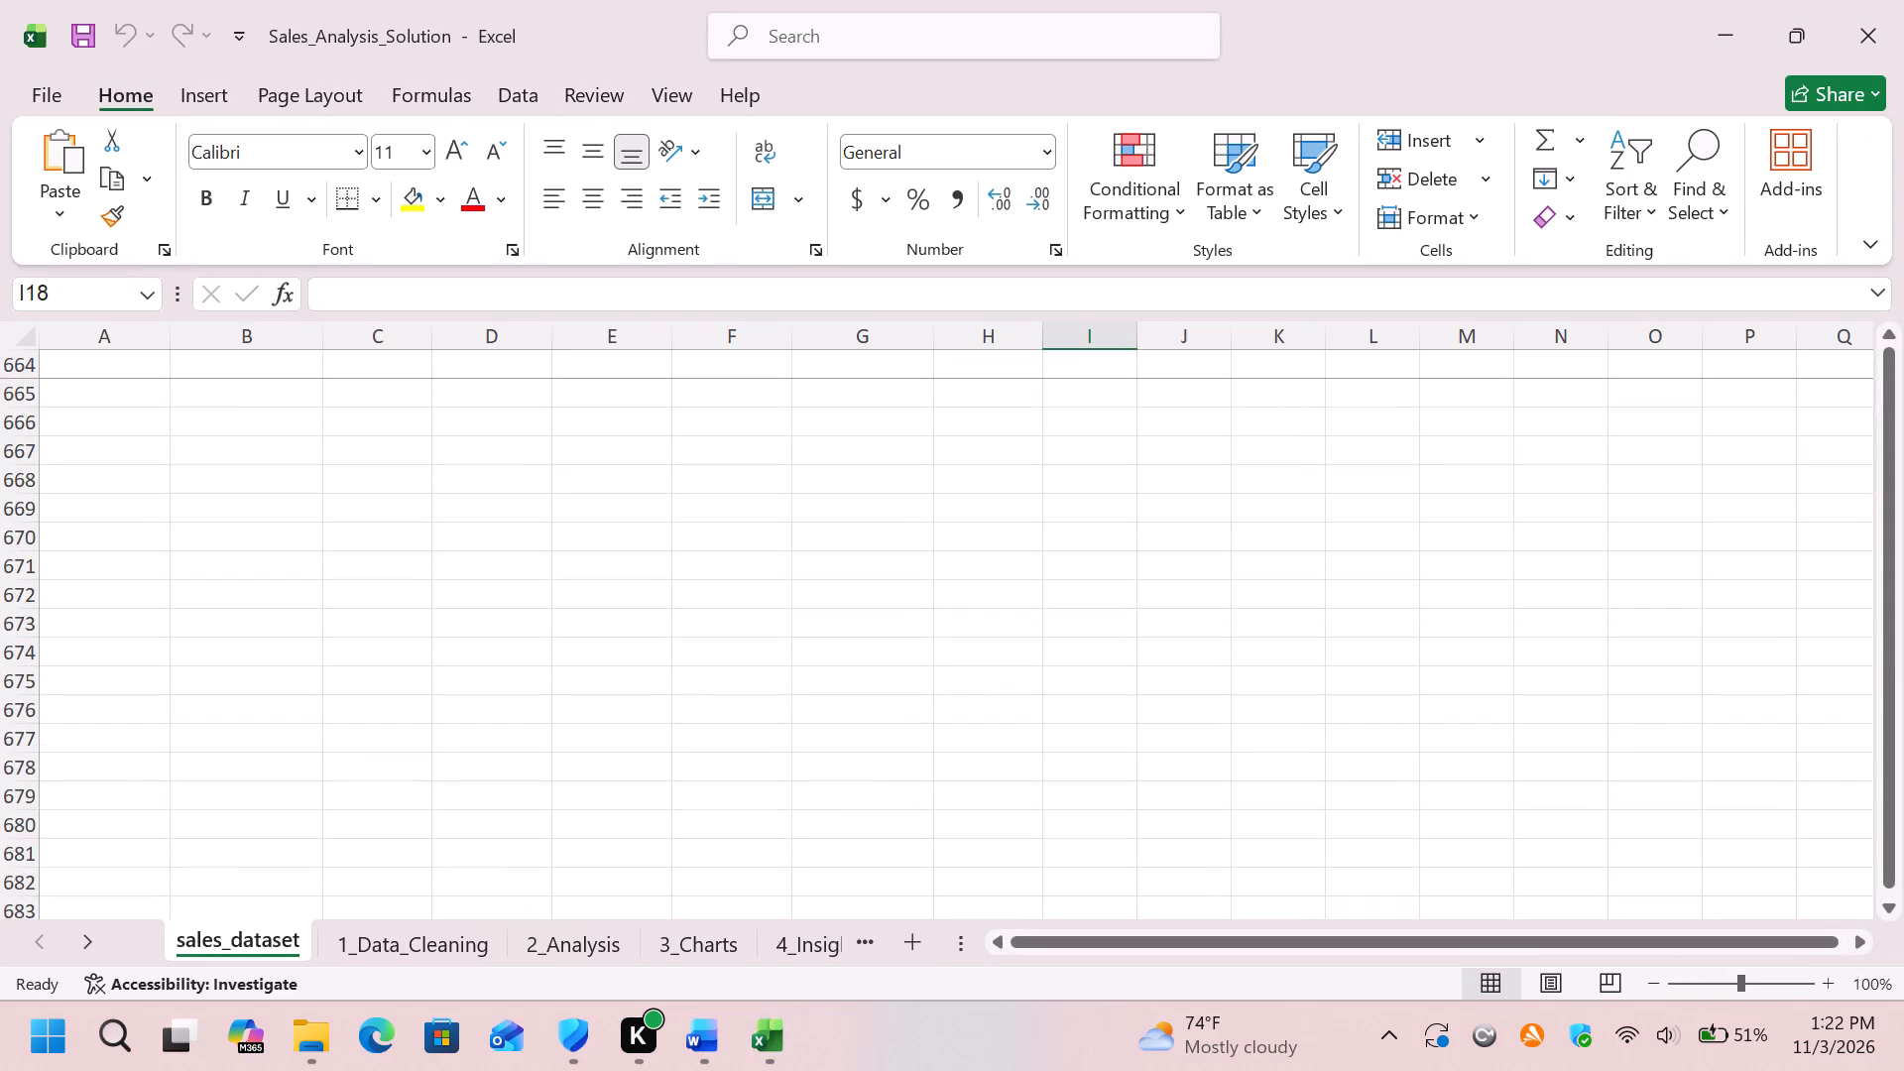
{"action": "scroll", "coordinate": [959, 675], "scroll_direction": "up", "scroll_amount": 11}
{"action": "scroll", "coordinate": [1011, 649], "scroll_direction": "down", "scroll_amount": 12}
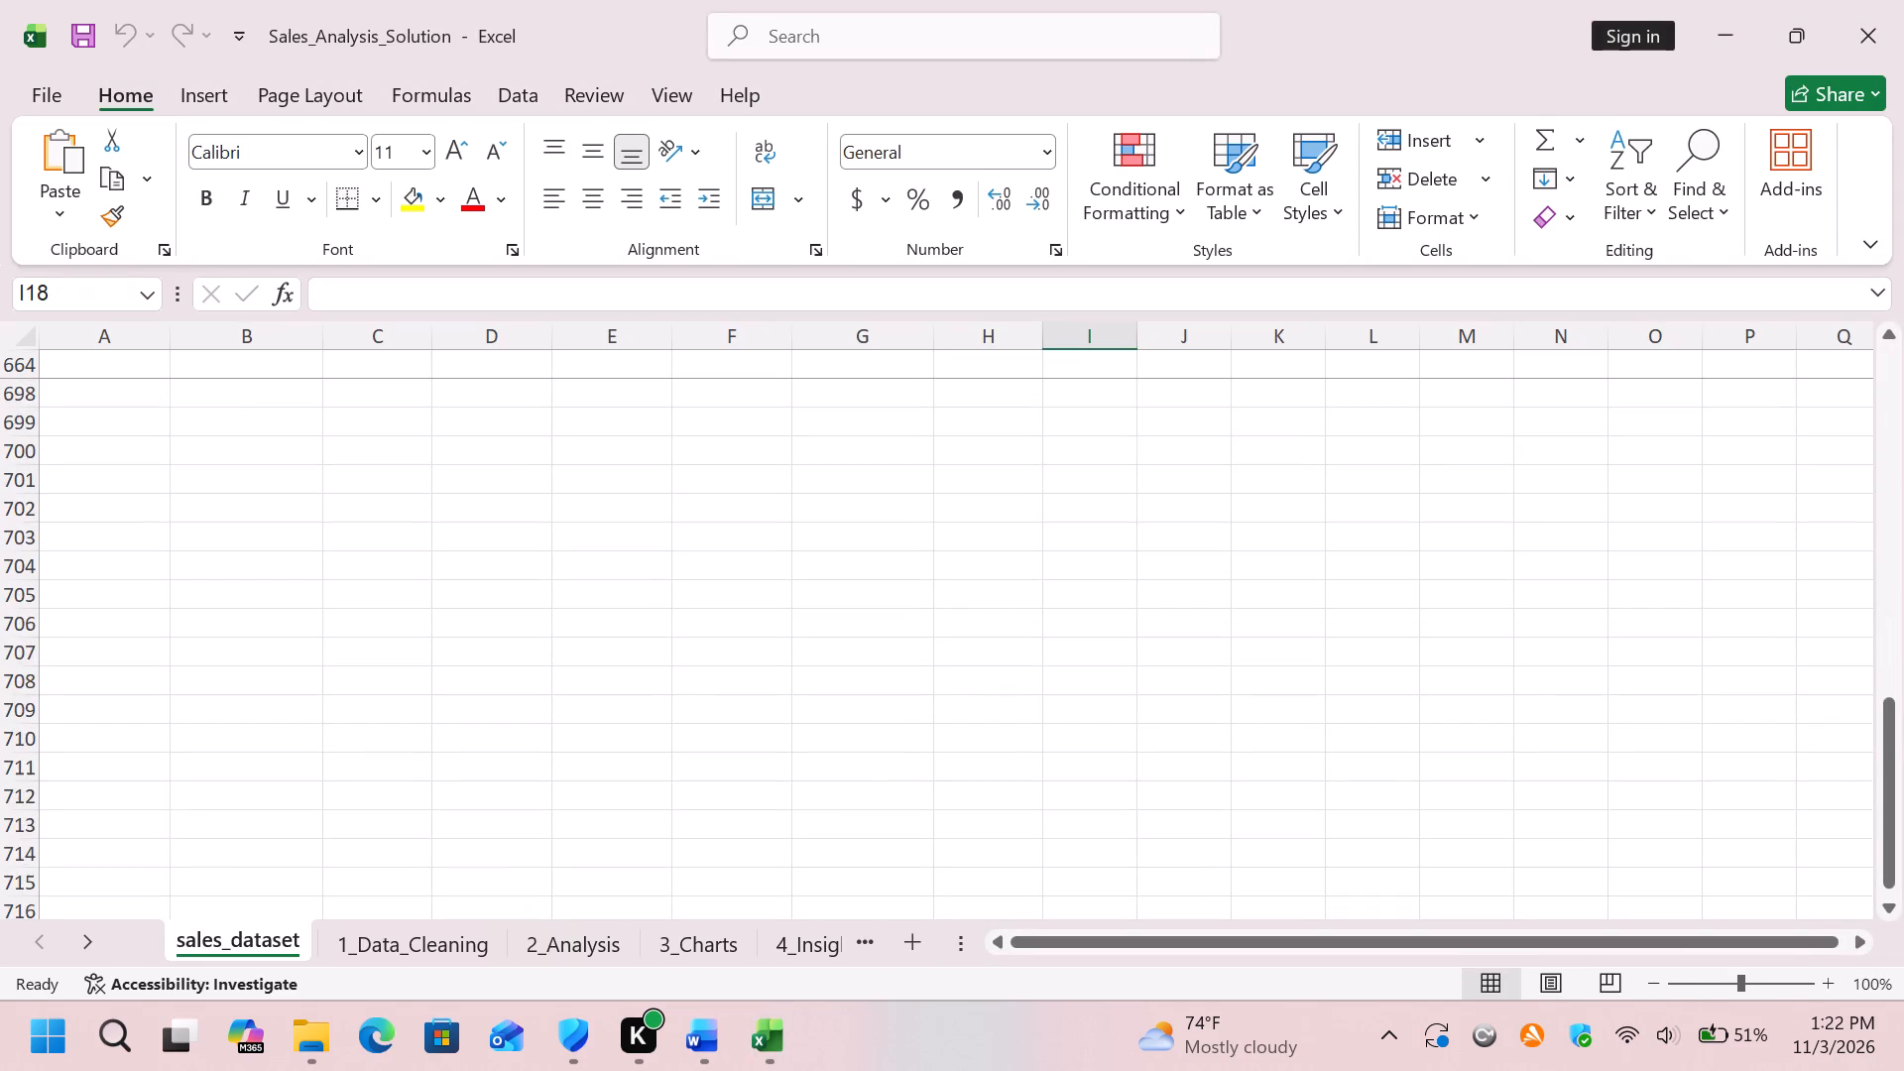
{"action": "scroll", "coordinate": [1015, 655], "scroll_direction": "down", "scroll_amount": 4}
{"action": "scroll", "coordinate": [1018, 676], "scroll_direction": "up", "scroll_amount": 4}
{"action": "scroll", "coordinate": [1011, 660], "scroll_direction": "up", "scroll_amount": 20}
{"action": "scroll", "coordinate": [1011, 660], "scroll_direction": "up", "scroll_amount": 5}
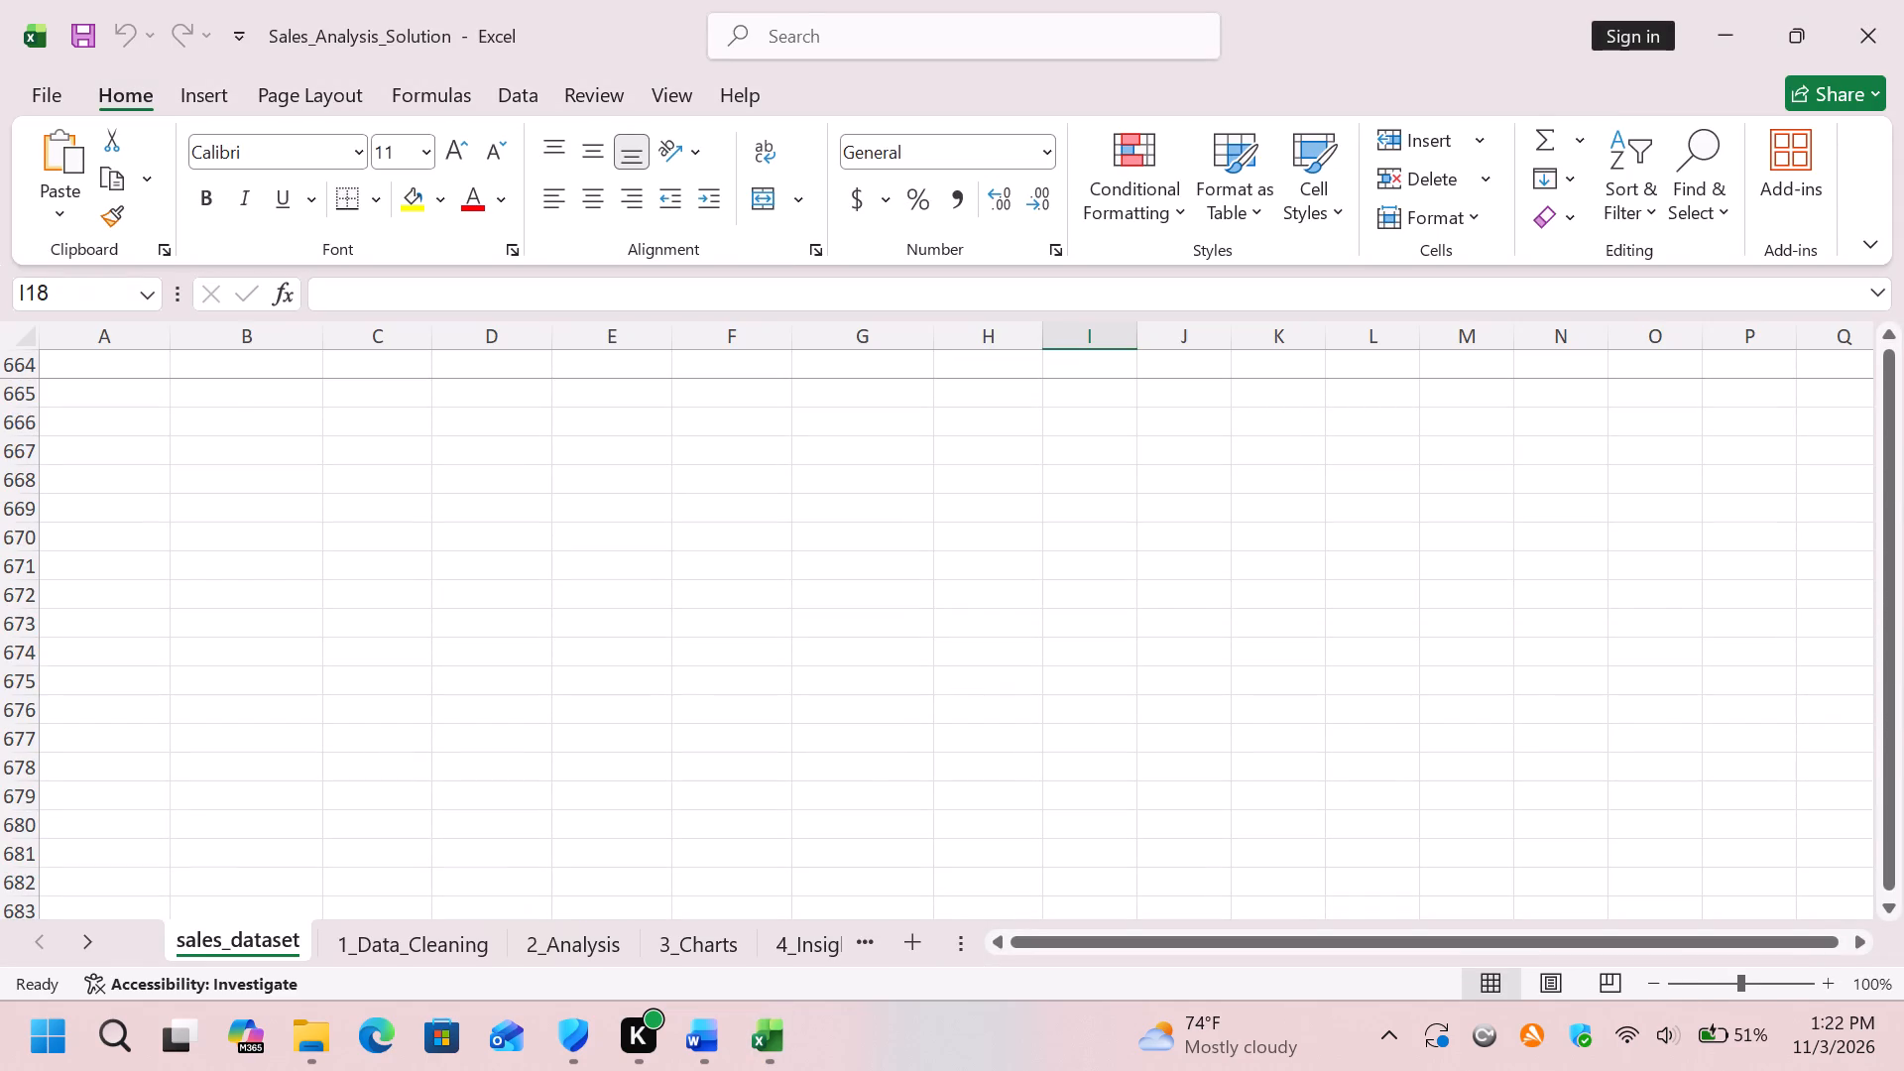
{"action": "scroll", "coordinate": [1011, 659], "scroll_direction": "up", "scroll_amount": 9}
{"action": "left_click_drag", "start_coordinate": [955, 781], "coordinate": [934, 779]}
{"action": "scroll", "coordinate": [406, 730], "scroll_direction": "up", "scroll_amount": 6}
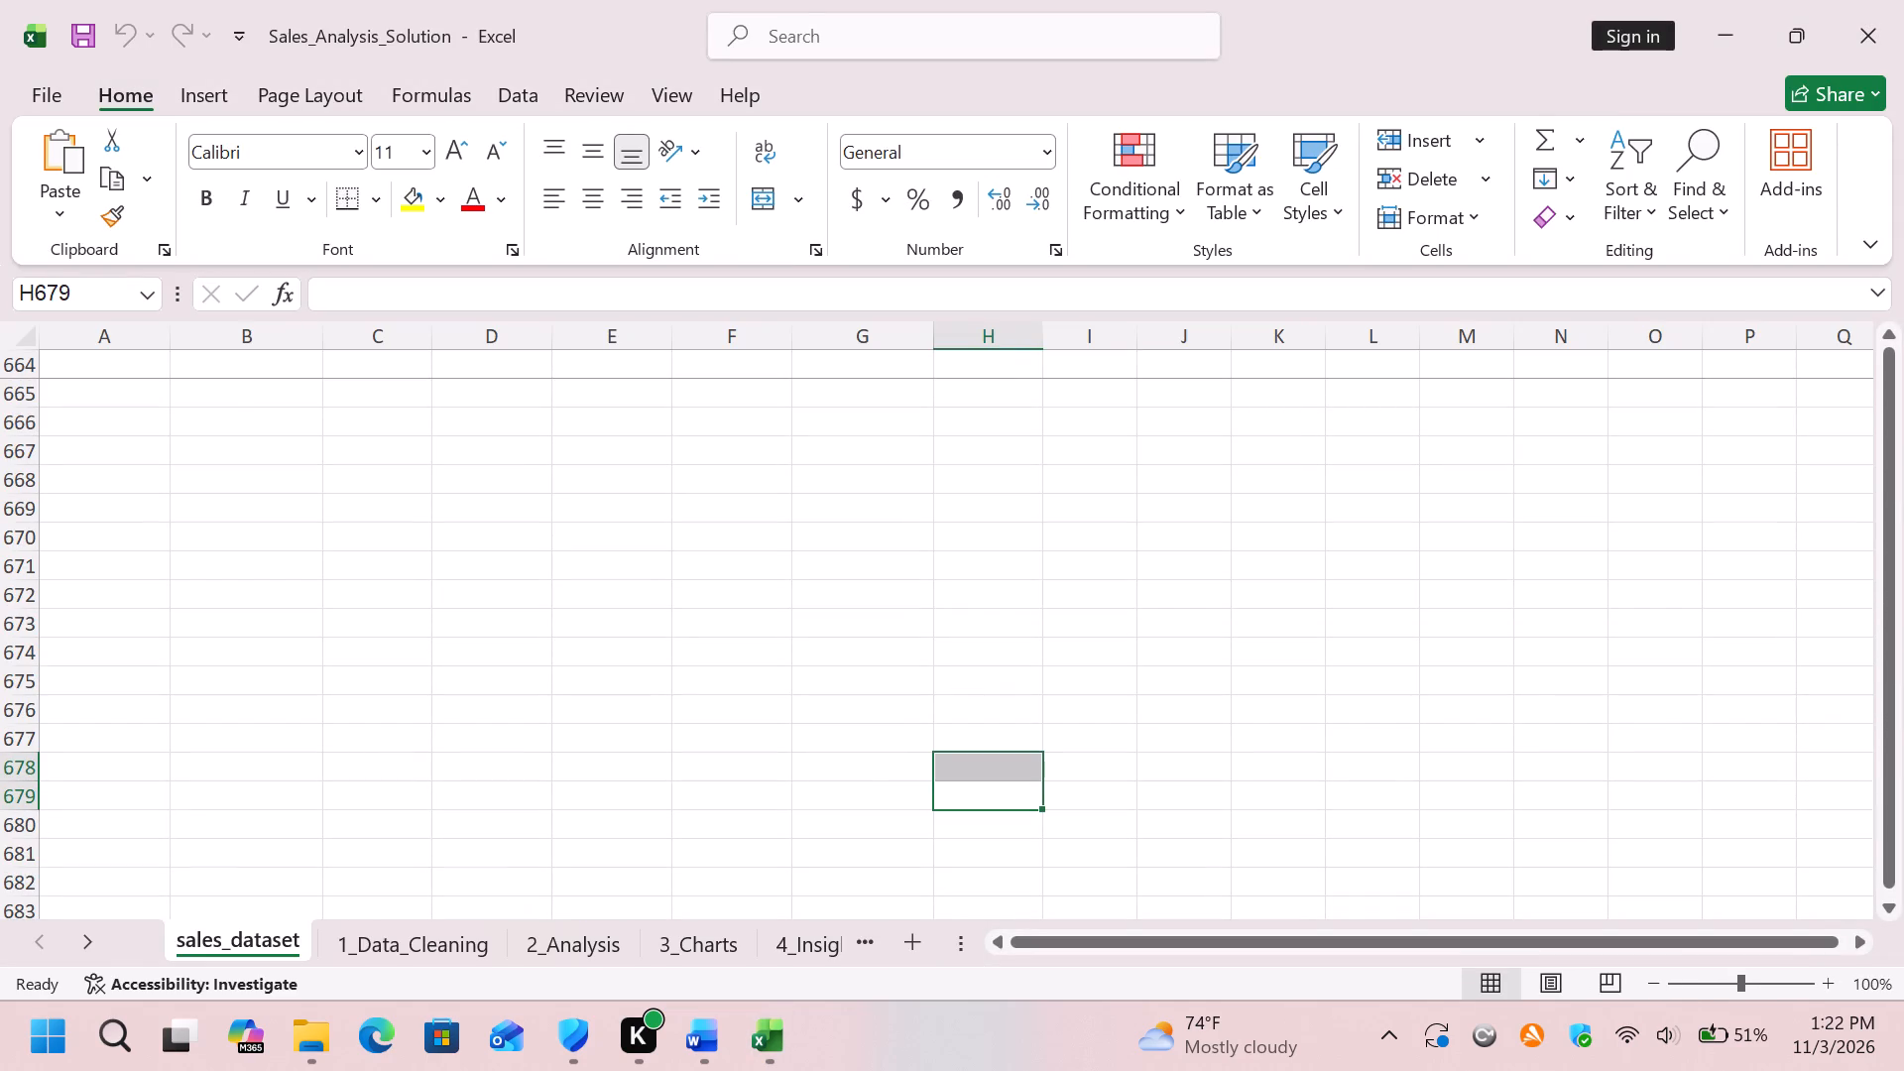
{"action": "left_click", "coordinate": [1901, 416]}
{"action": "left_click", "coordinate": [1854, 386]}
{"action": "left_click", "coordinate": [1851, 374]}
{"action": "left_click", "coordinate": [1850, 366]}
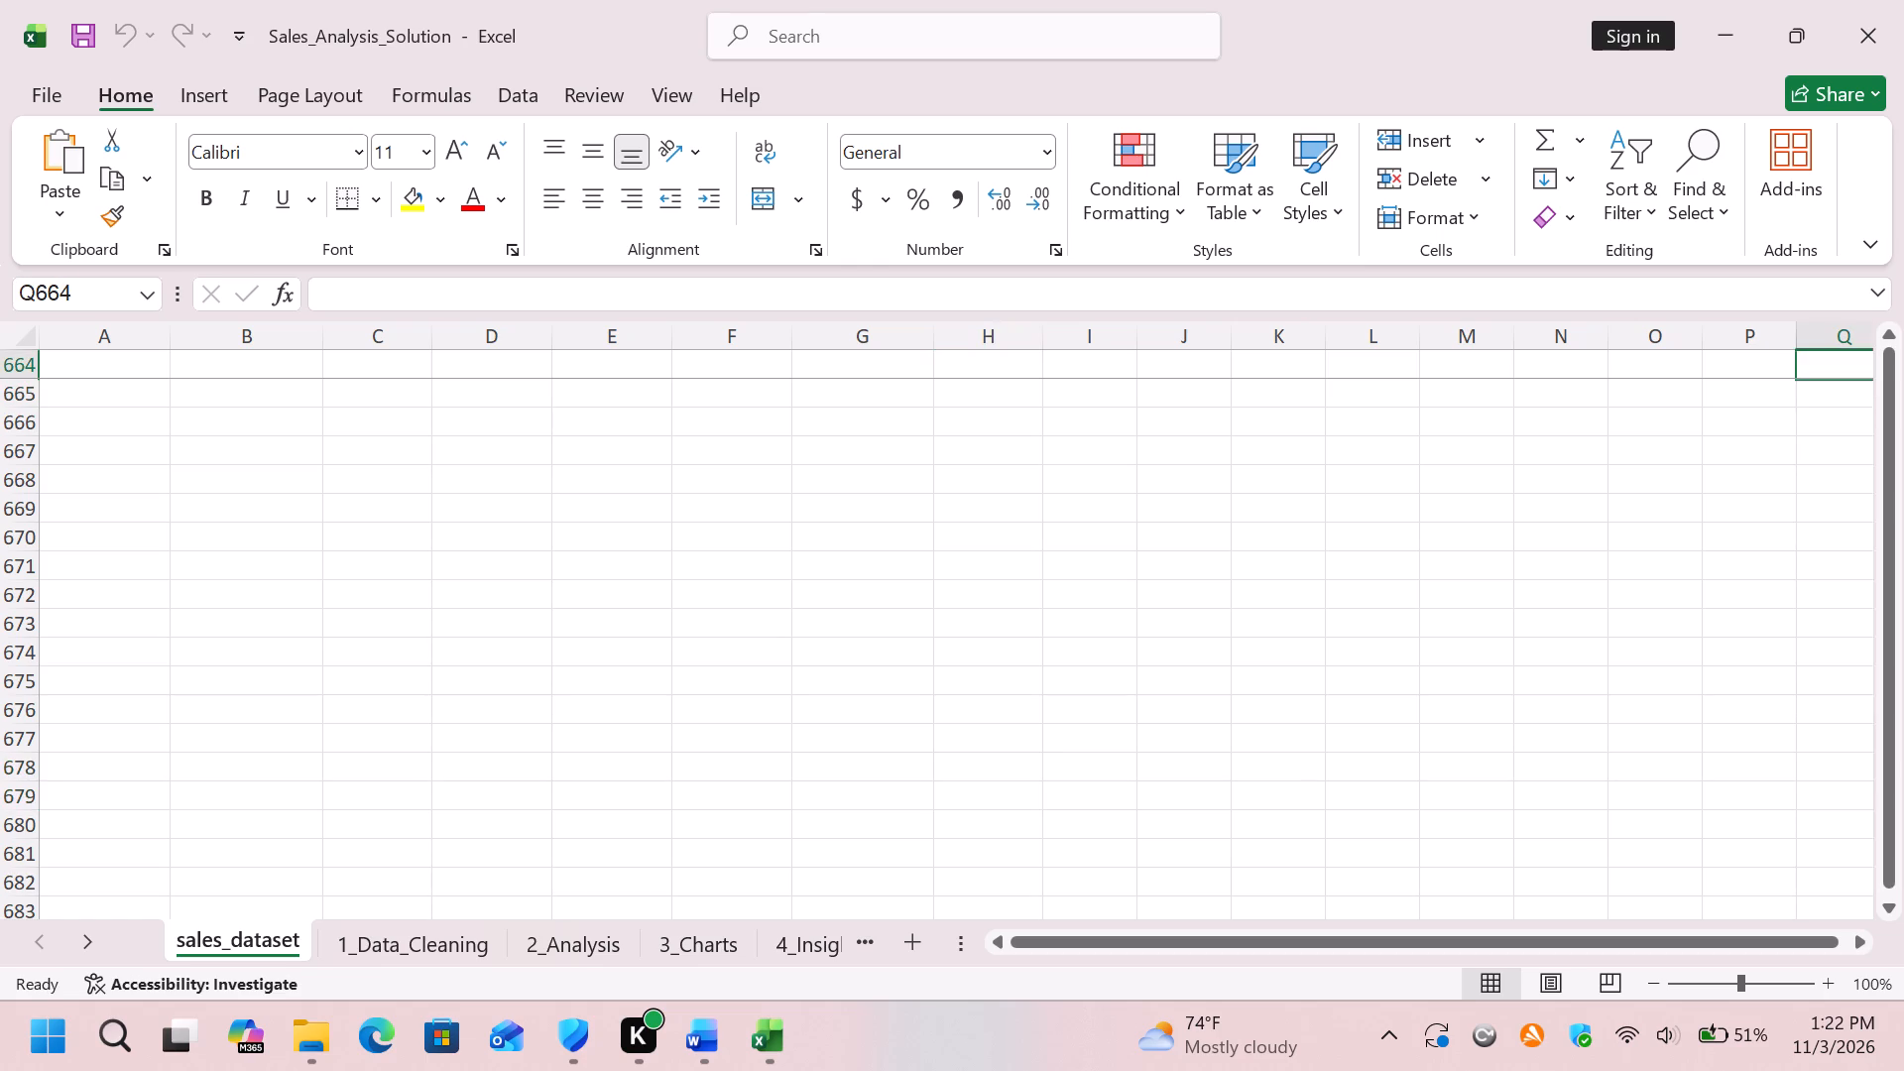
{"action": "key", "text": "Up"}
{"action": "key", "text": "Up"}
{"action": "key", "text": "Up"}
{"action": "key", "text": "Up"}
{"action": "key", "text": "Up"}
{"action": "key", "text": "Up"}
{"action": "key", "text": "Up"}
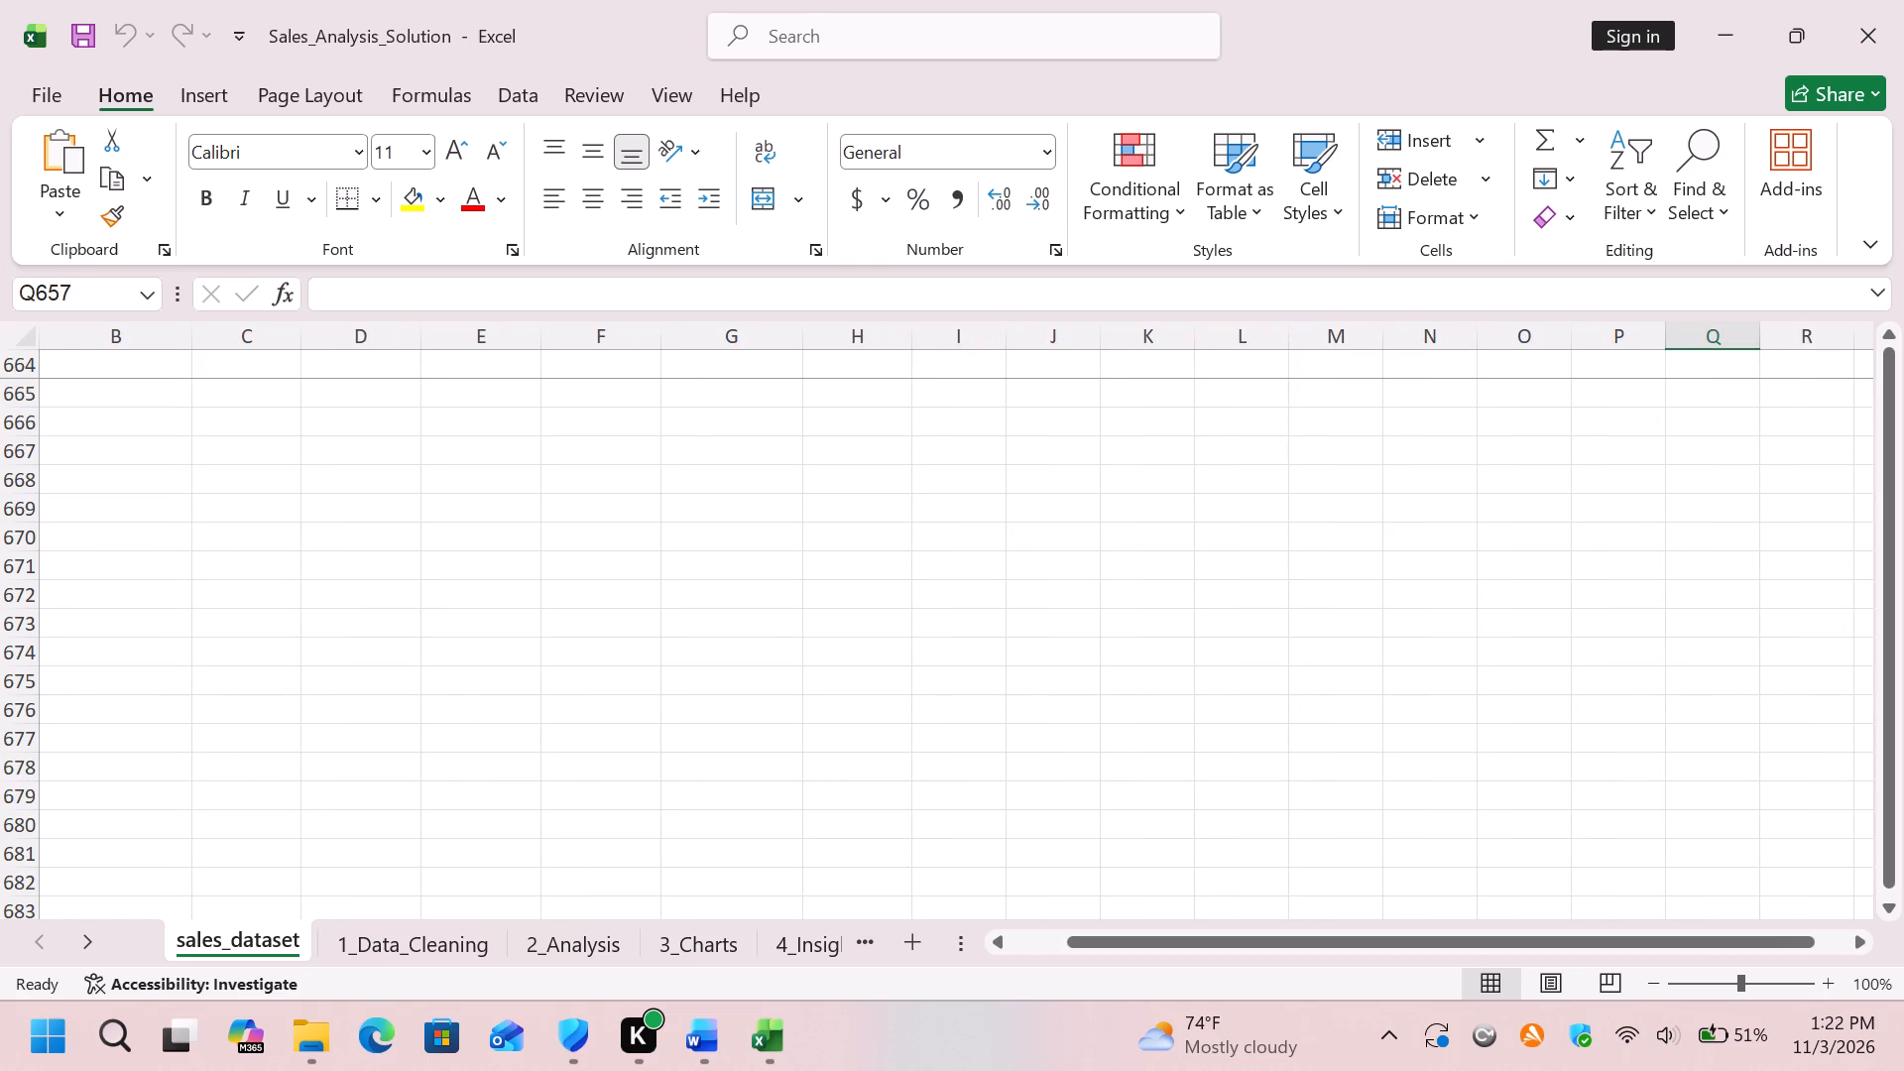
{"action": "key", "text": "Left"}
{"action": "key", "text": "Left"}
{"action": "key", "text": "Left"}
{"action": "key", "text": "Left"}
{"action": "key", "text": "Left"}
{"action": "key", "text": "Left"}
{"action": "key", "text": "Left"}
{"action": "key", "text": "Left"}
{"action": "key", "text": "Left"}
{"action": "key", "text": "Left"}
{"action": "key", "text": "Left"}
{"action": "key", "text": "Left"}
{"action": "key", "text": "Left"}
{"action": "key", "text": "Left"}
{"action": "key", "text": "Left"}
{"action": "key", "text": "Left"}
{"action": "key", "text": "Left"}
{"action": "key", "text": "Left"}
{"action": "key", "text": "Left"}
{"action": "key", "text": "Left"}
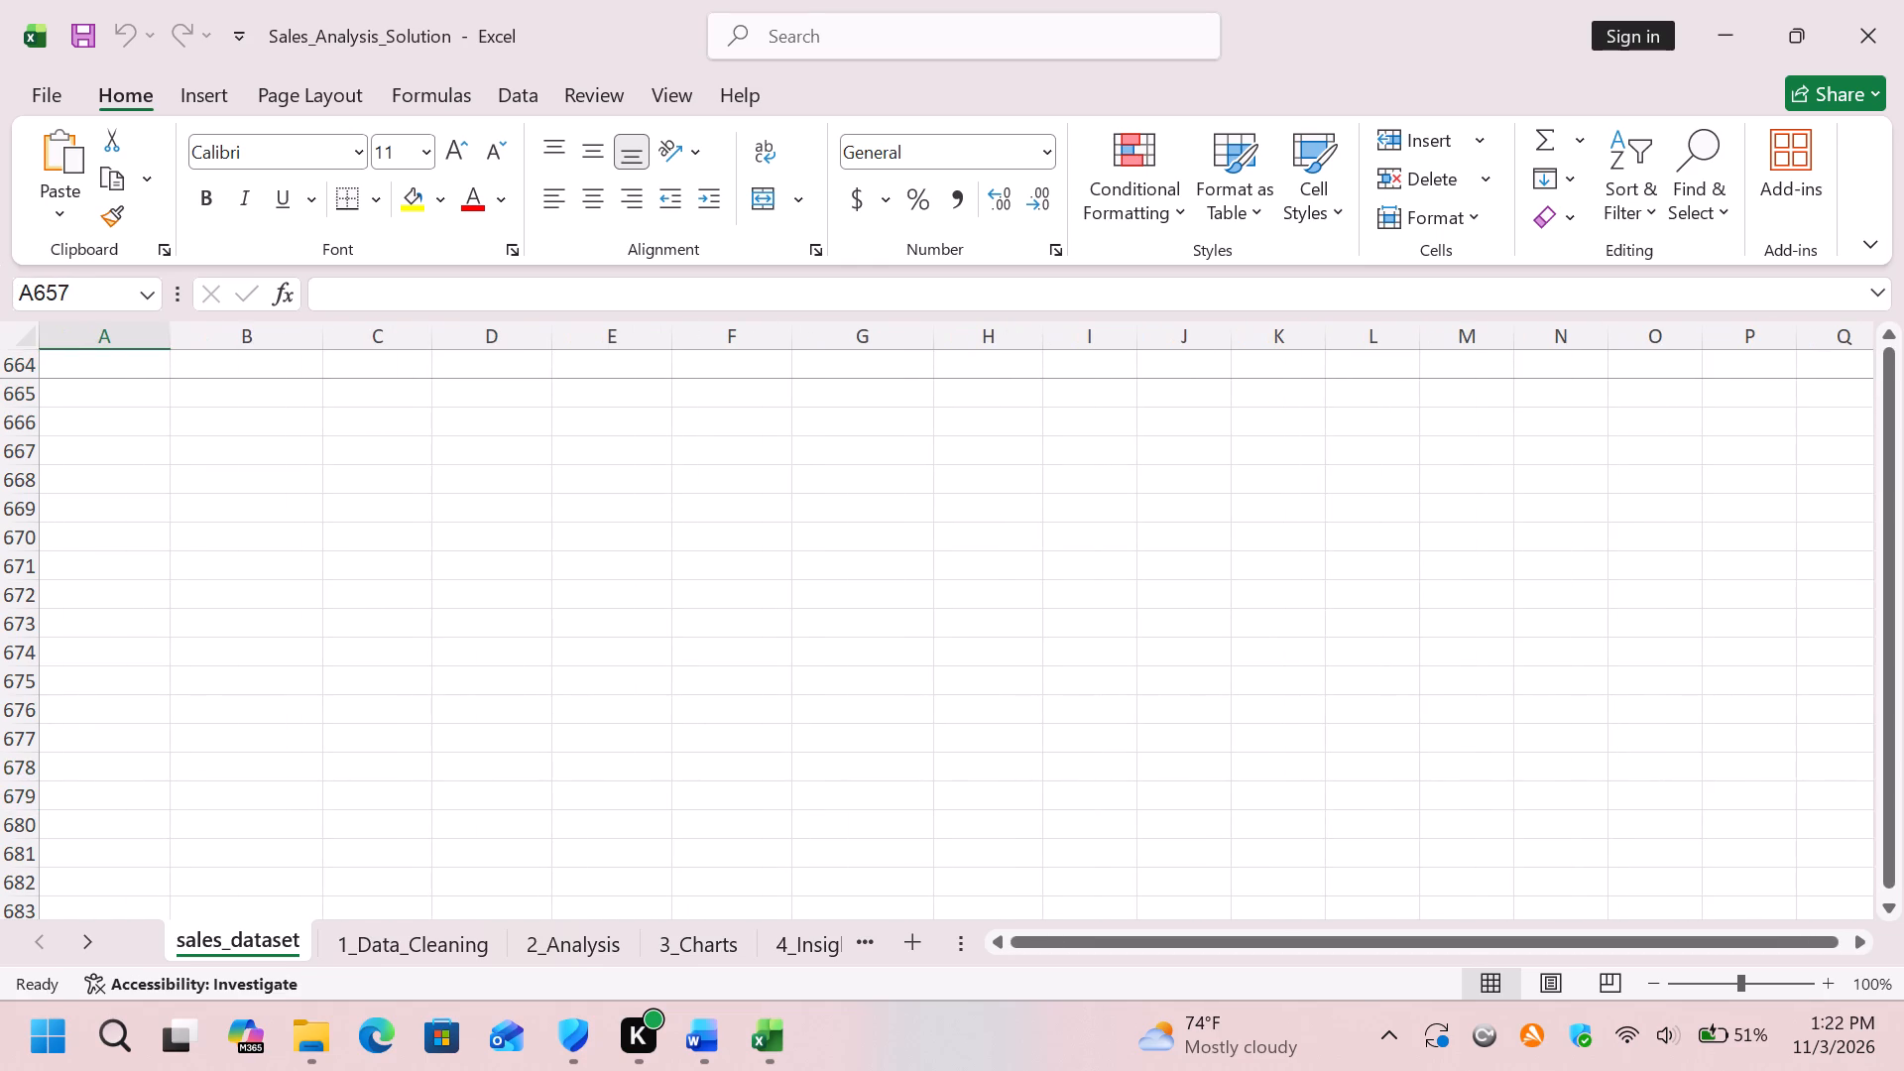
{"action": "key", "text": "Left"}
{"action": "key", "text": "Left"}
{"action": "key", "text": "Left"}
{"action": "left_click", "coordinate": [1282, 804]}
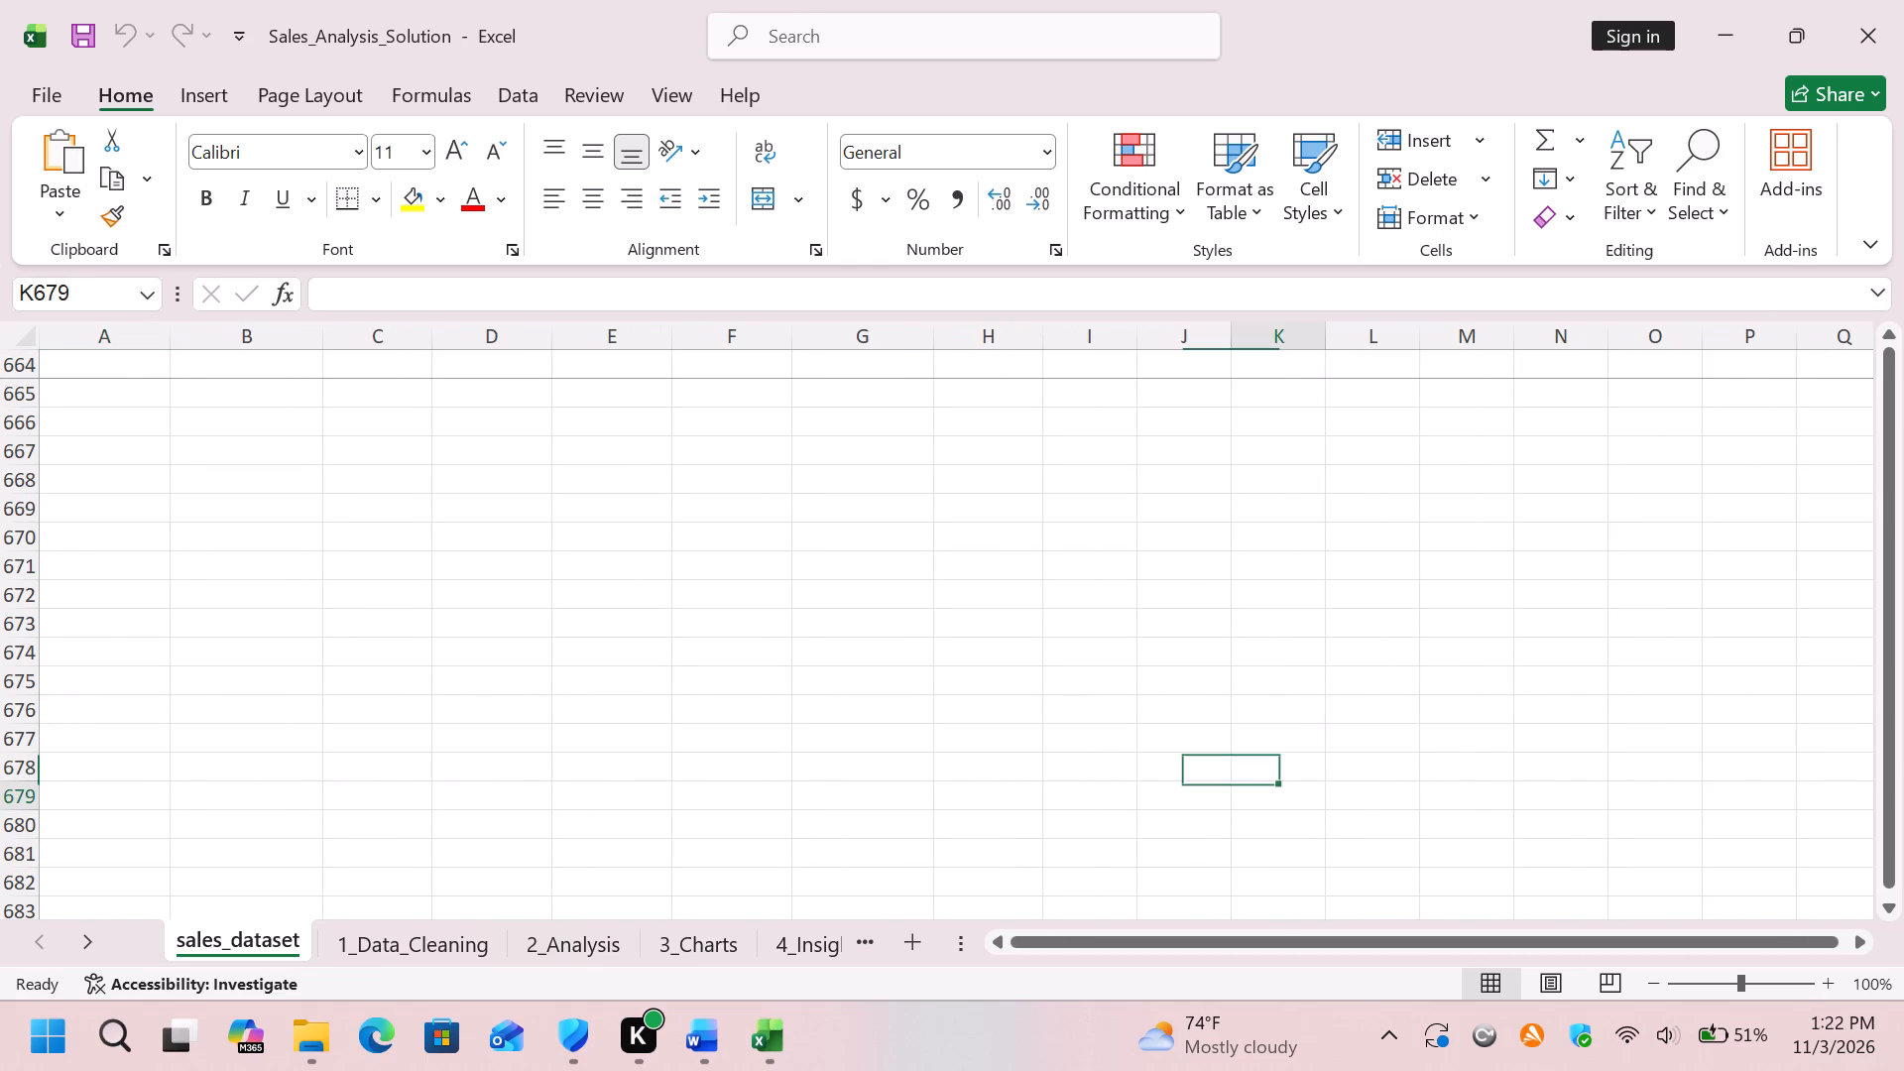
Review the 1_Data_Cleaning and 2_Analysis sheets, and return to the sales_dataset sheet.
{"action": "left_click", "coordinate": [398, 934]}
{"action": "scroll", "coordinate": [558, 692], "scroll_direction": "down", "scroll_amount": 1}
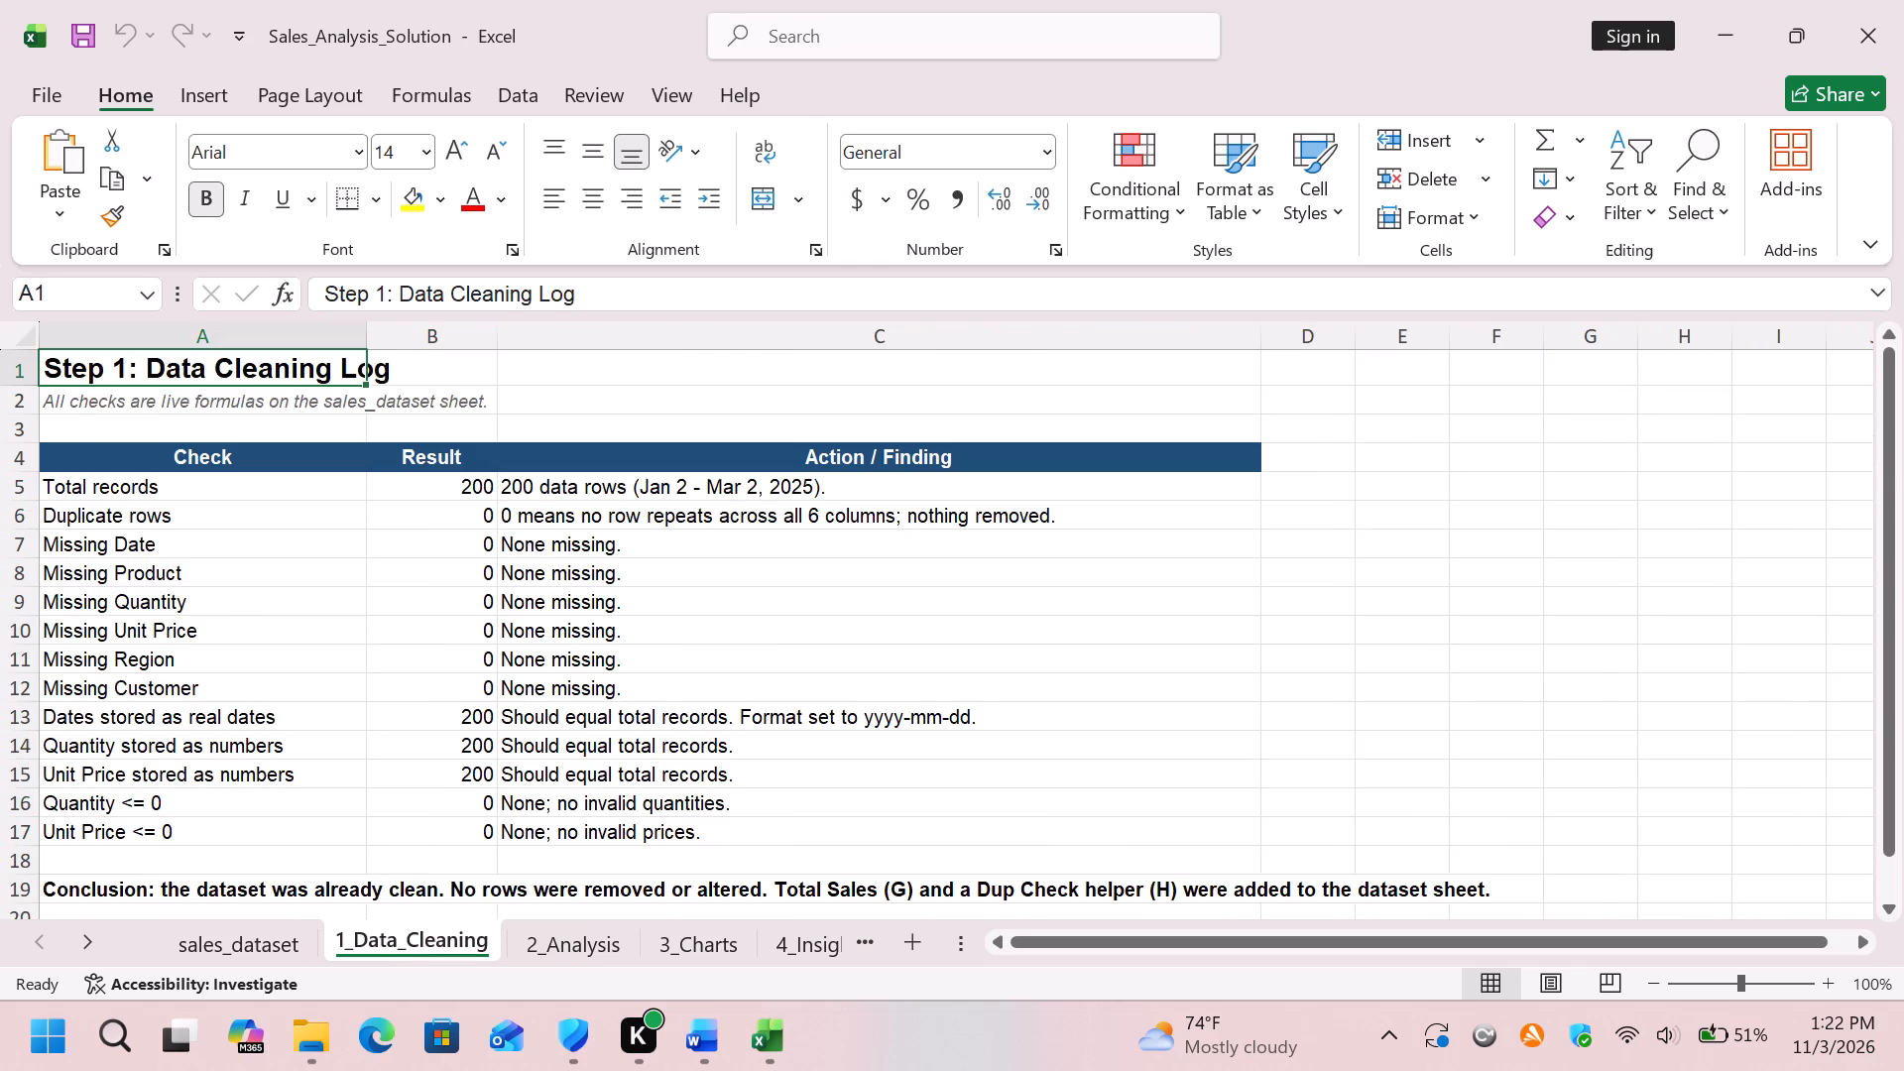
{"action": "scroll", "coordinate": [558, 692], "scroll_direction": "down", "scroll_amount": 1}
{"action": "scroll", "coordinate": [563, 690], "scroll_direction": "up", "scroll_amount": 4}
{"action": "left_click", "coordinate": [573, 948]}
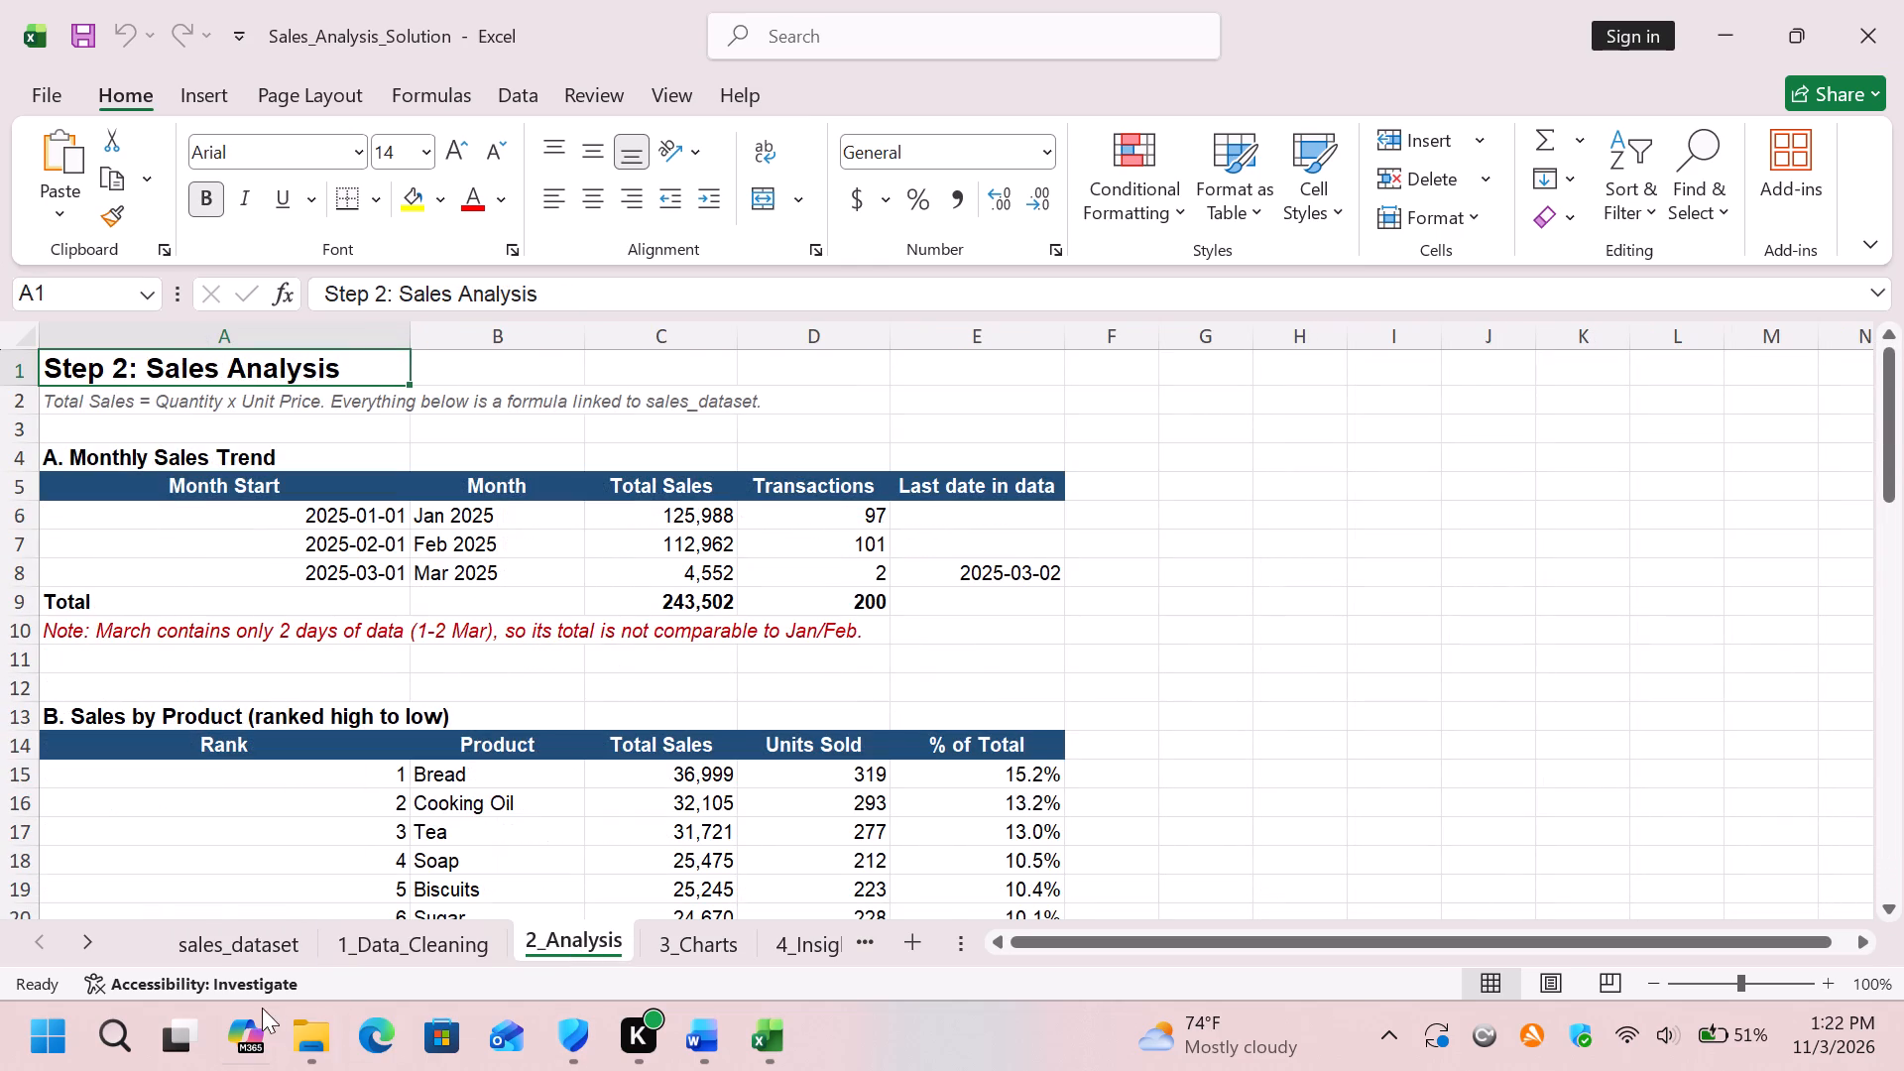
{"action": "left_click", "coordinate": [275, 939]}
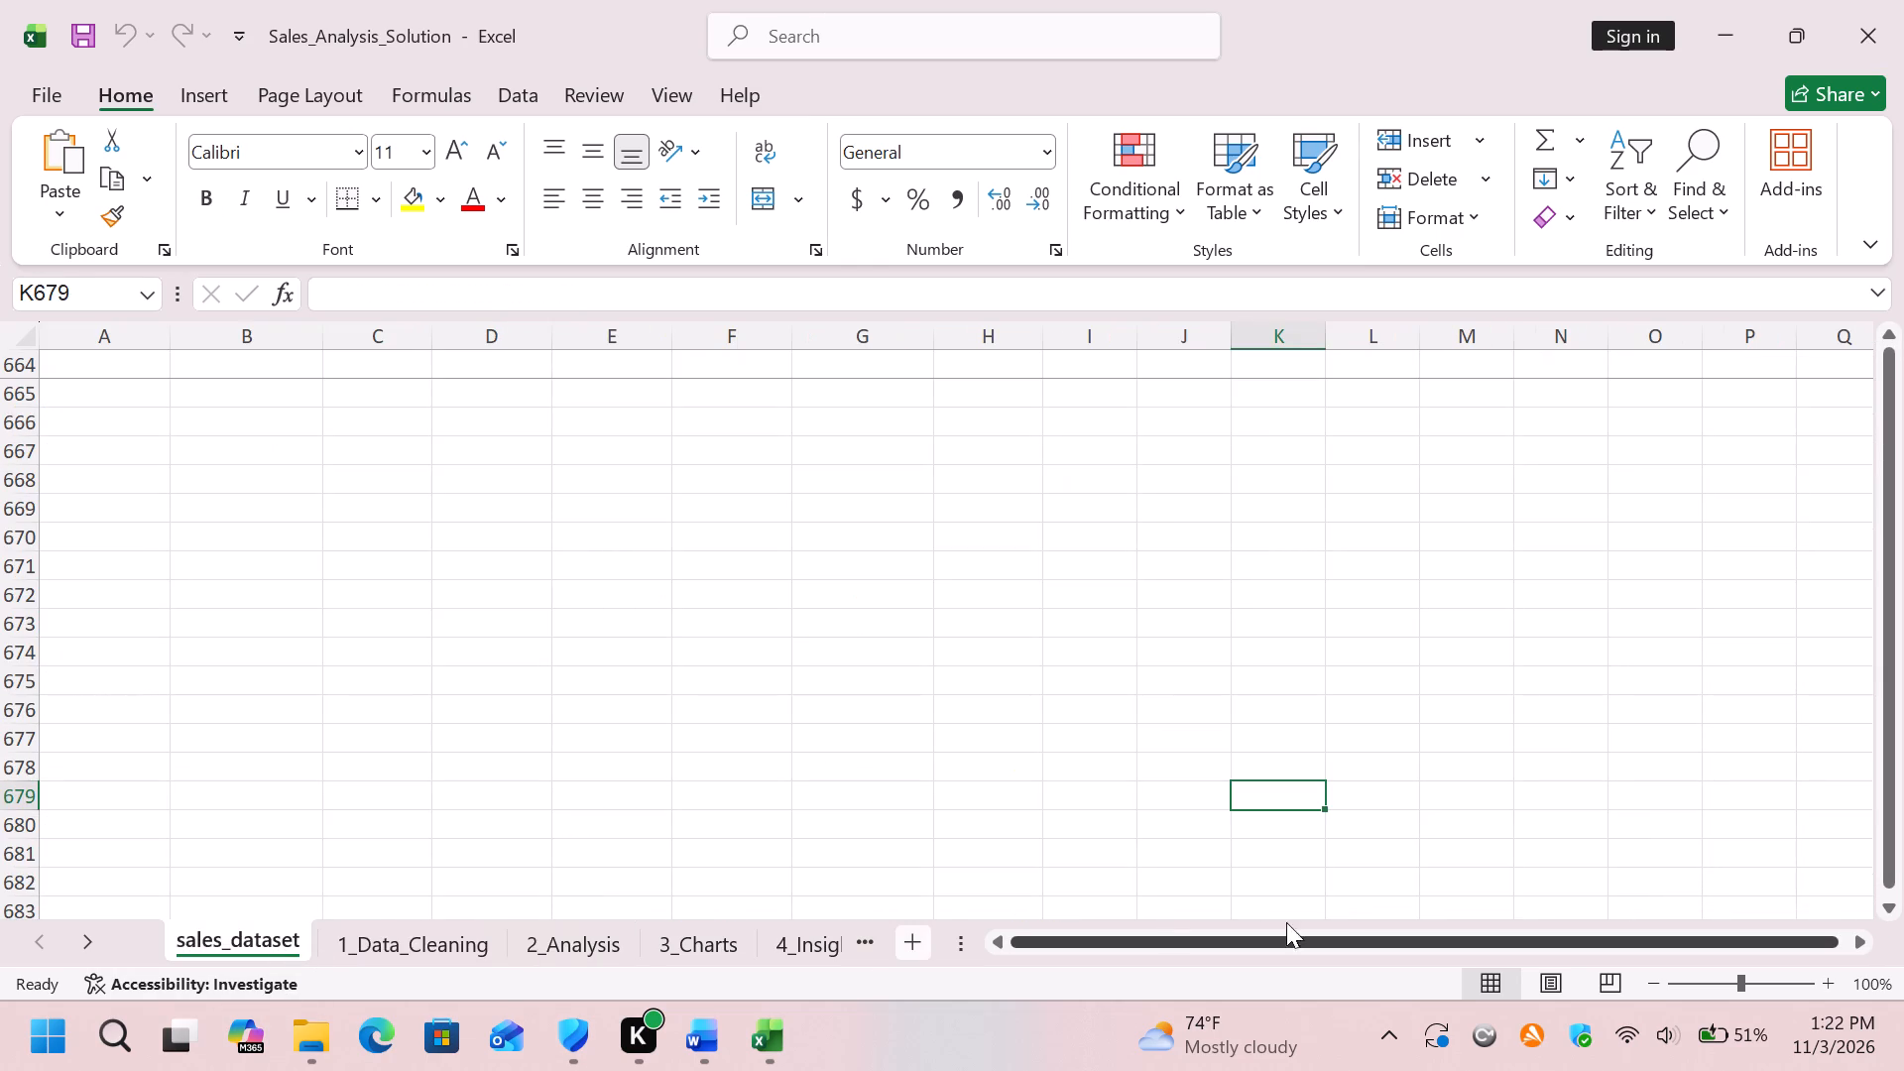
{"action": "scroll", "coordinate": [1884, 830], "scroll_direction": "up", "scroll_amount": 3}
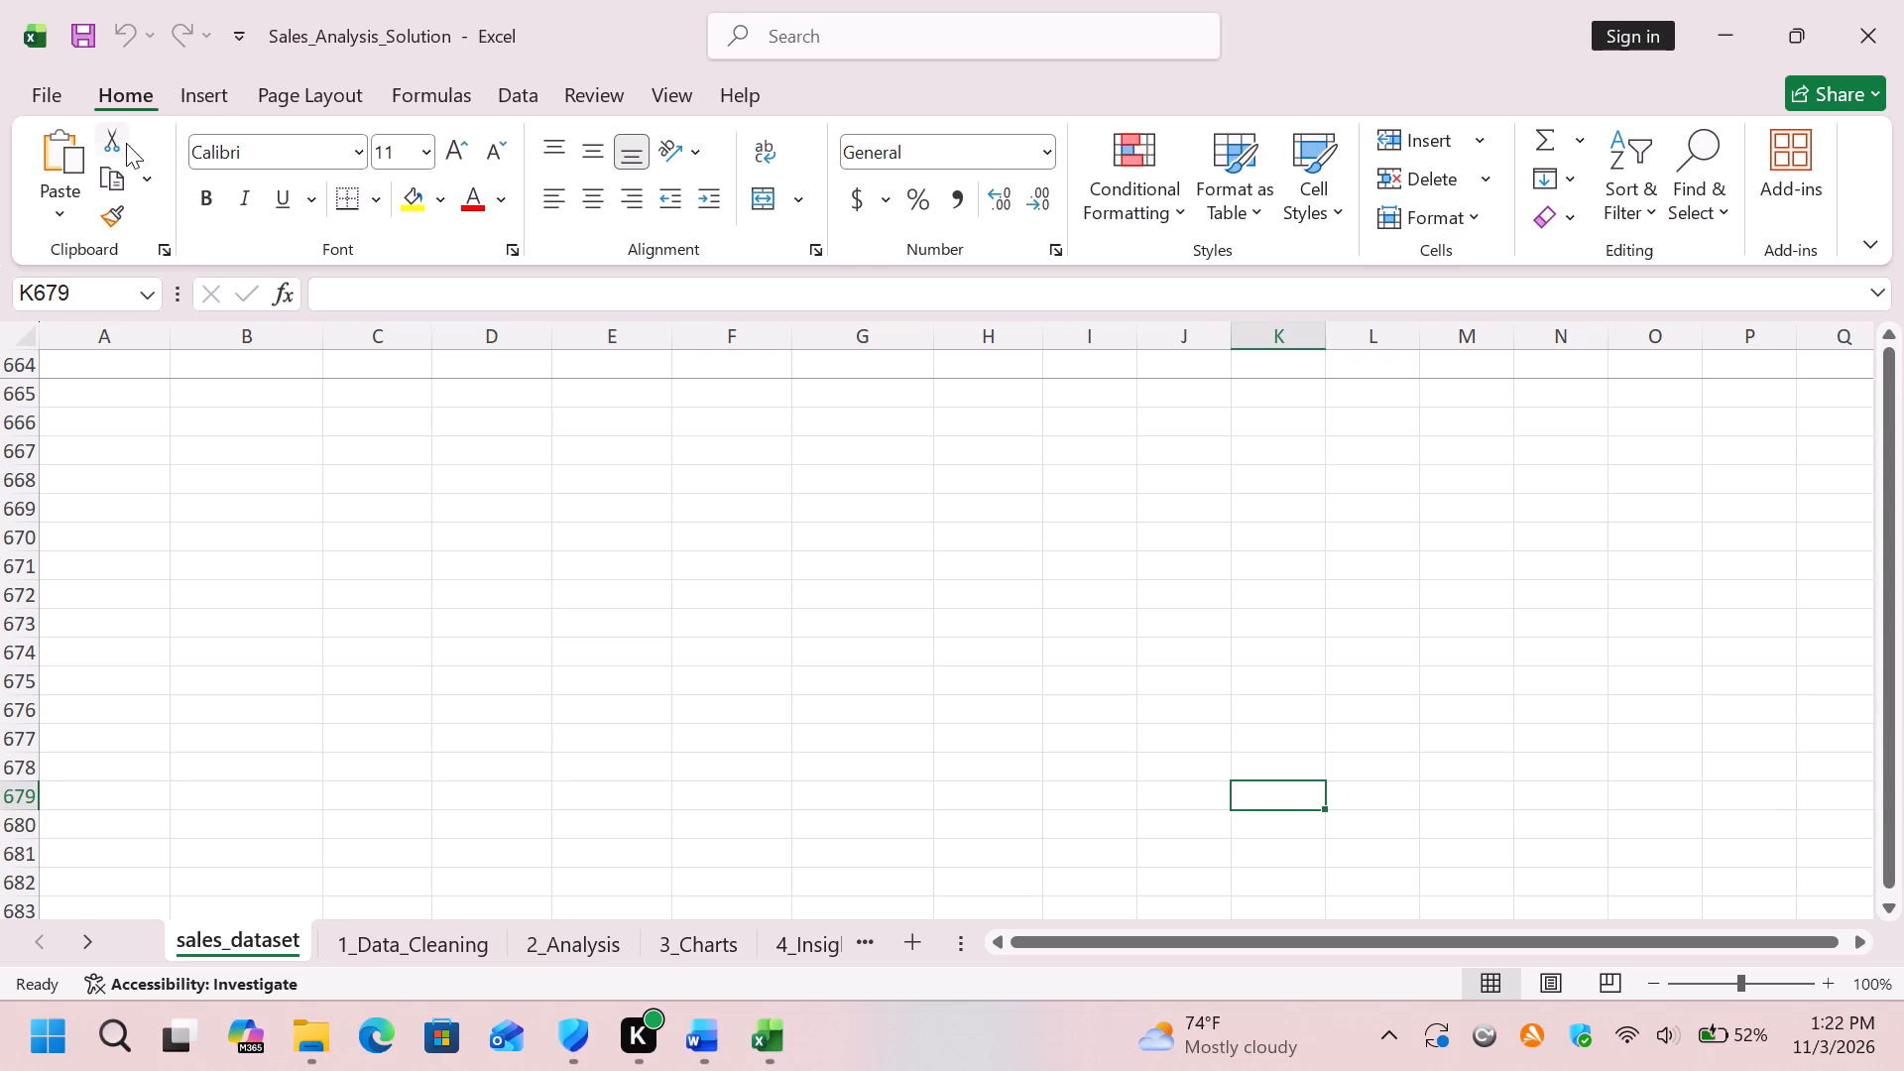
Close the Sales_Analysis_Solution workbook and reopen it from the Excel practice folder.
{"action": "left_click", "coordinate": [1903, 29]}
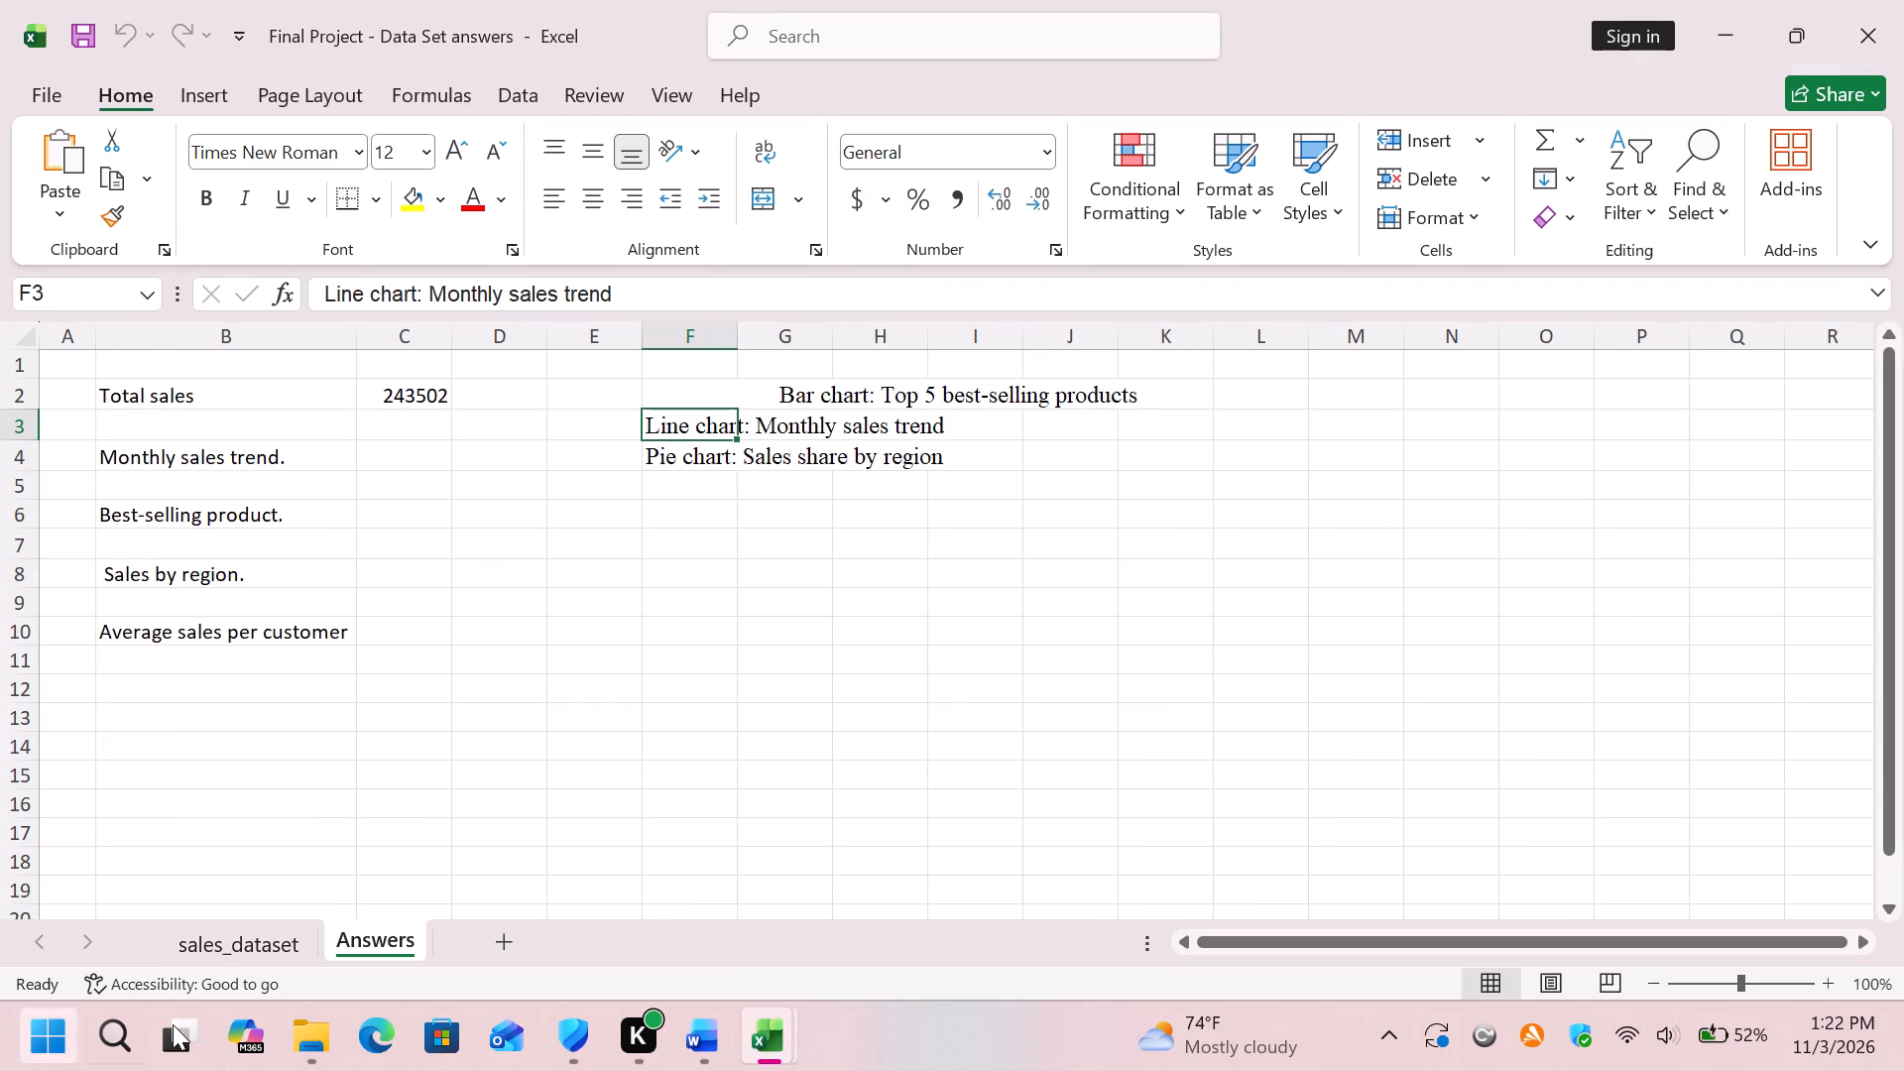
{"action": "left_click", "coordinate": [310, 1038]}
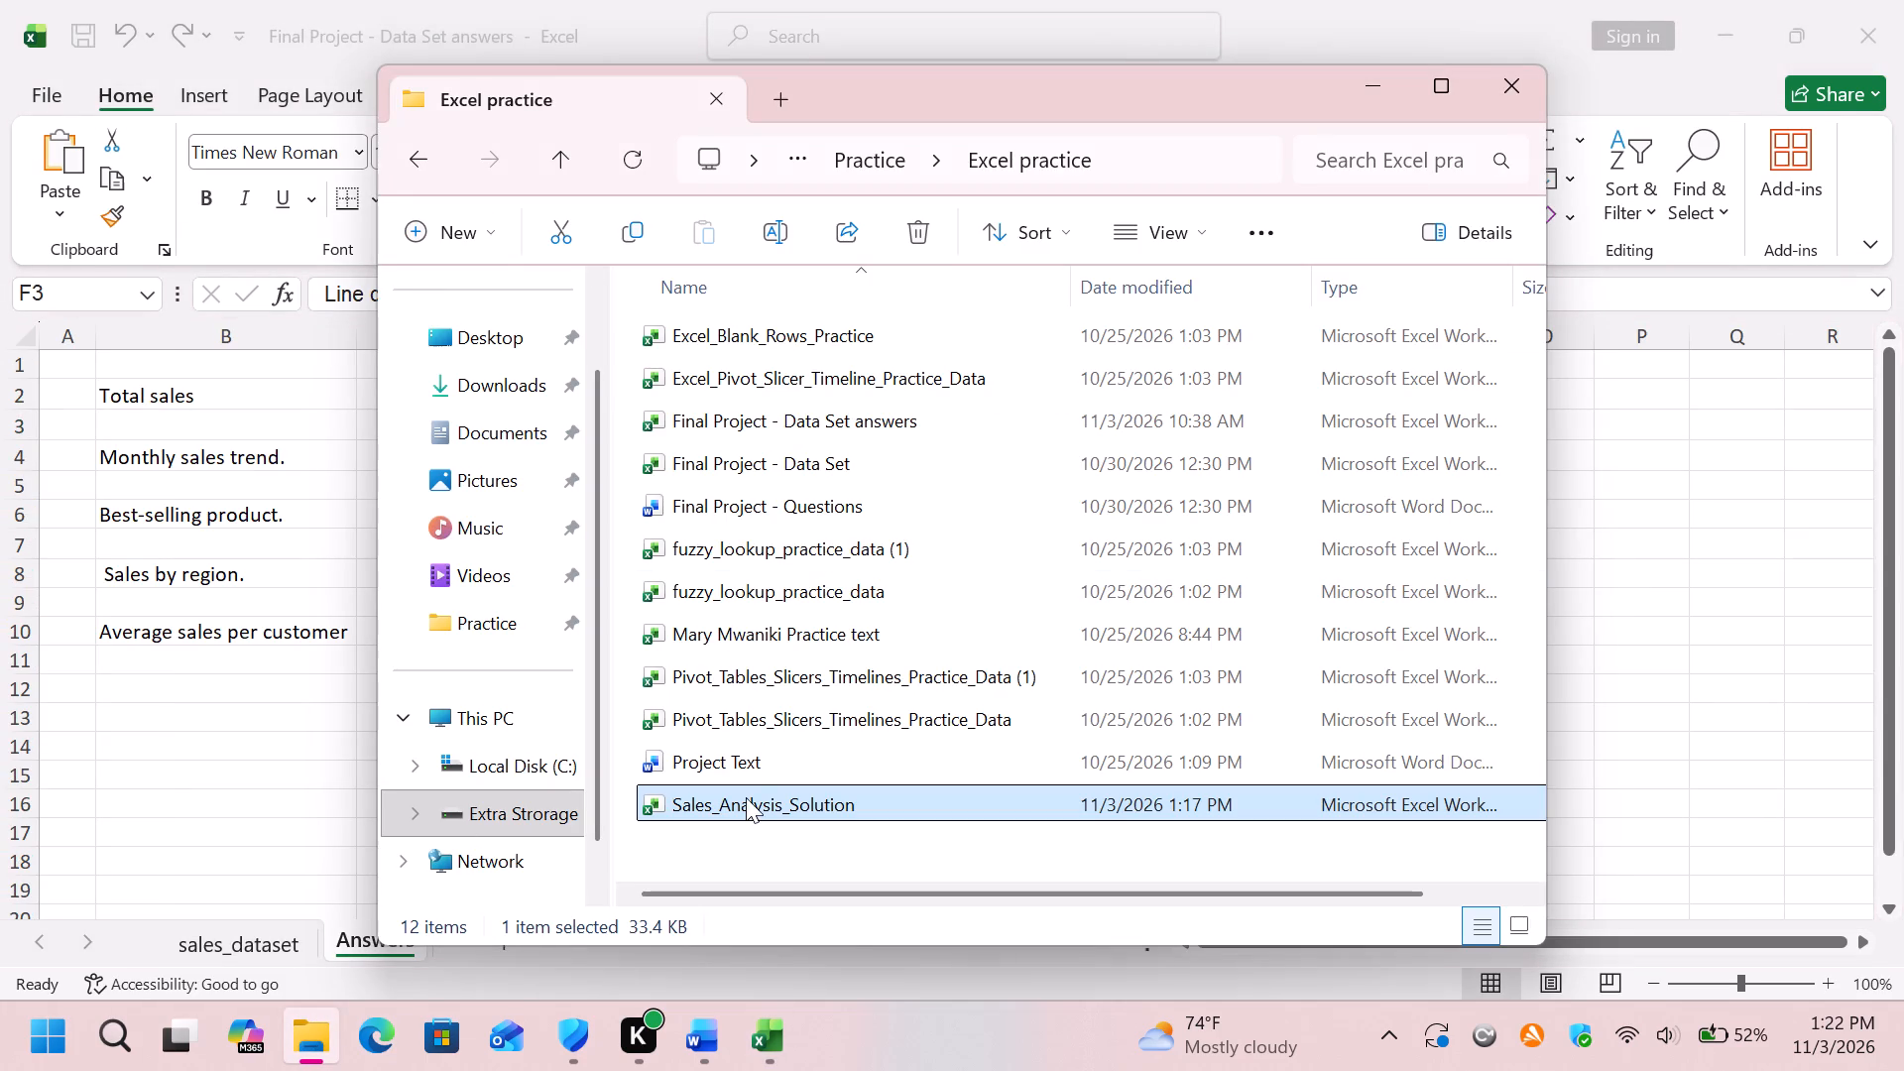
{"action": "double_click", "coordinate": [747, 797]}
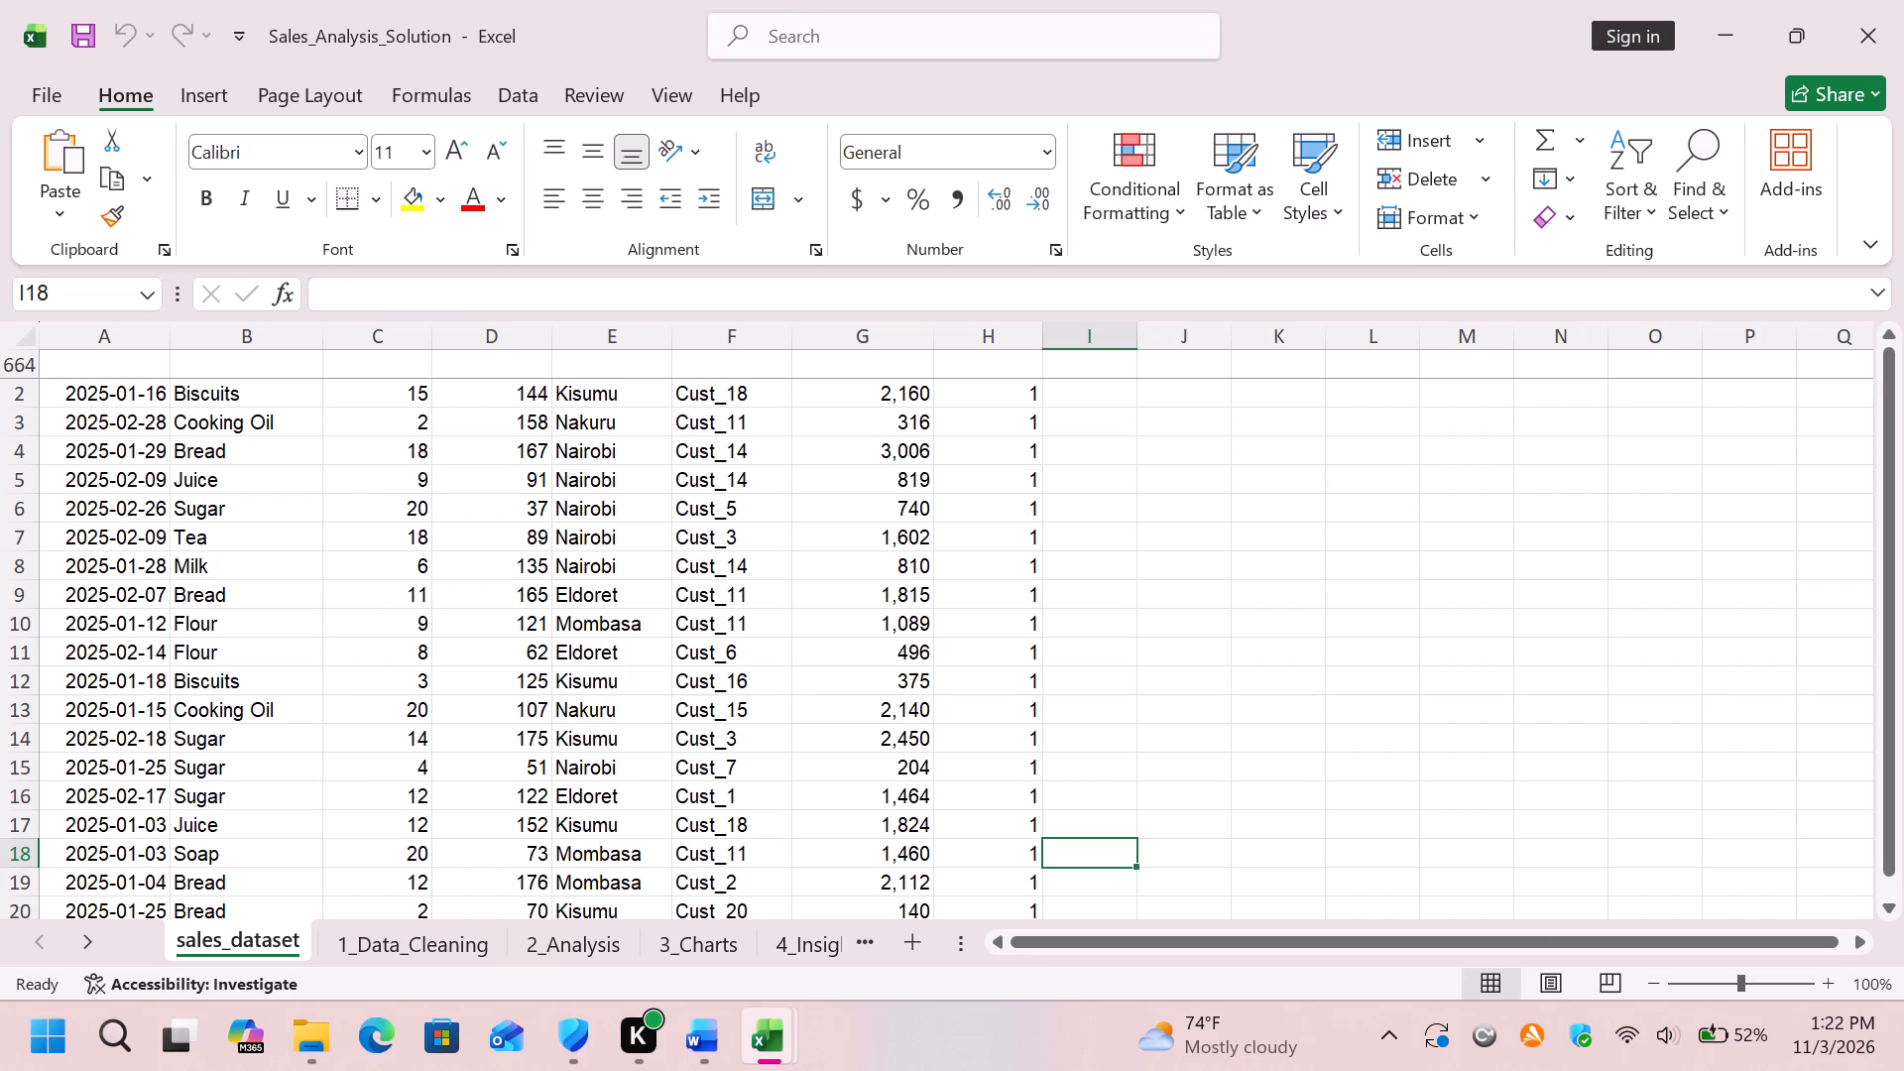
Search the reopened sales_dataset sheet for the sales records above row 664.
{"action": "scroll", "coordinate": [687, 698], "scroll_direction": "up", "scroll_amount": 7}
{"action": "scroll", "coordinate": [692, 704], "scroll_direction": "down", "scroll_amount": 5}
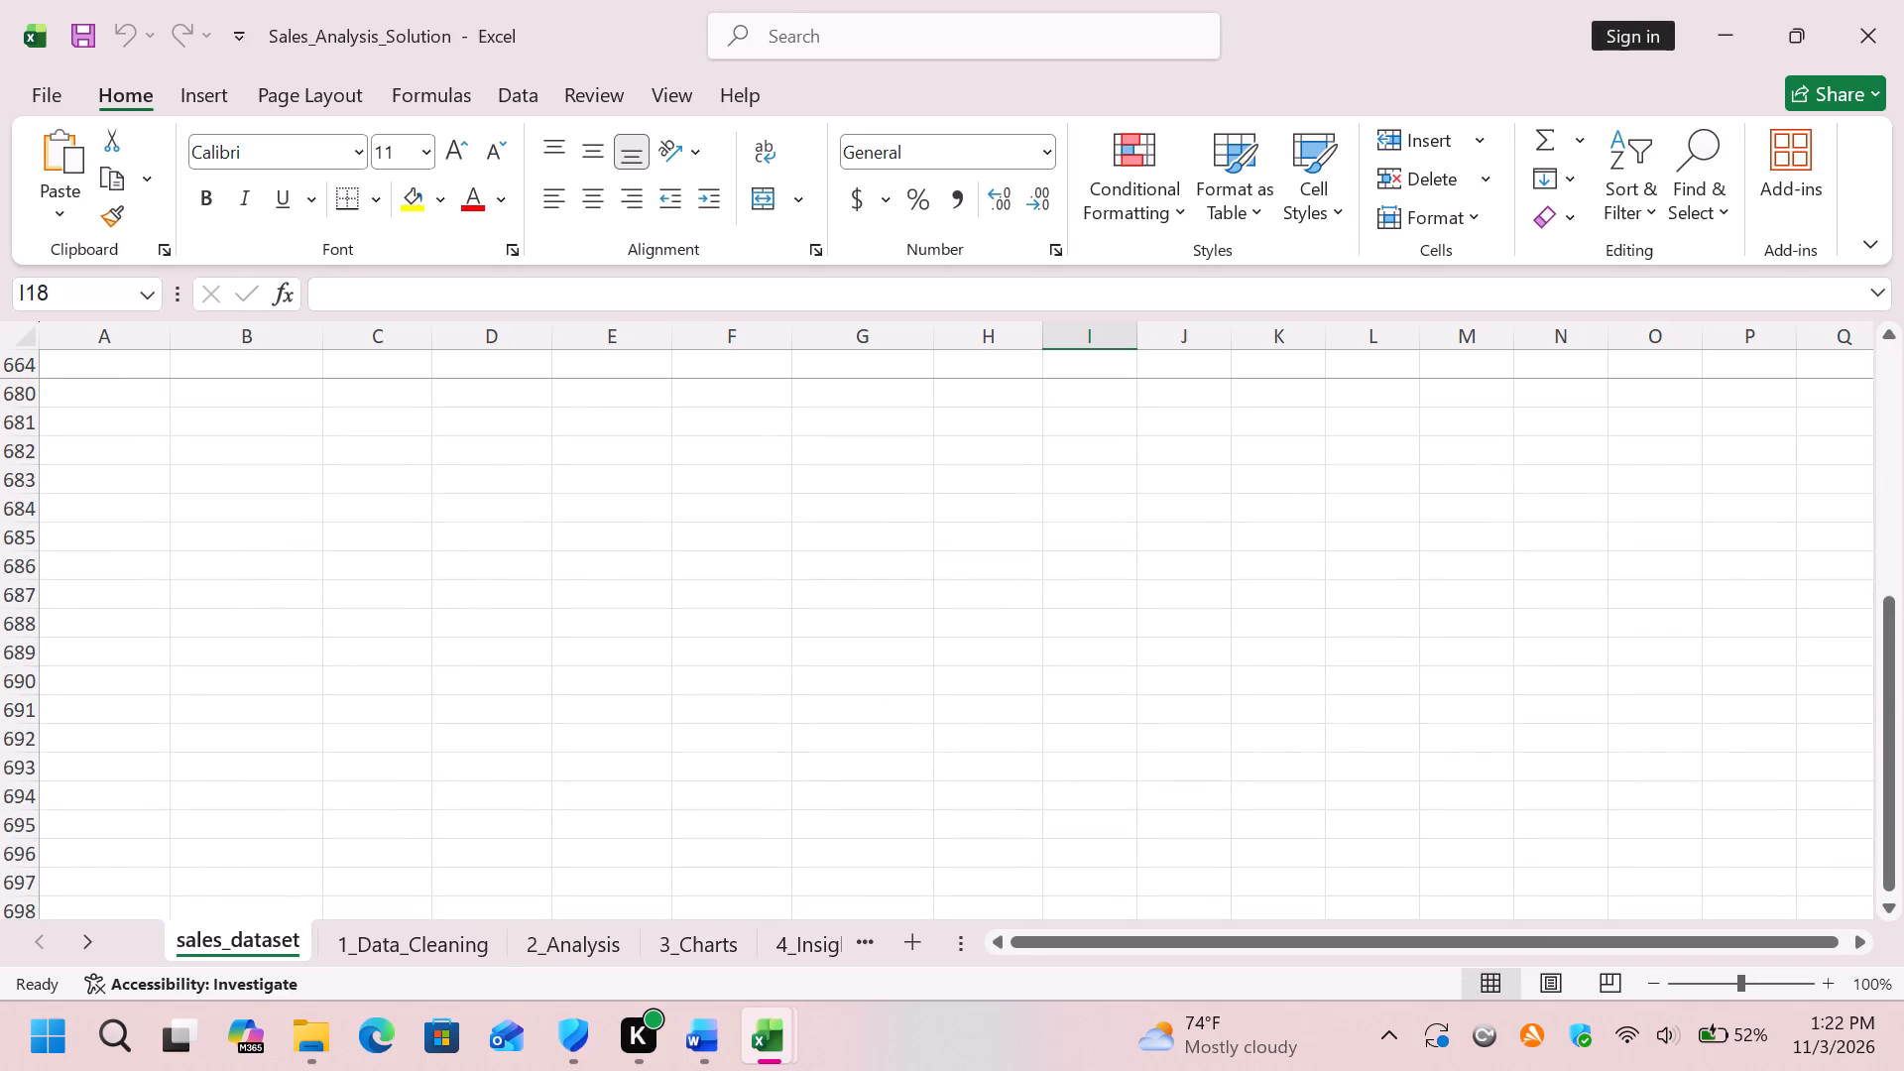
{"action": "scroll", "coordinate": [692, 705], "scroll_direction": "down", "scroll_amount": 6}
{"action": "scroll", "coordinate": [692, 705], "scroll_direction": "down", "scroll_amount": 20}
{"action": "scroll", "coordinate": [692, 705], "scroll_direction": "down", "scroll_amount": 7}
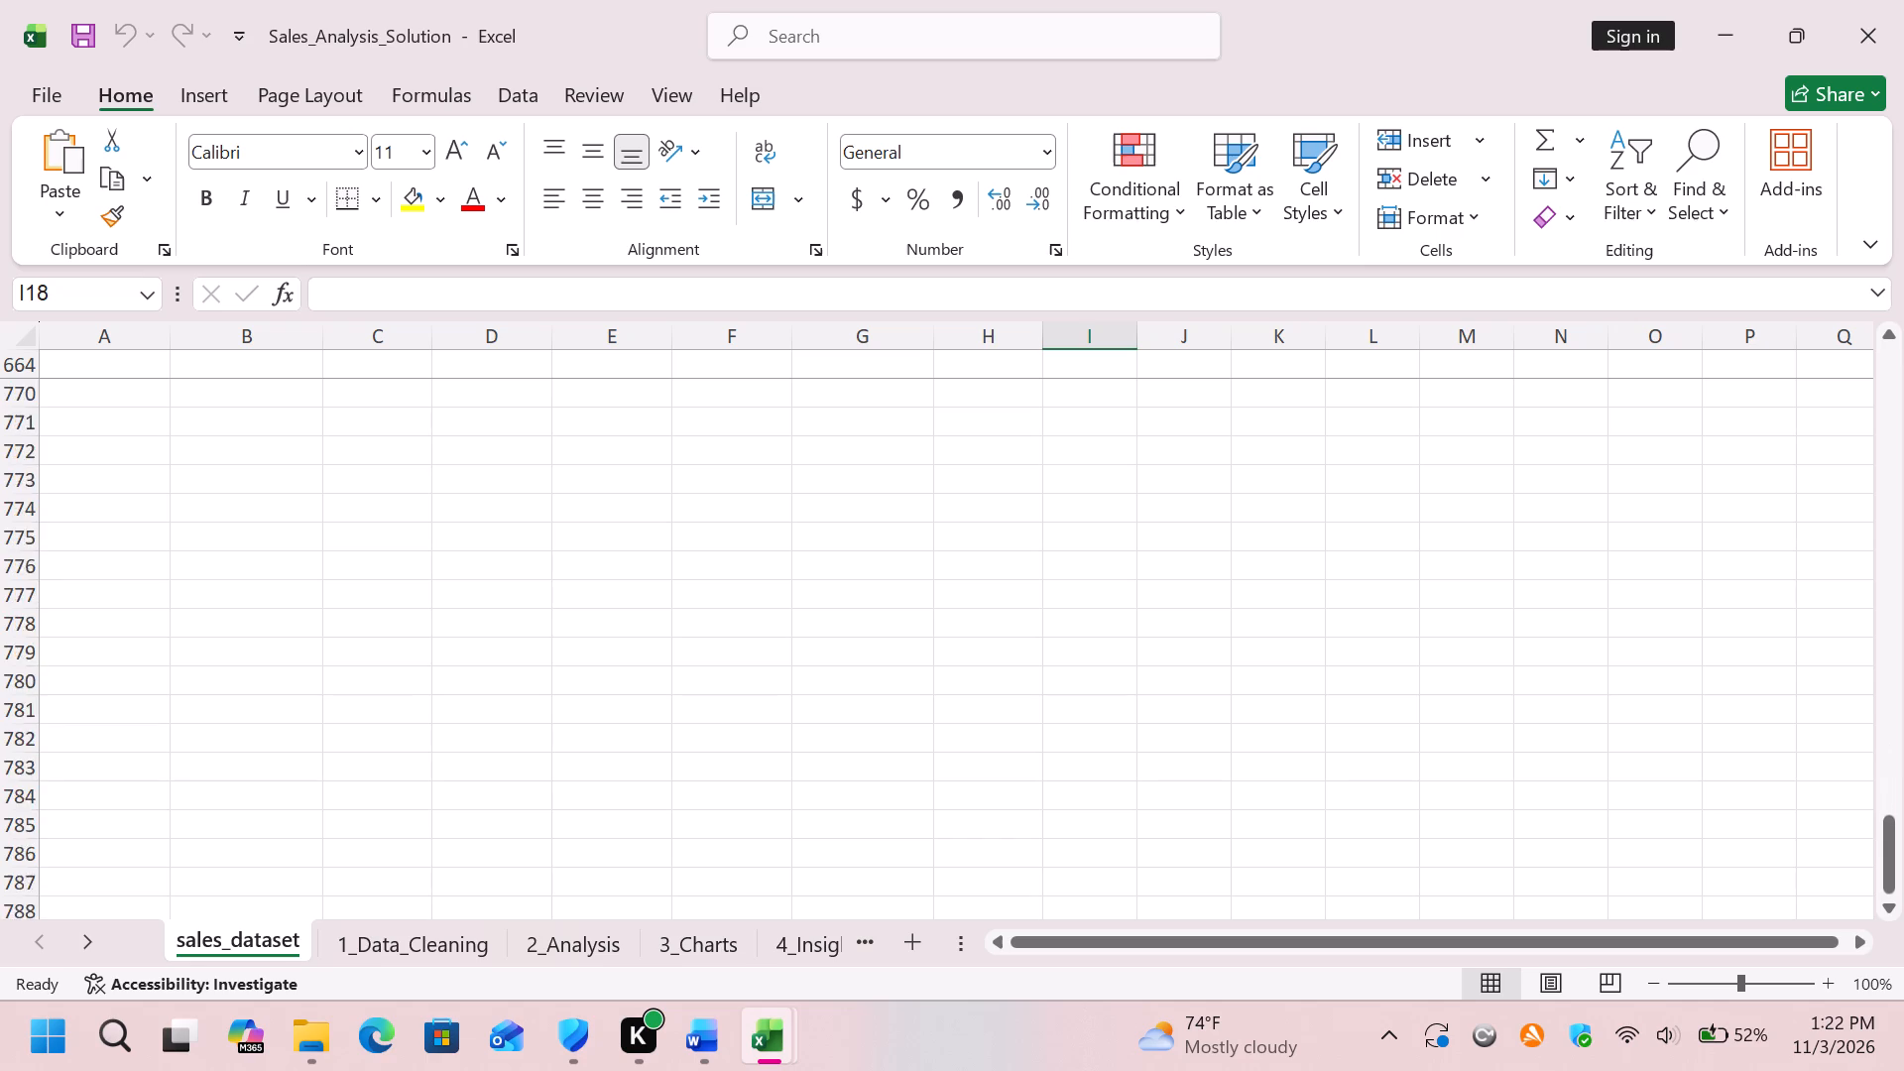
{"action": "scroll", "coordinate": [696, 708], "scroll_direction": "down", "scroll_amount": 20}
{"action": "scroll", "coordinate": [696, 708], "scroll_direction": "down", "scroll_amount": 2}
{"action": "scroll", "coordinate": [696, 710], "scroll_direction": "up", "scroll_amount": 16}
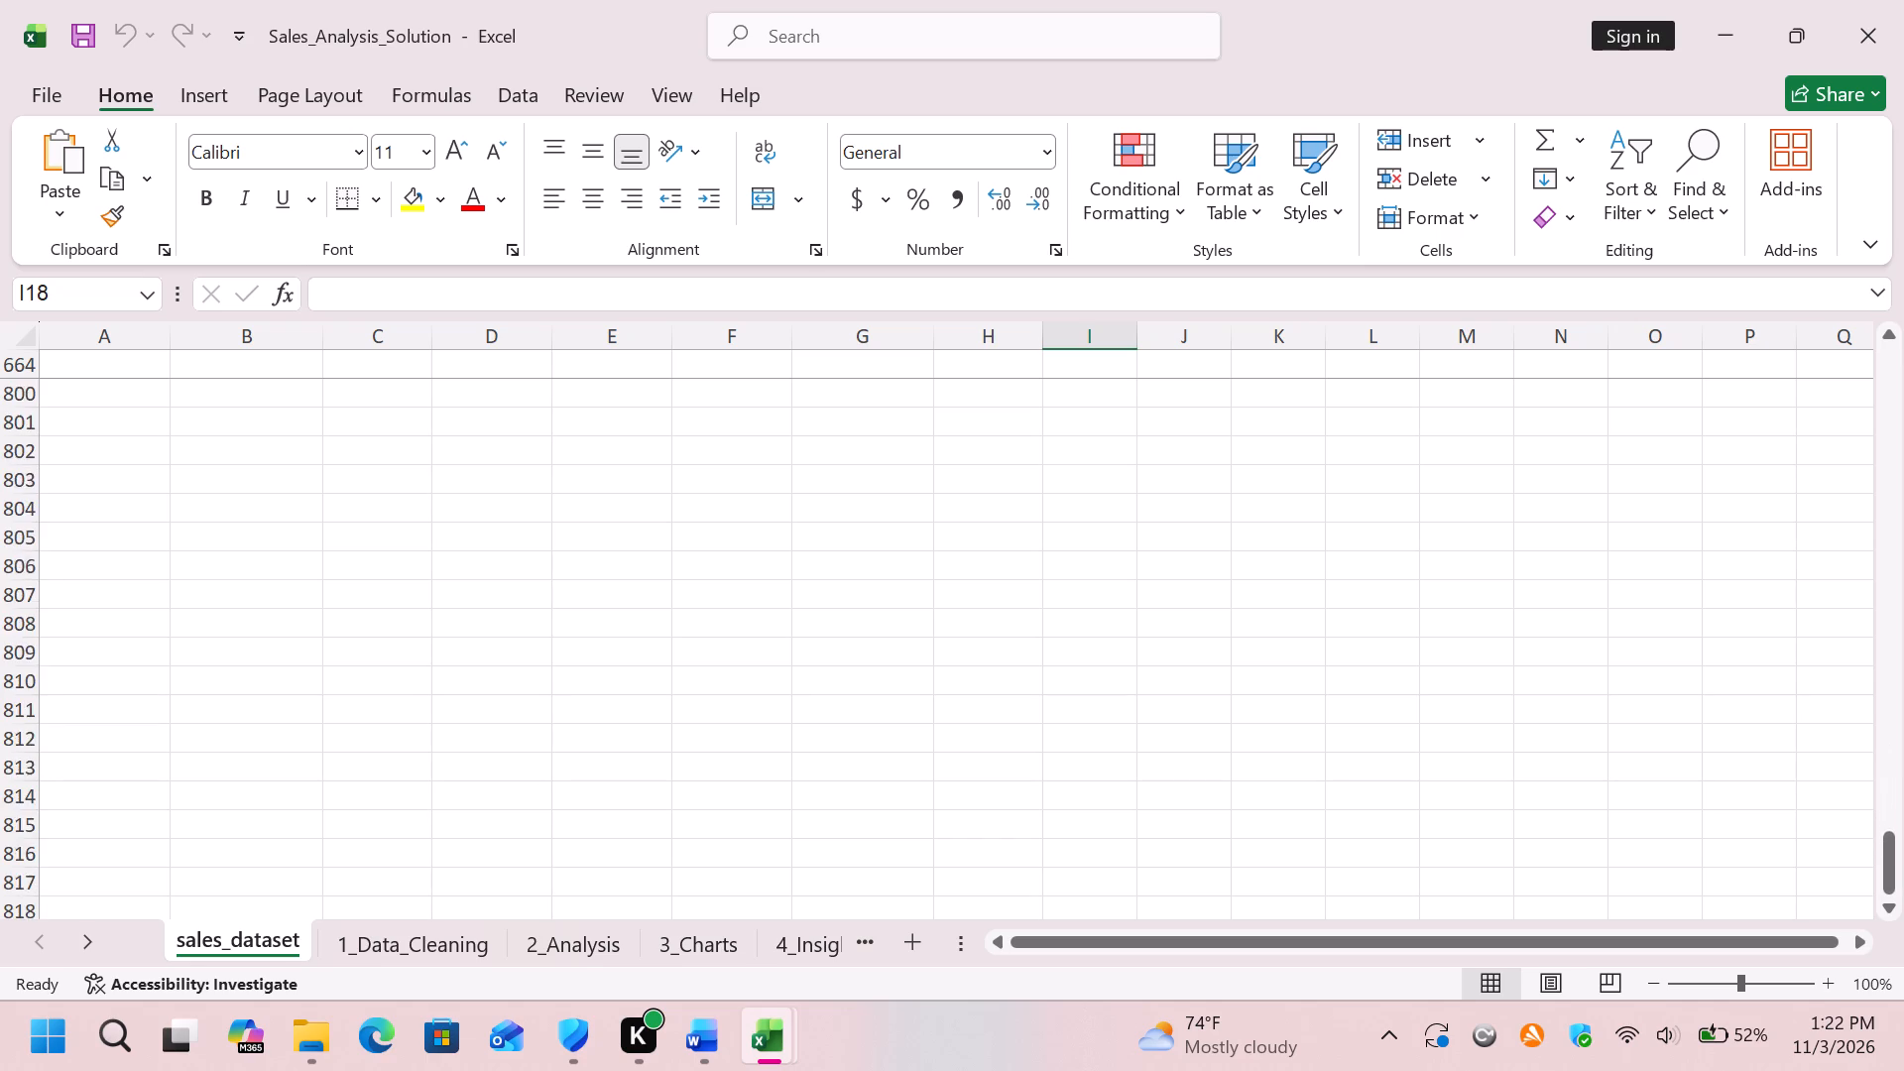
{"action": "scroll", "coordinate": [670, 694], "scroll_direction": "up", "scroll_amount": 20}
{"action": "scroll", "coordinate": [670, 694], "scroll_direction": "up", "scroll_amount": 20}
{"action": "scroll", "coordinate": [670, 694], "scroll_direction": "up", "scroll_amount": 3}
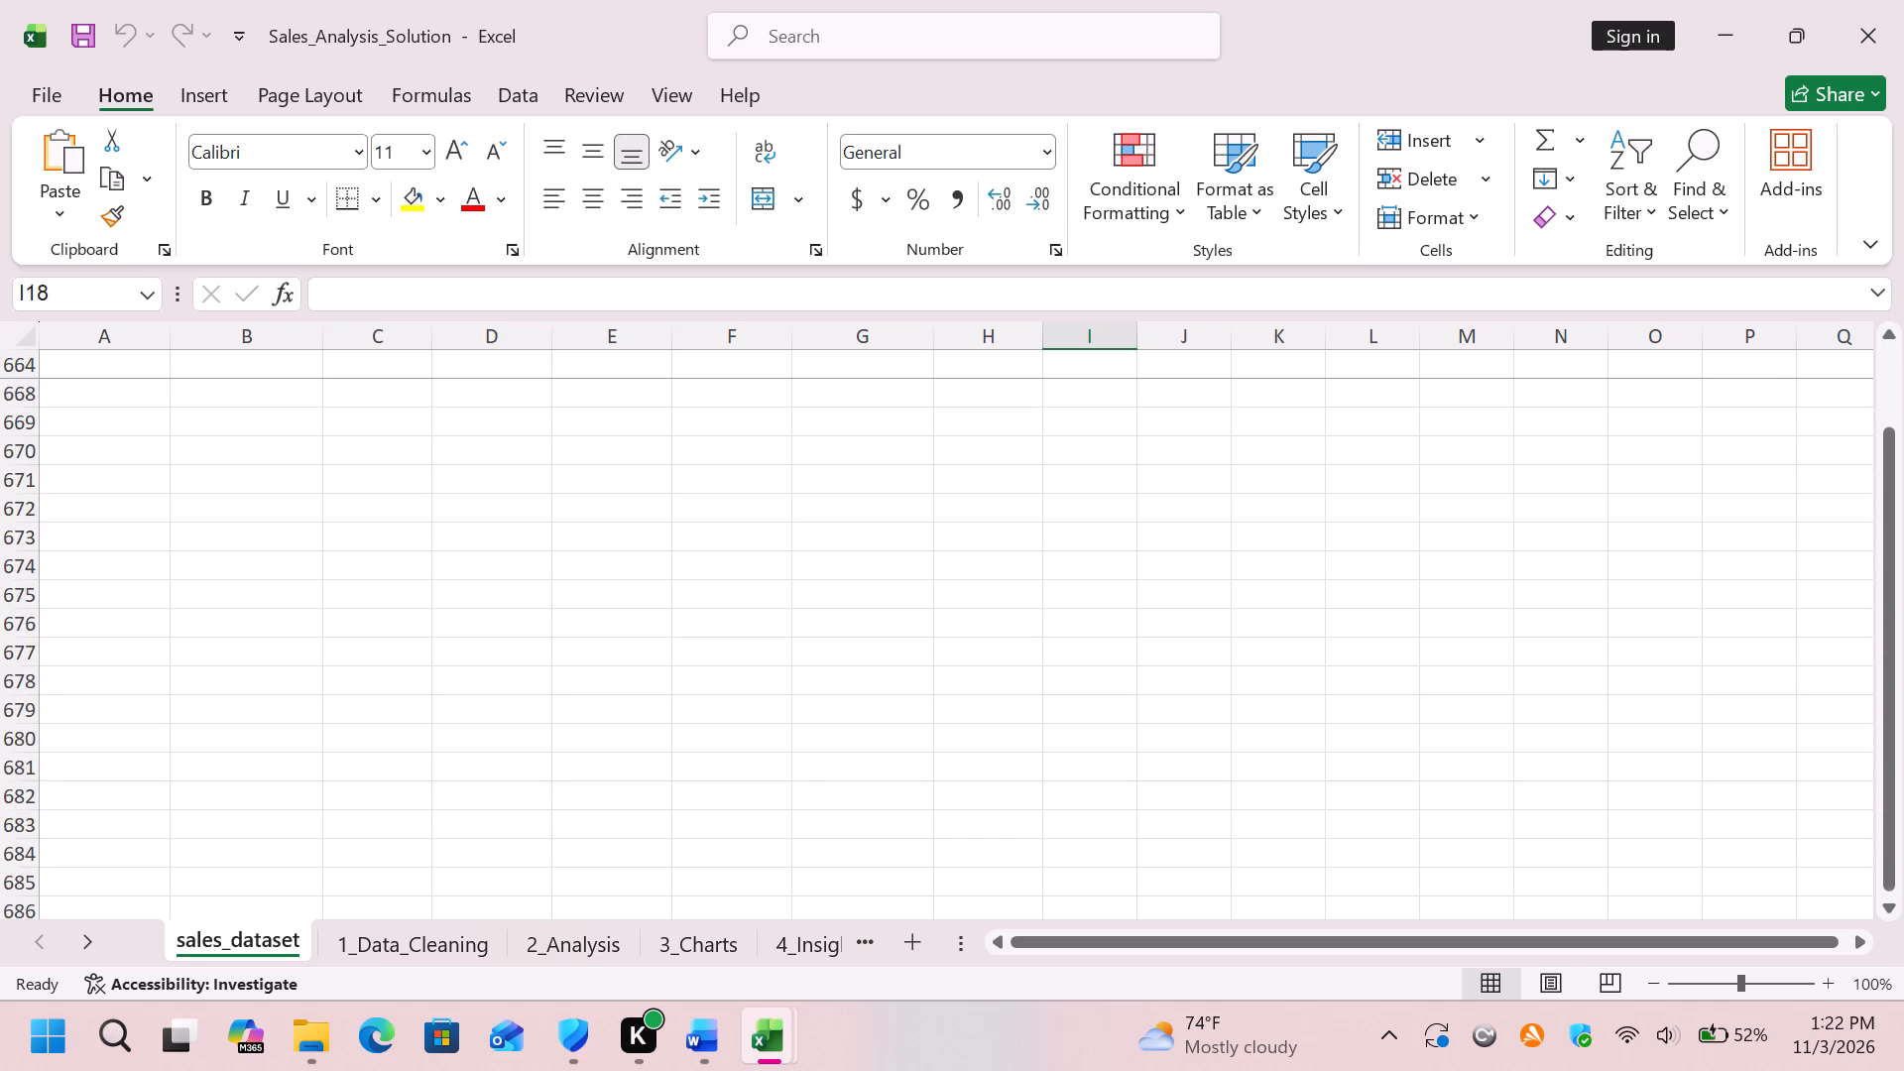
{"action": "scroll", "coordinate": [670, 694], "scroll_direction": "up", "scroll_amount": 16}
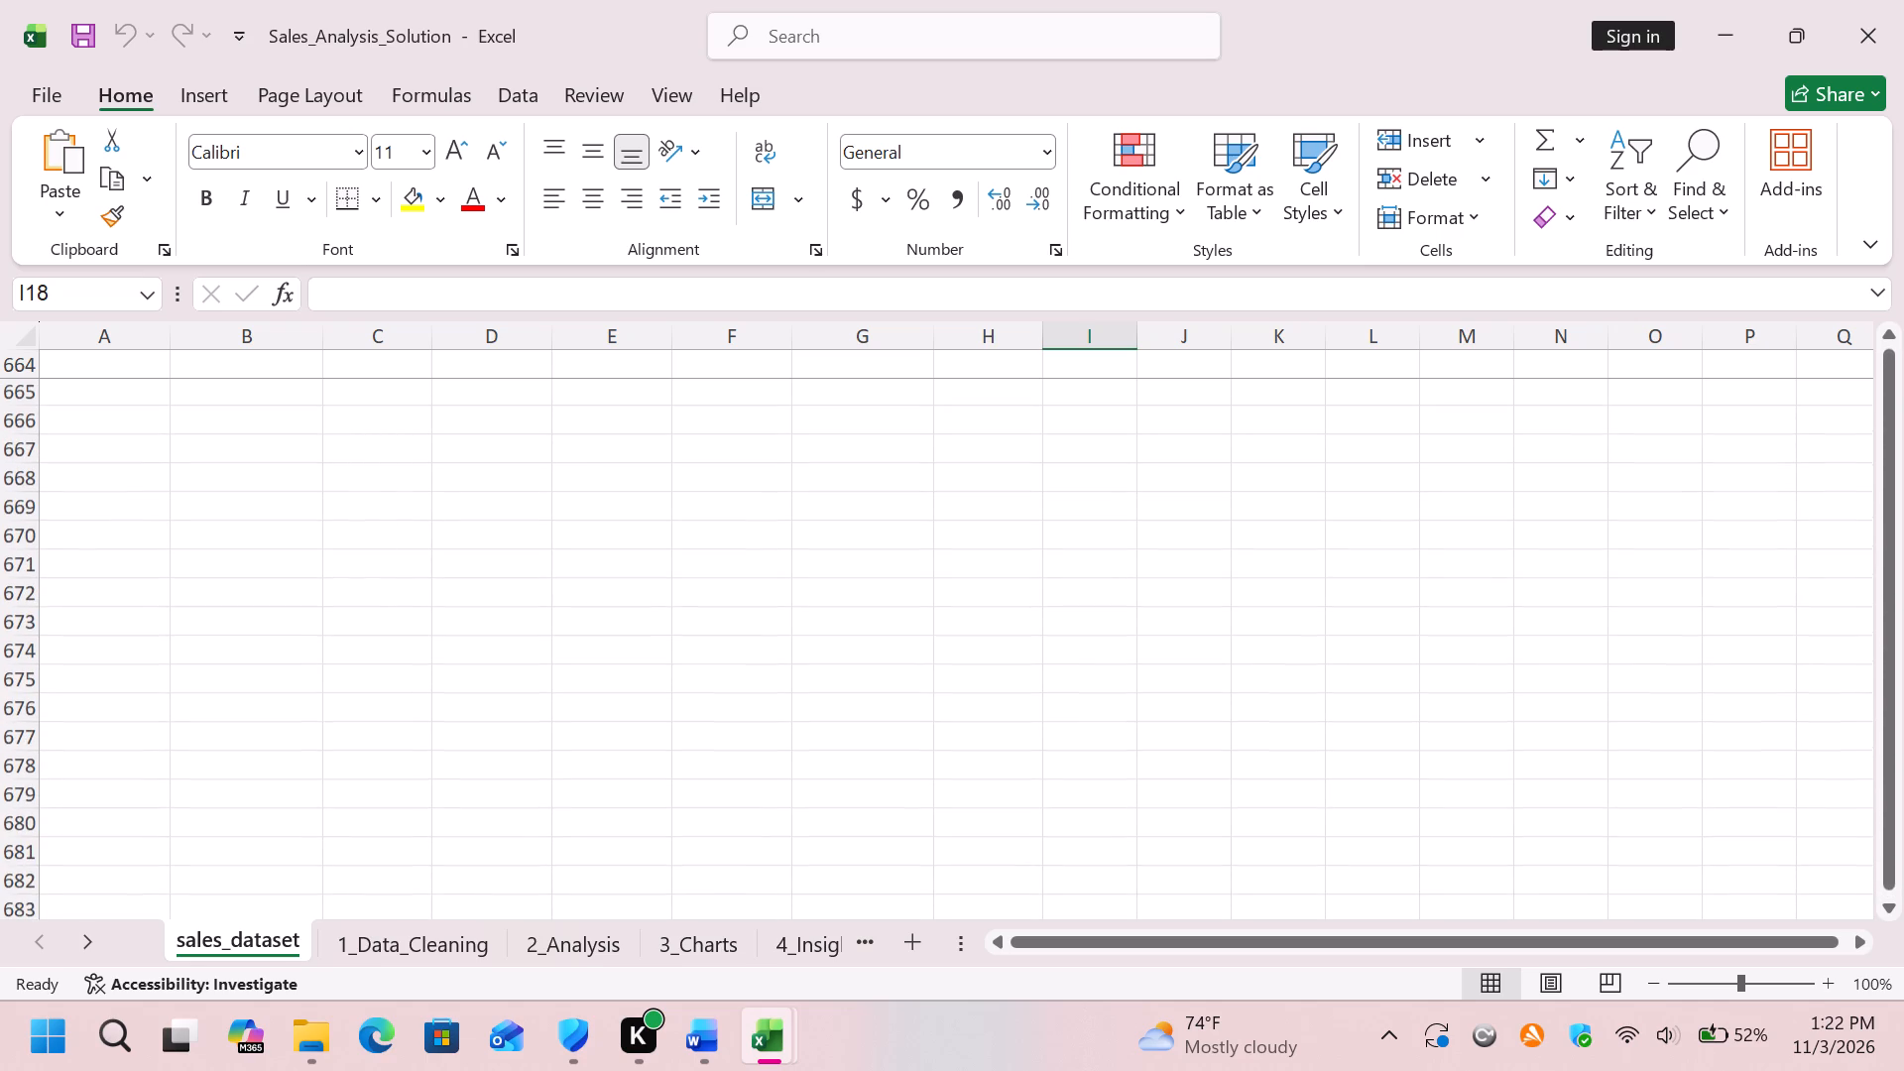
{"action": "key", "text": "Page_Up"}
{"action": "key", "text": "Page_Up"}
{"action": "key", "text": "Page_Up"}
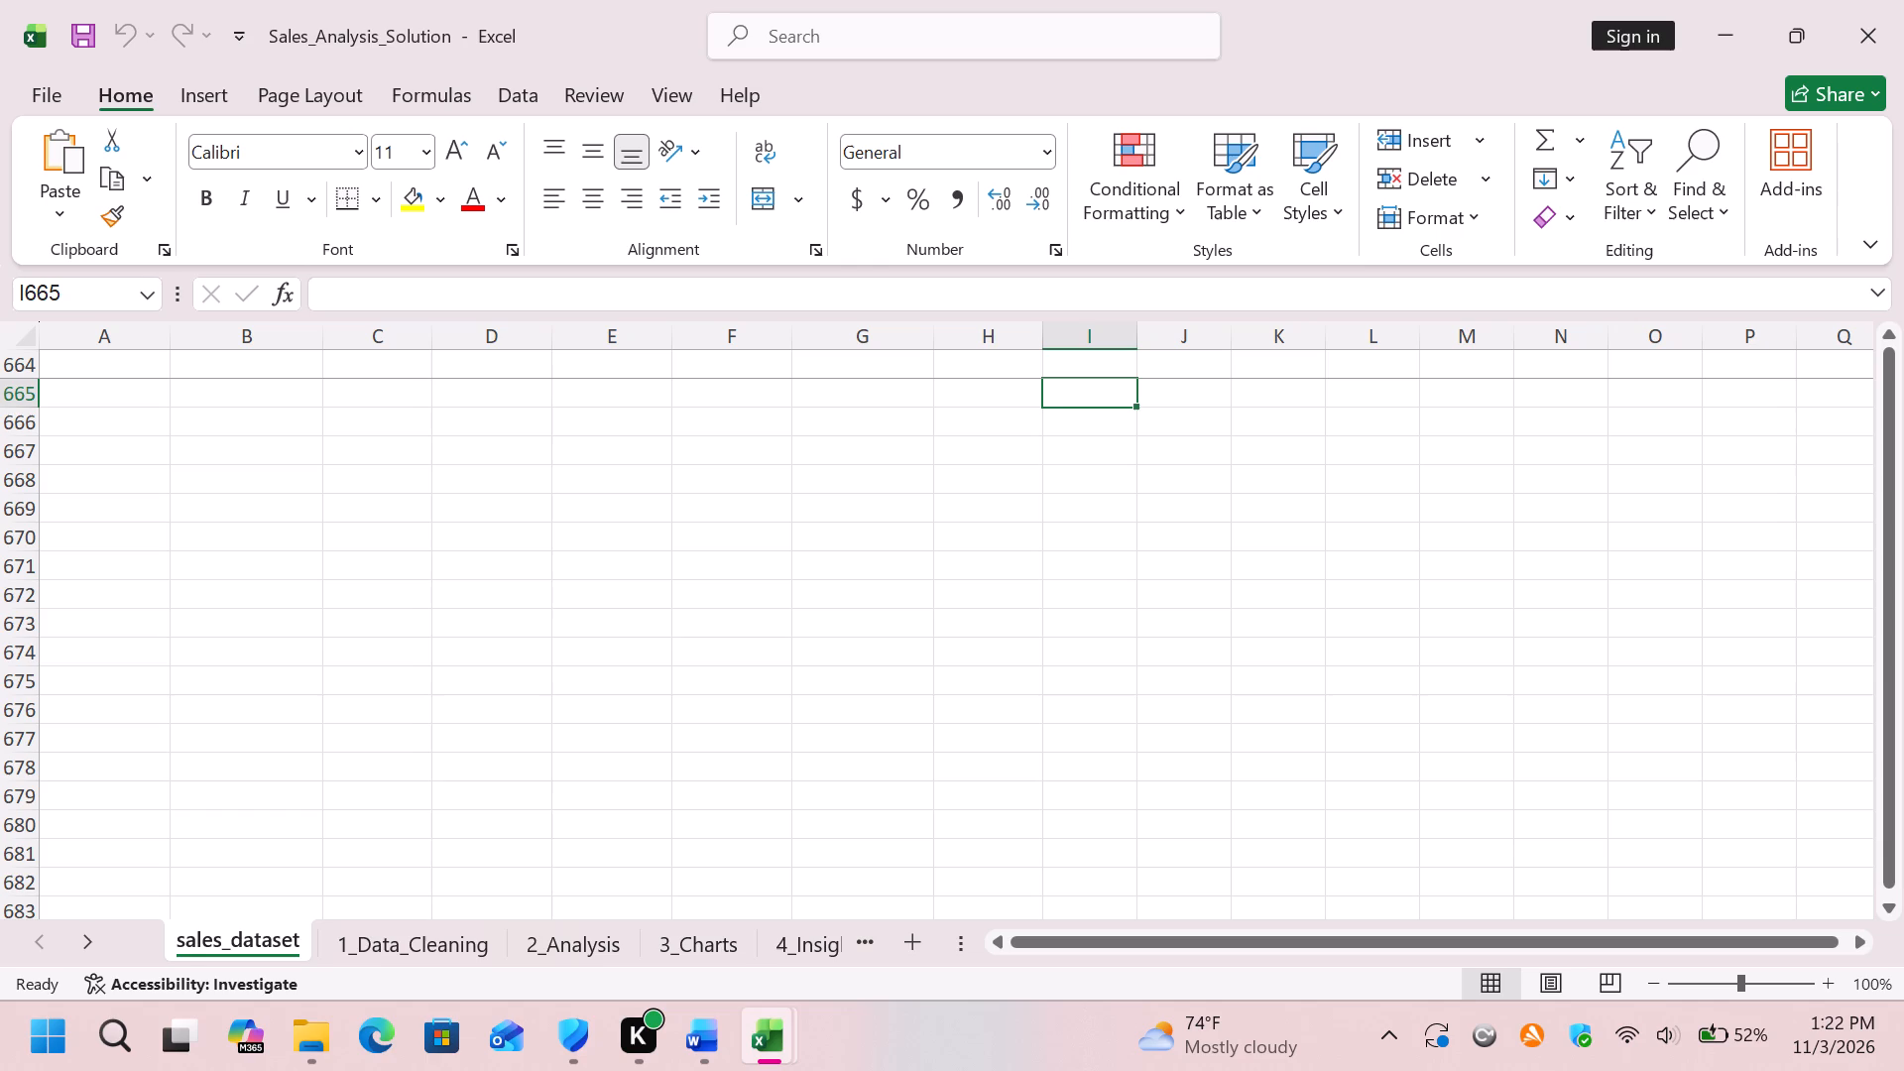
{"action": "key", "text": "Page_Up"}
{"action": "key", "text": "Page_Up"}
{"action": "key", "text": "Page_Up"}
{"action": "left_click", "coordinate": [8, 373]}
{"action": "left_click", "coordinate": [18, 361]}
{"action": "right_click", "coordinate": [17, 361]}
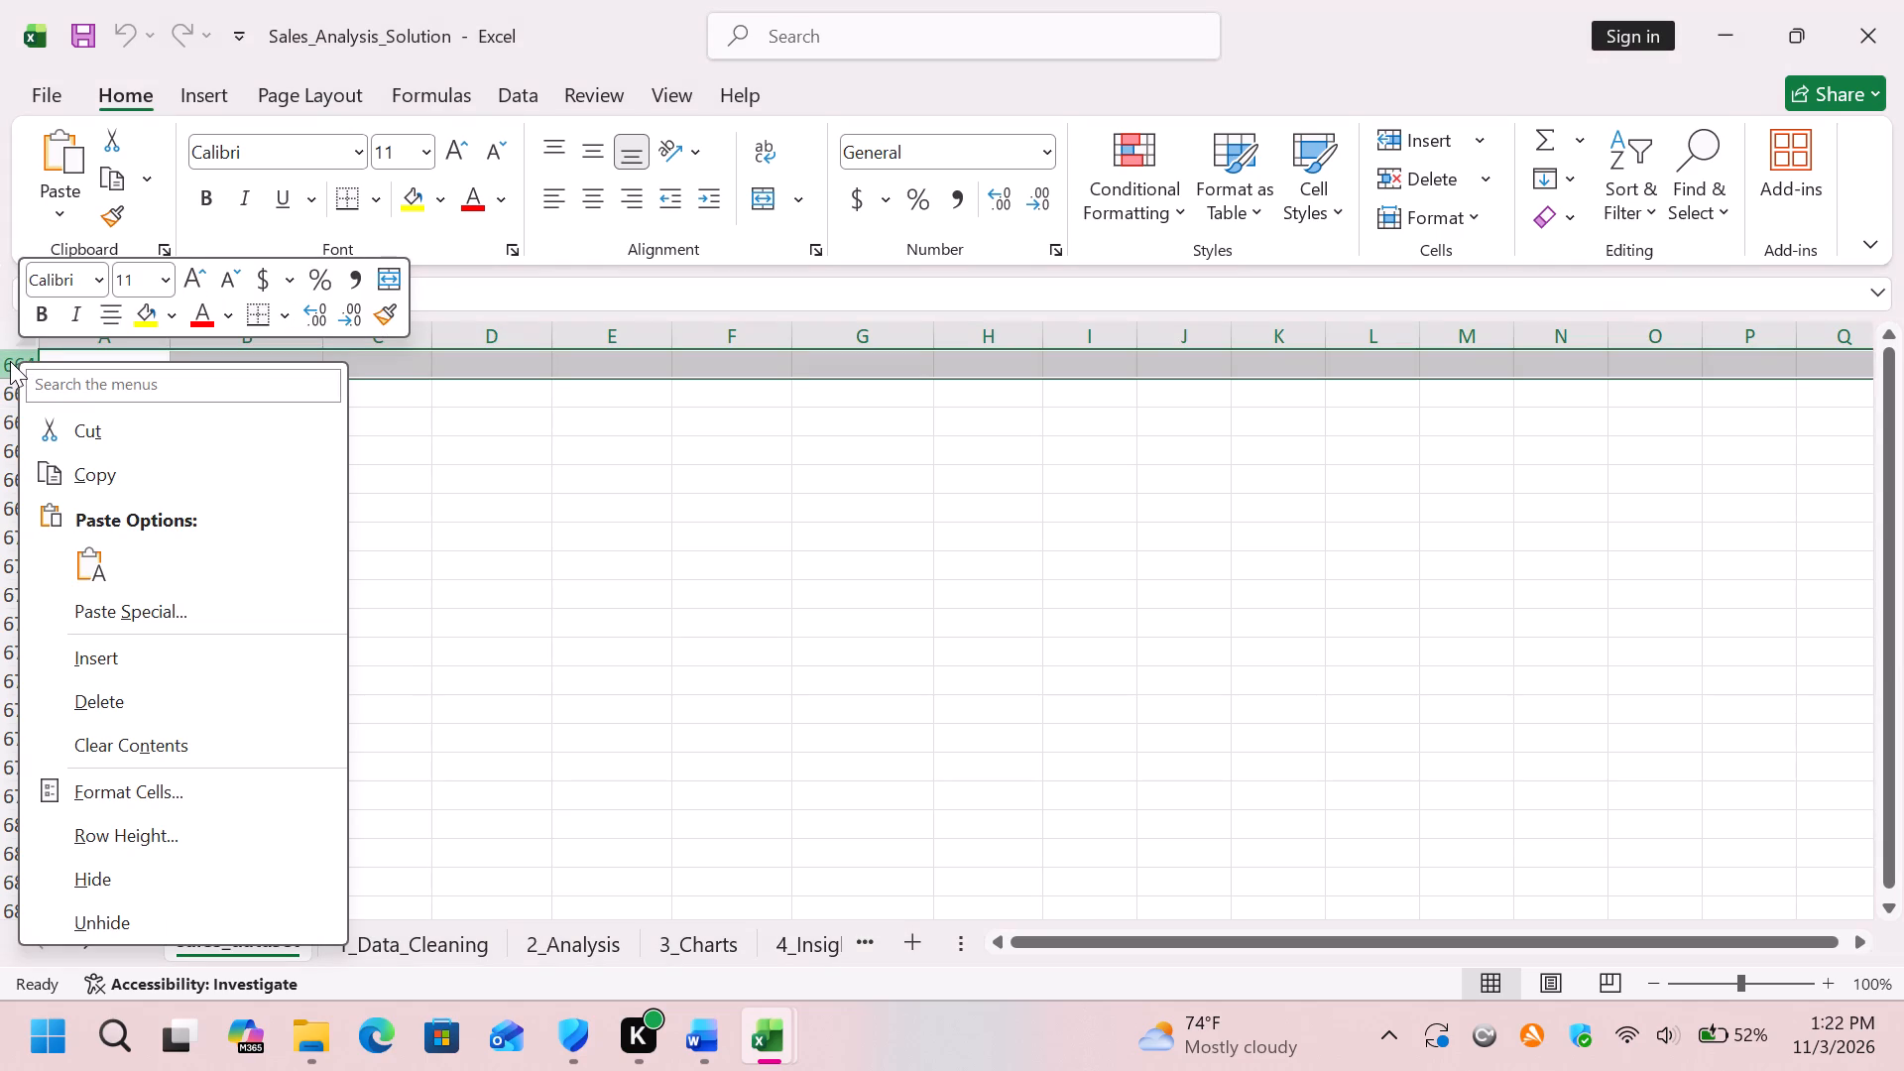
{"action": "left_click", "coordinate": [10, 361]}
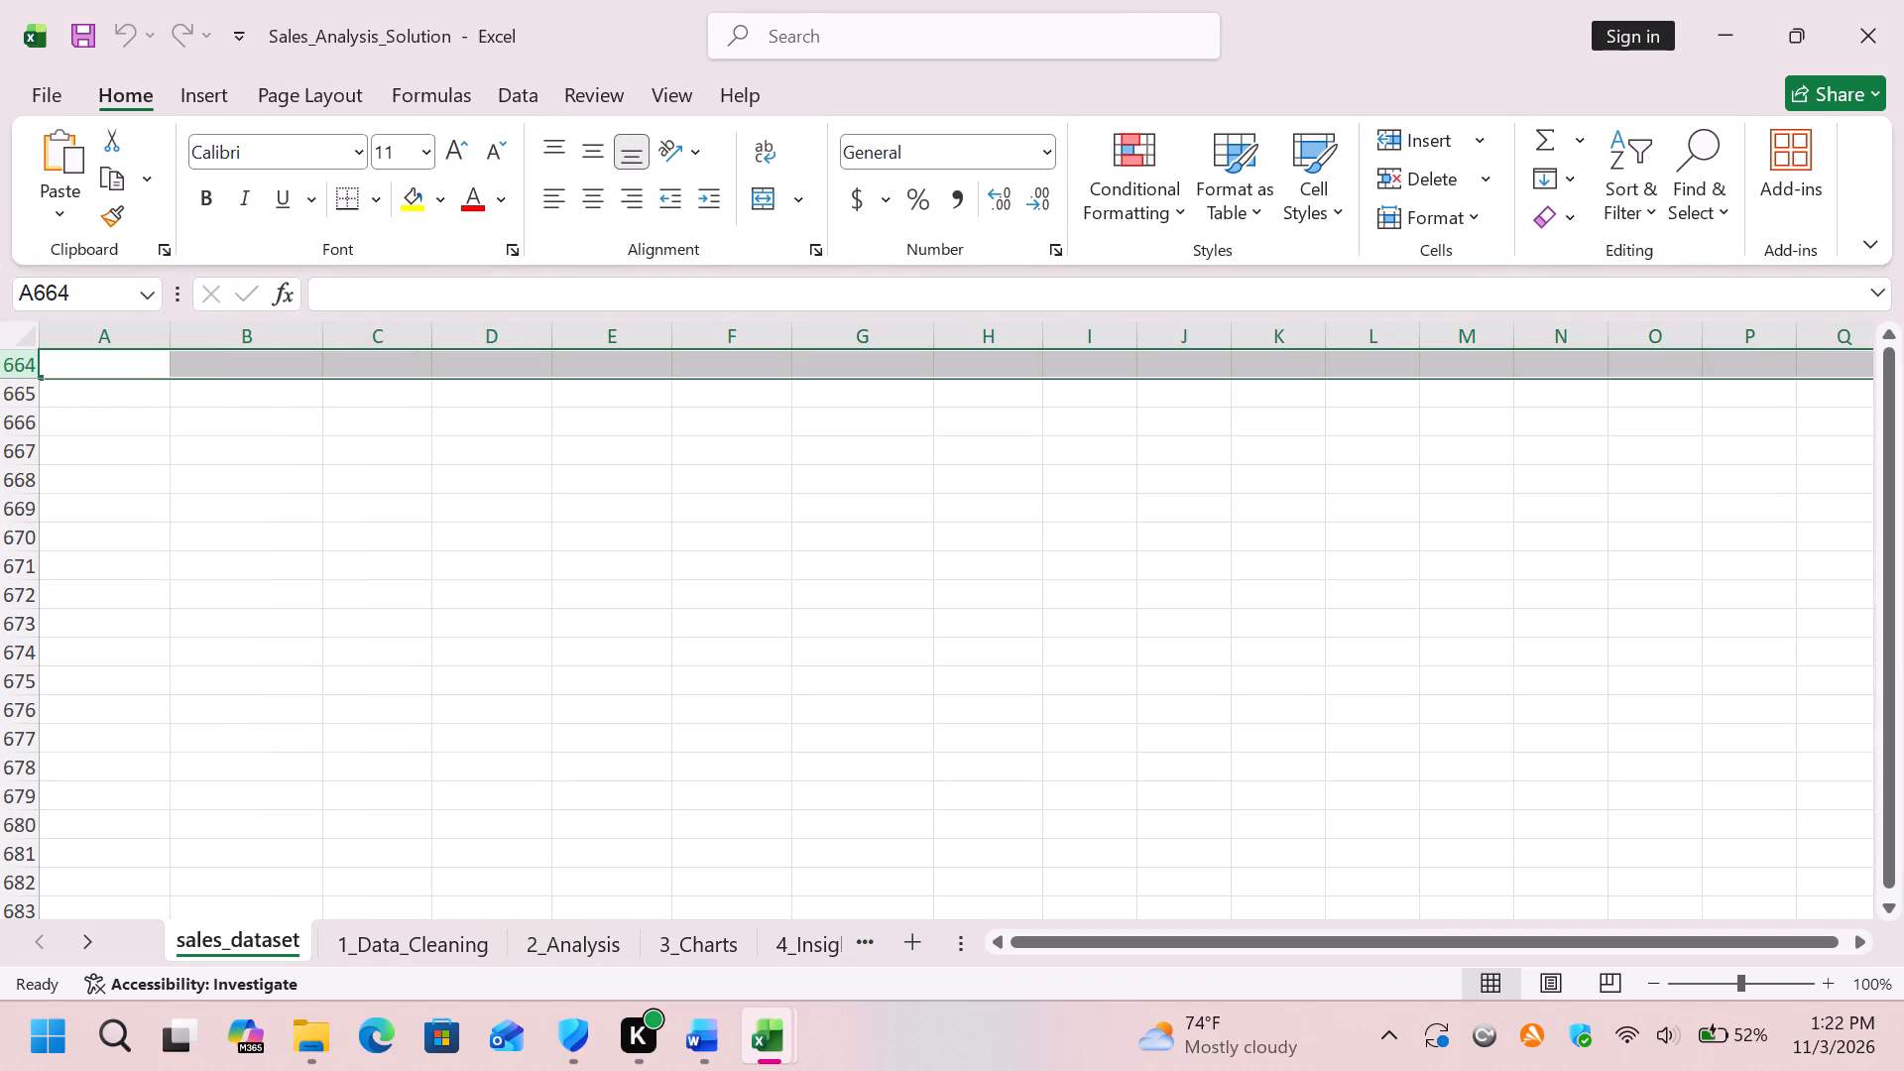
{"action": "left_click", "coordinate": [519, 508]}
Close the Sales_Analysis_Solution workbook.
{"action": "left_click", "coordinate": [1903, 7]}
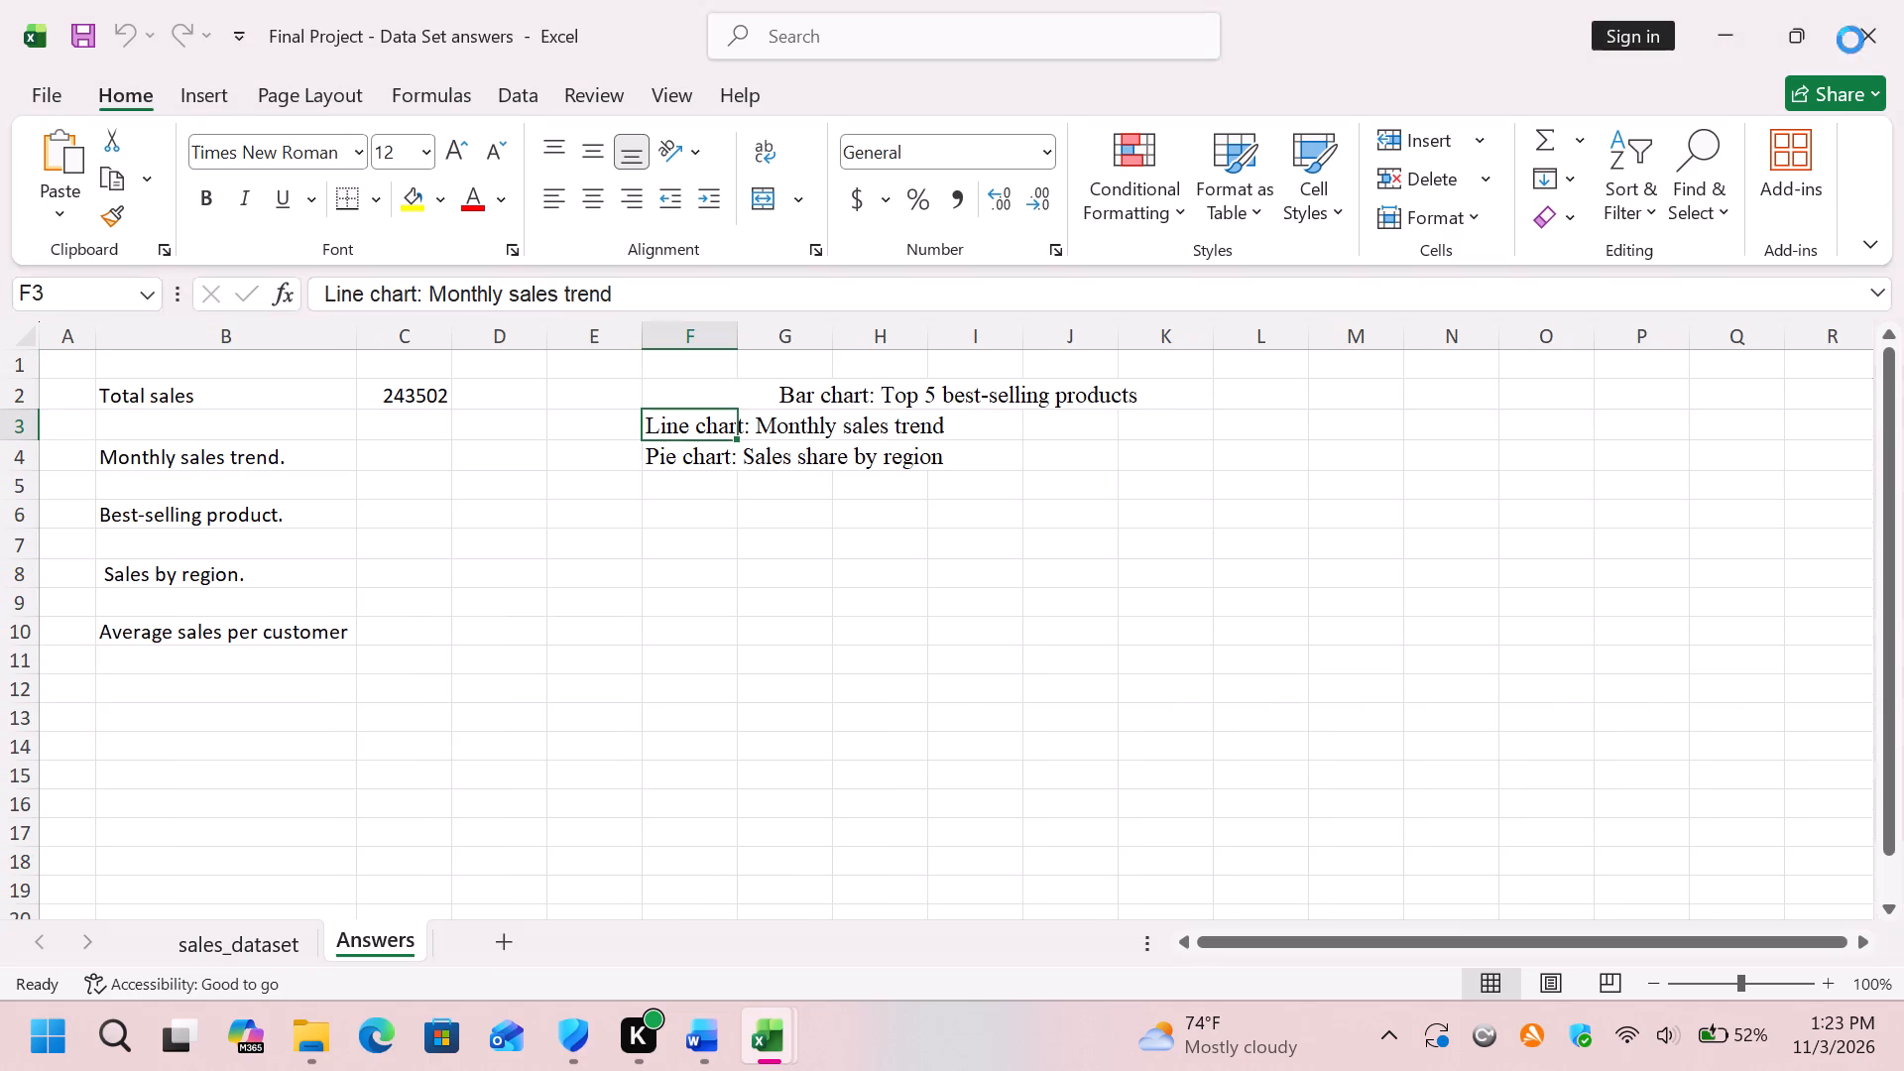
Reopen the Sales_Analysis_Solution workbook from the Excel practice folder.
{"action": "left_click", "coordinate": [321, 1032]}
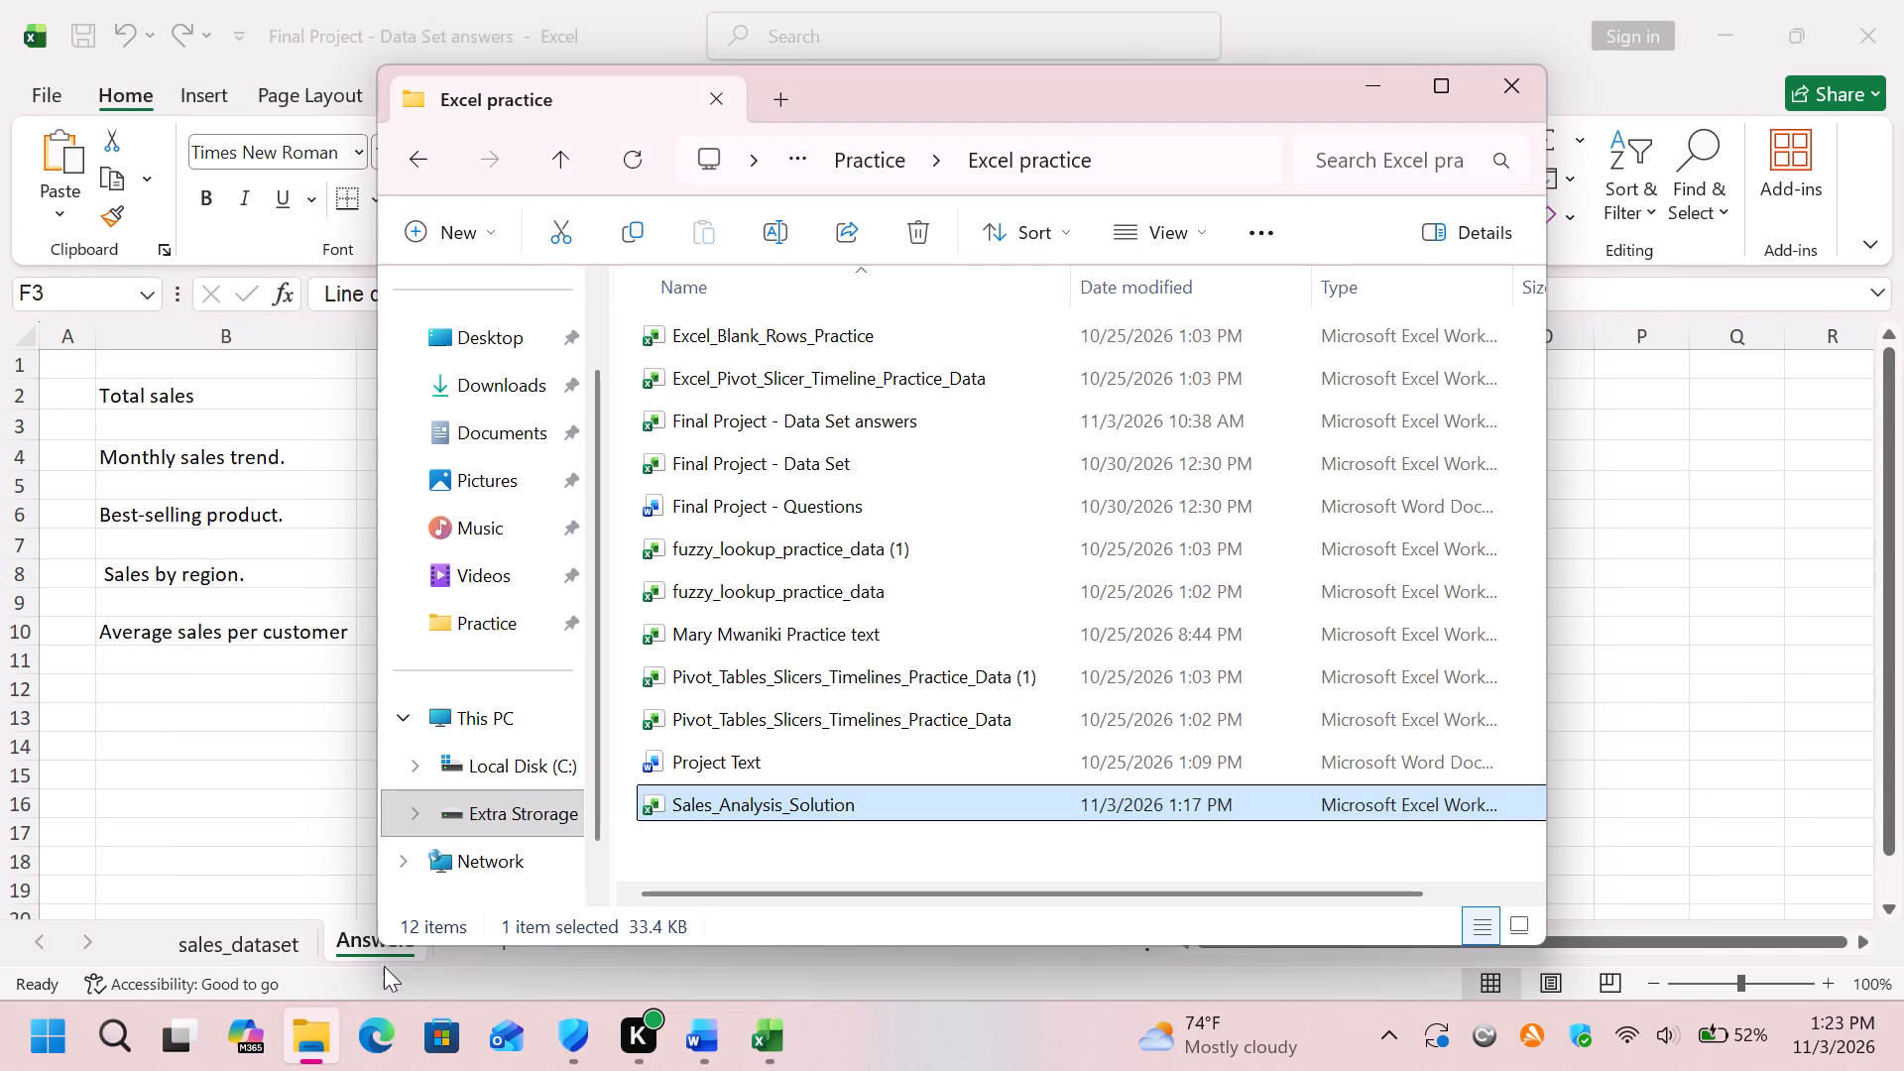
{"action": "double_click", "coordinate": [730, 791]}
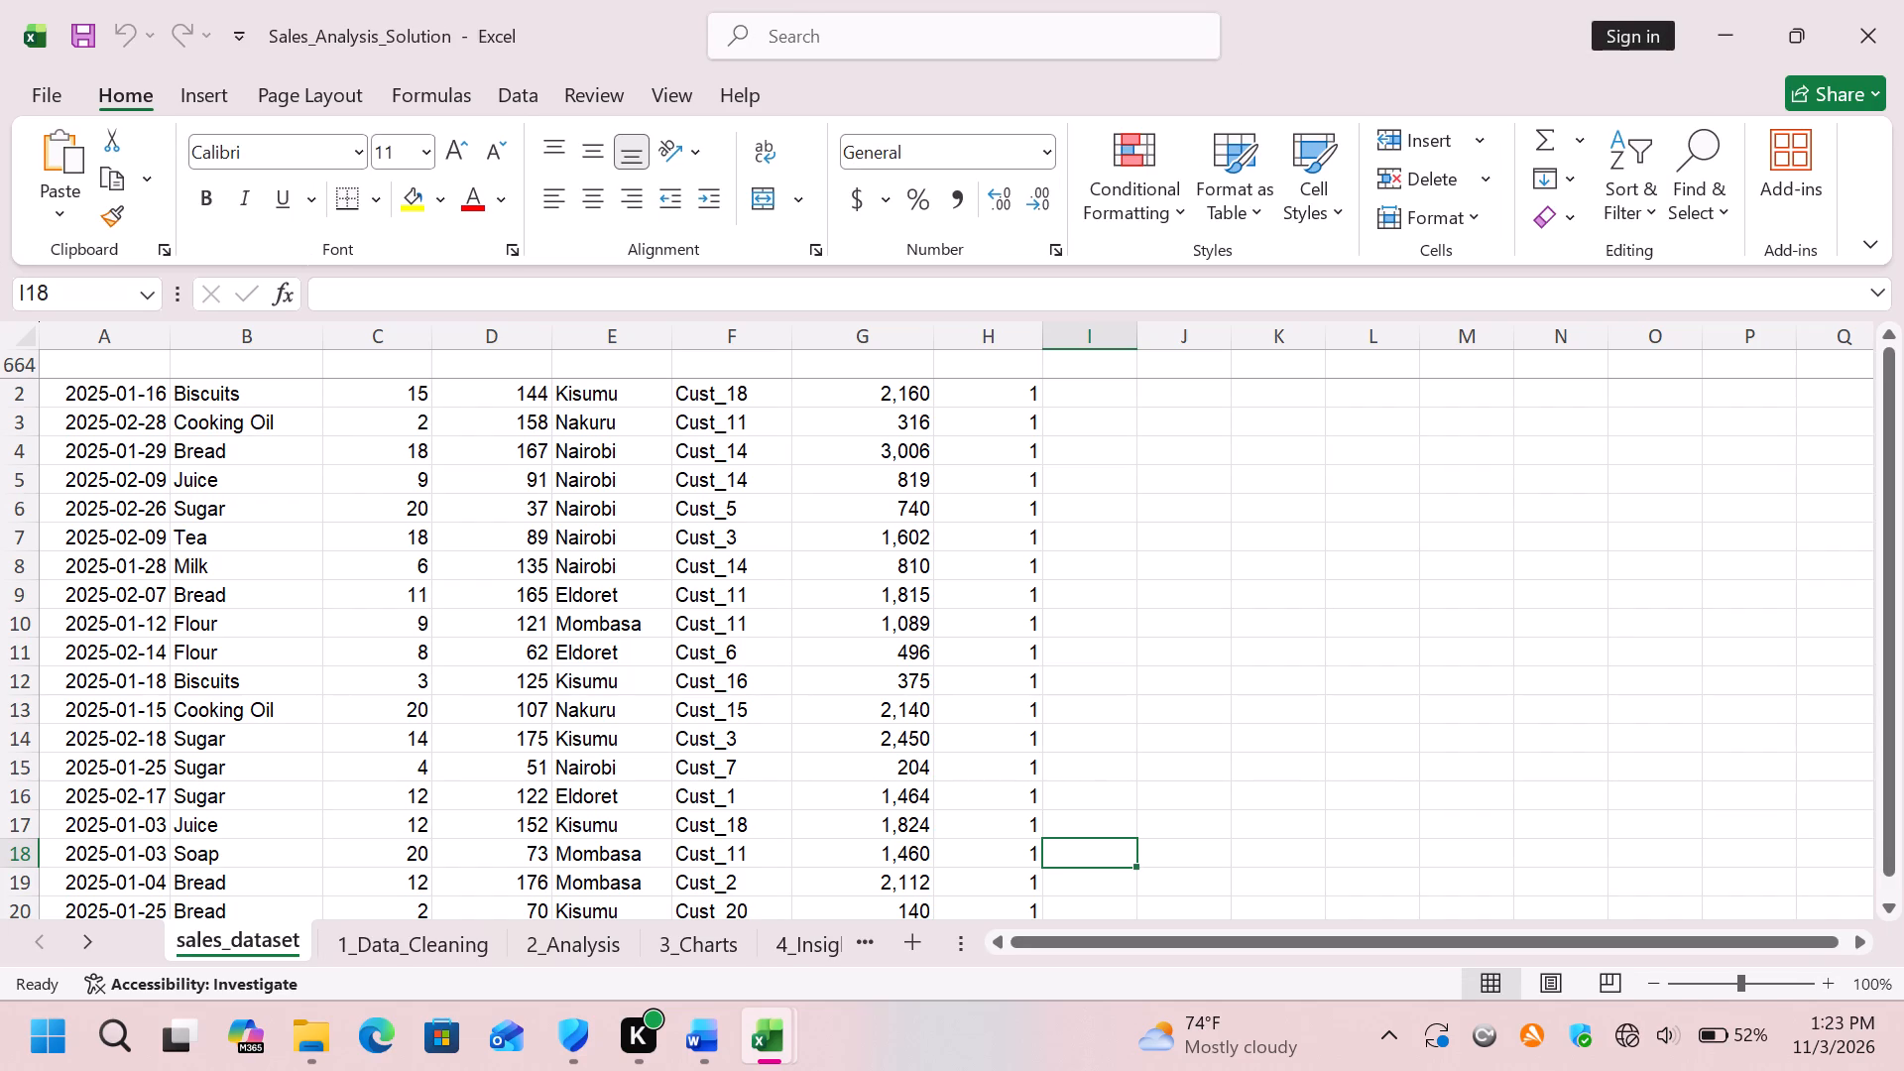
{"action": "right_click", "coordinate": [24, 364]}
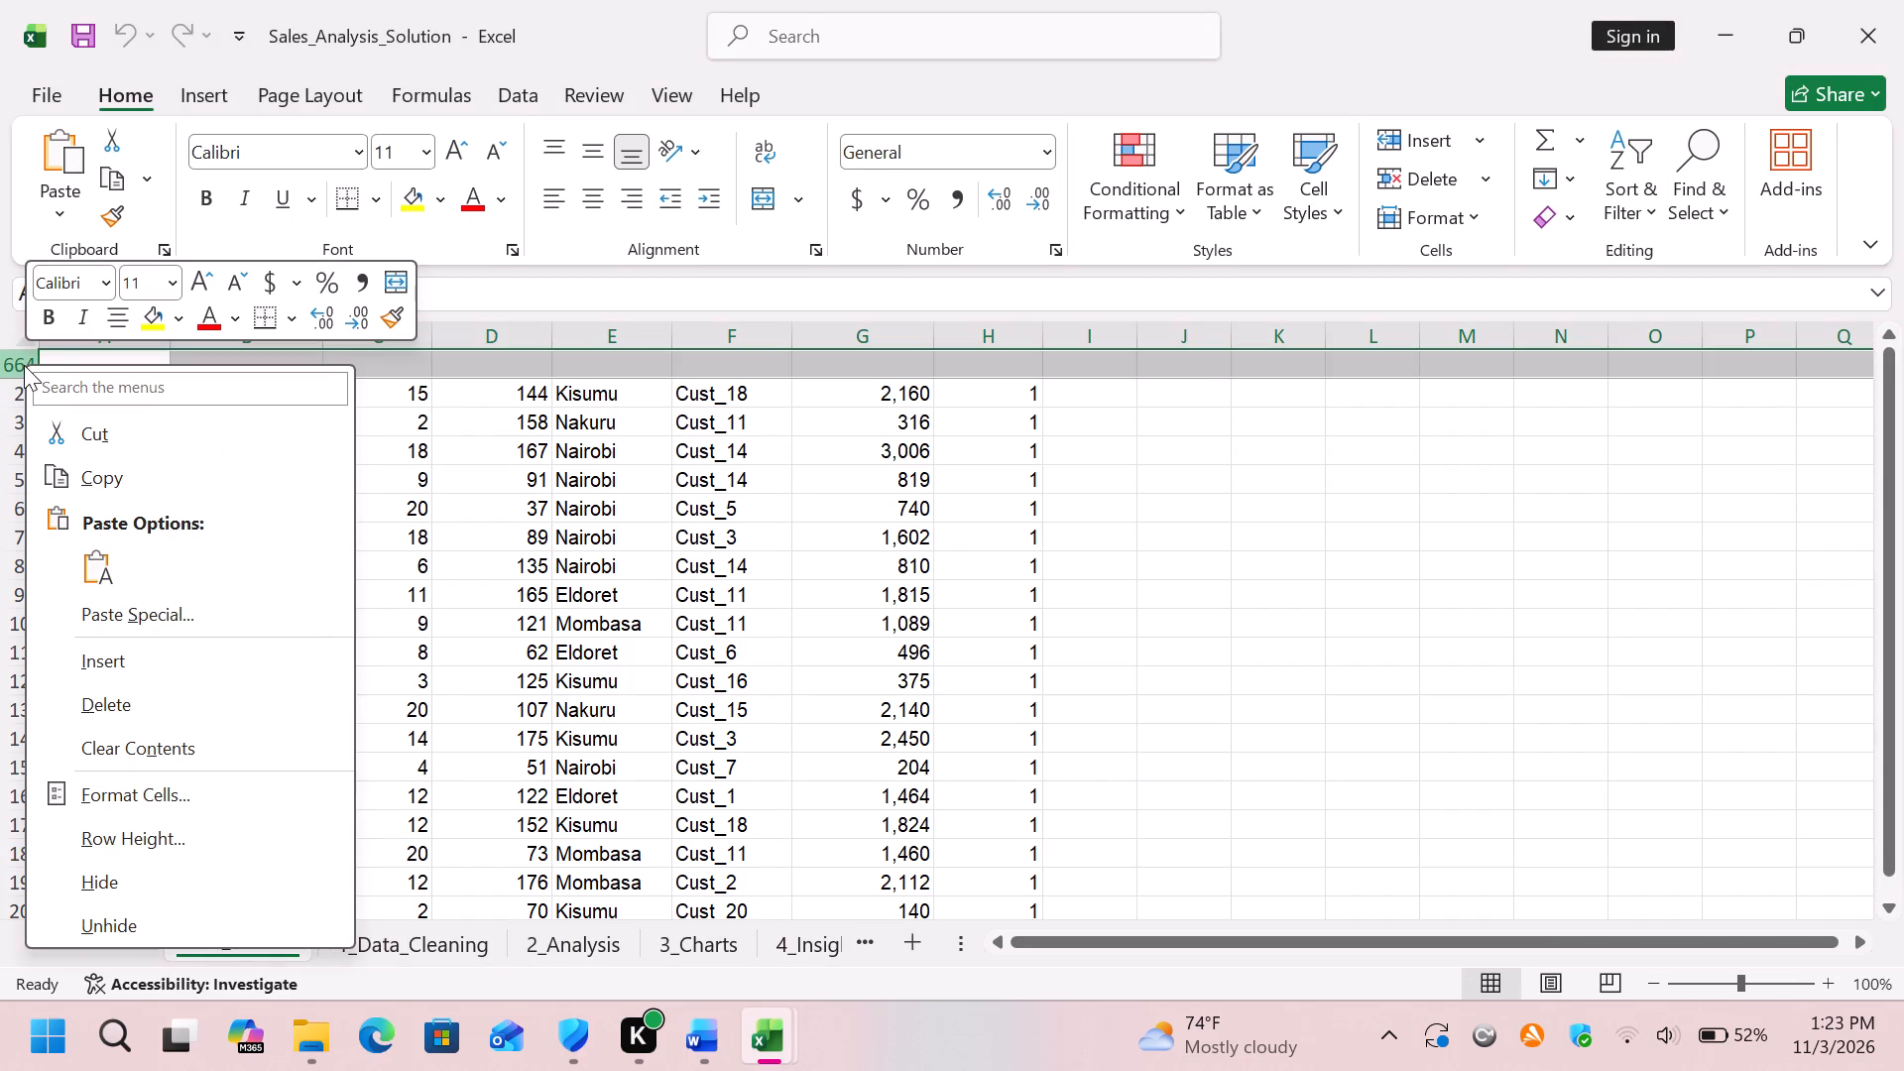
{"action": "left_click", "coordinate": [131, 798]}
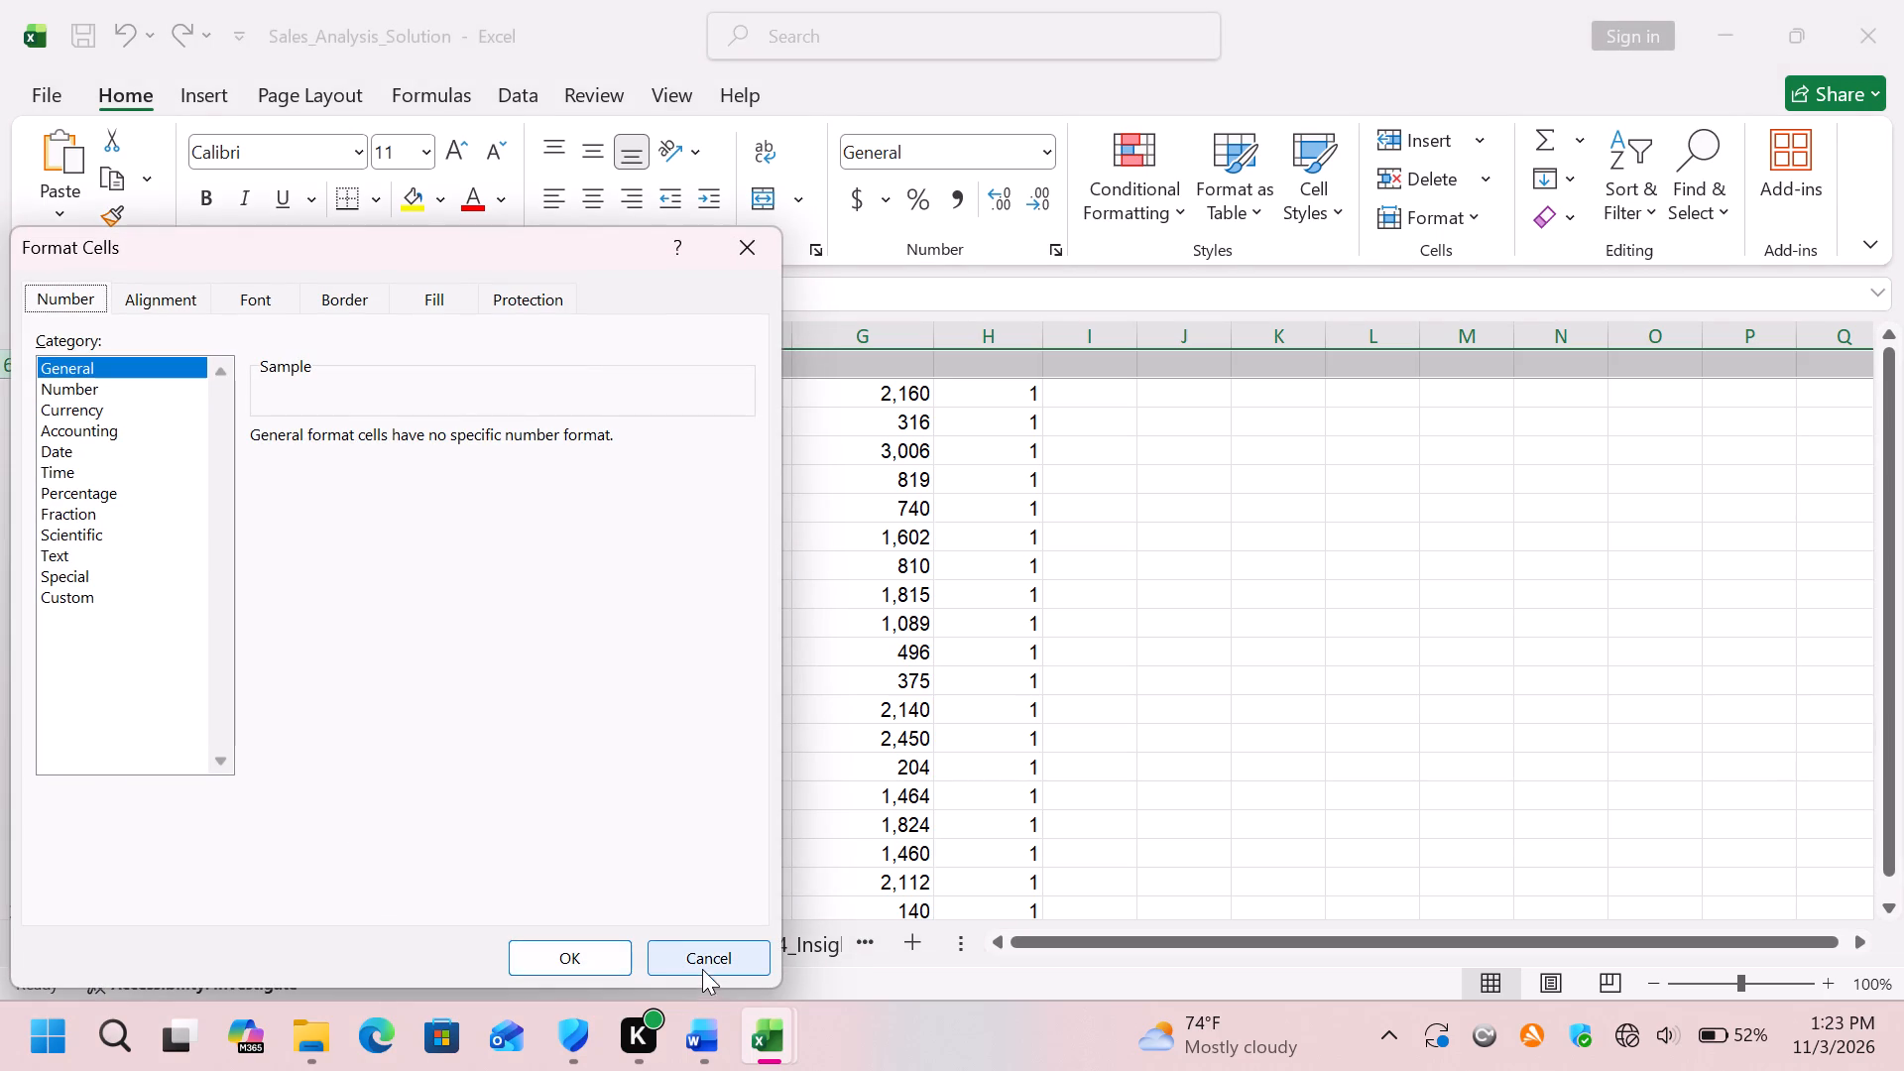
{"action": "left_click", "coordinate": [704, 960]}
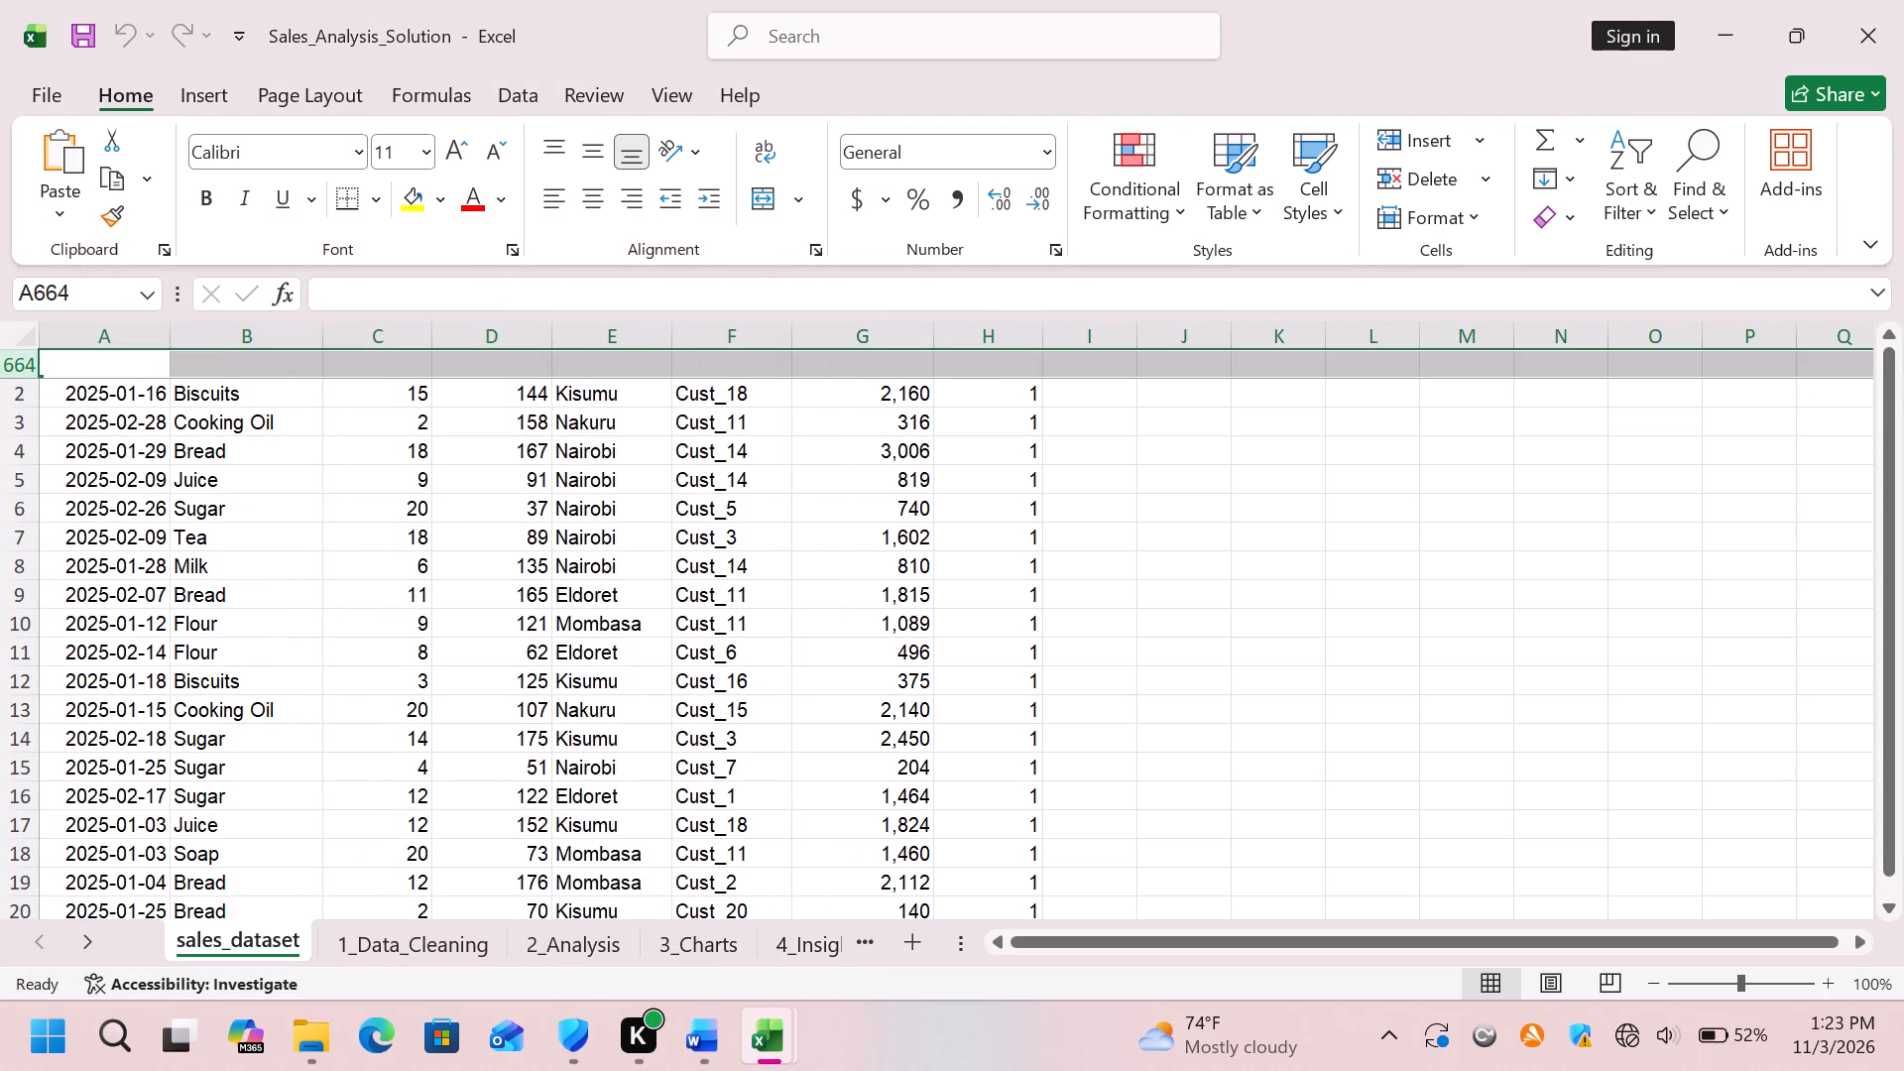
Examine how the first sales record on the sales_dataset sheet is built, including the formulas in G2 and H2.
{"action": "left_click", "coordinate": [88, 392]}
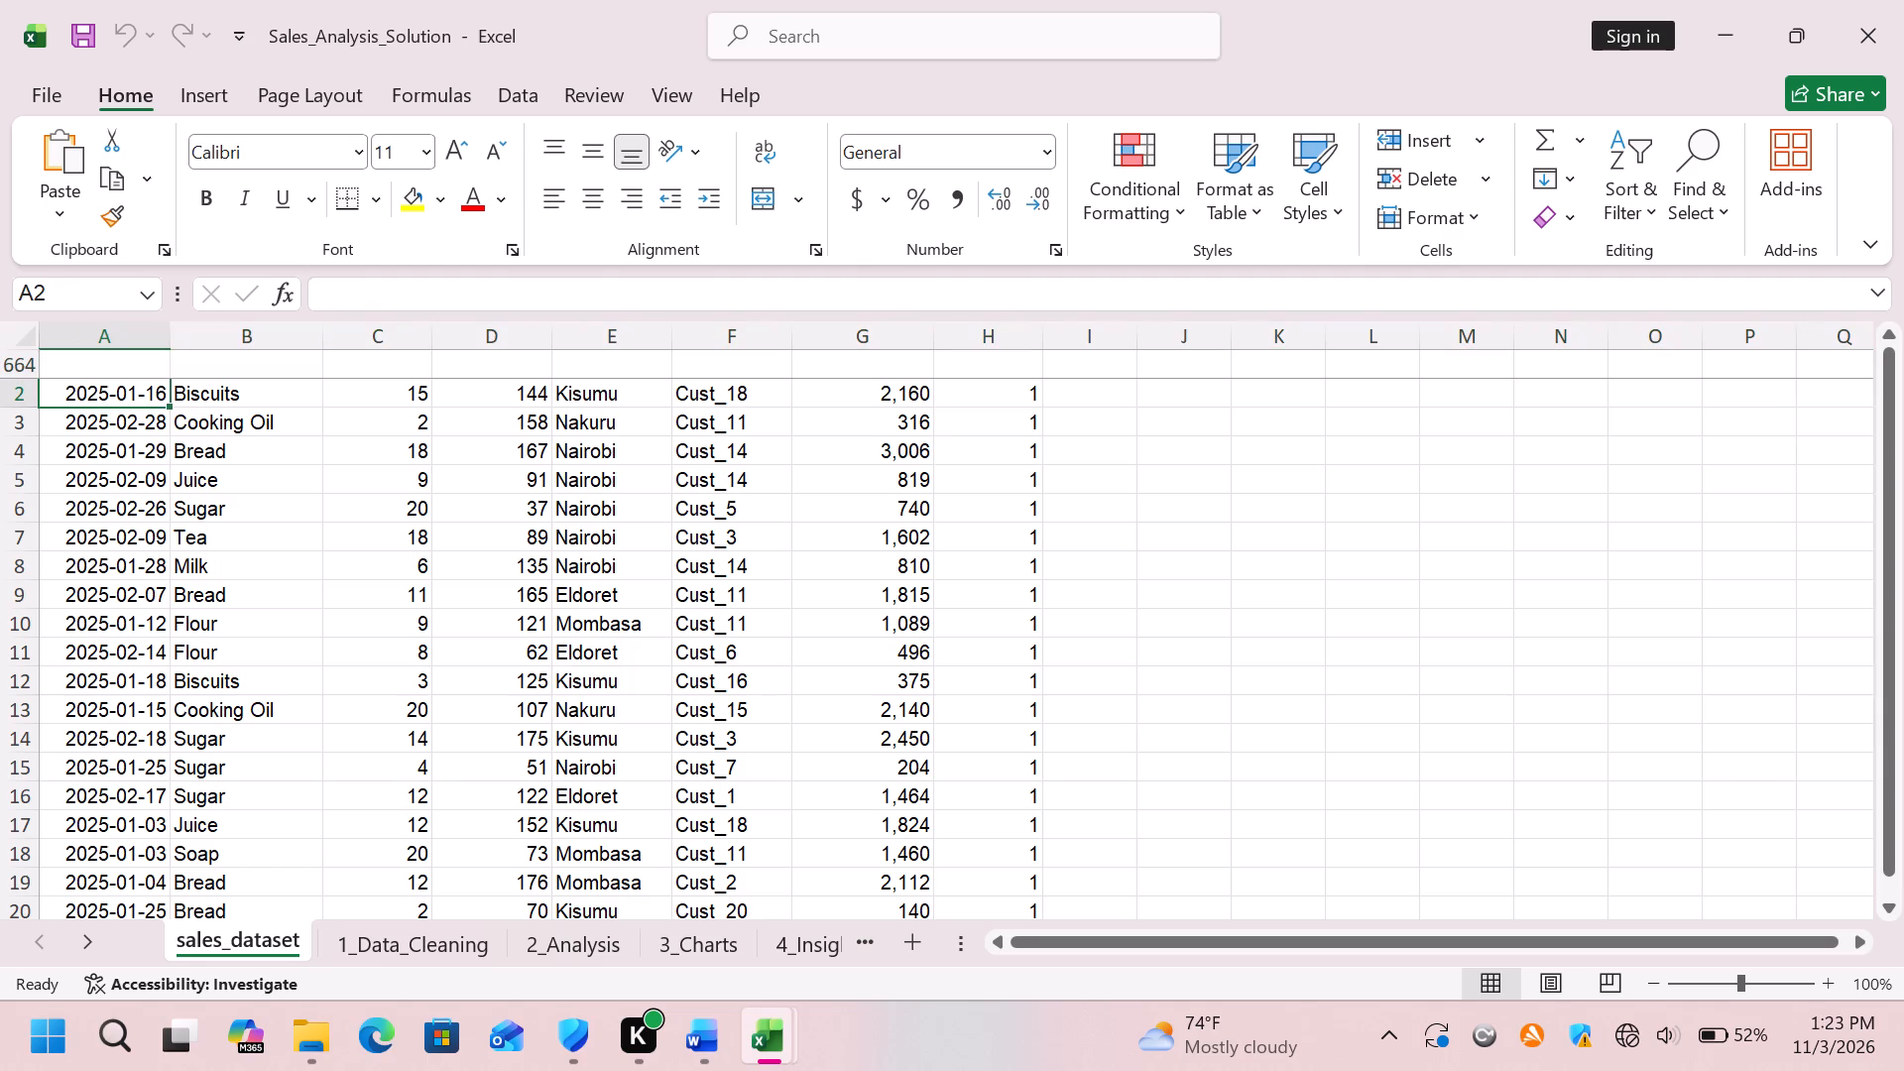
{"action": "left_click", "coordinate": [750, 391]}
{"action": "left_click", "coordinate": [854, 391]}
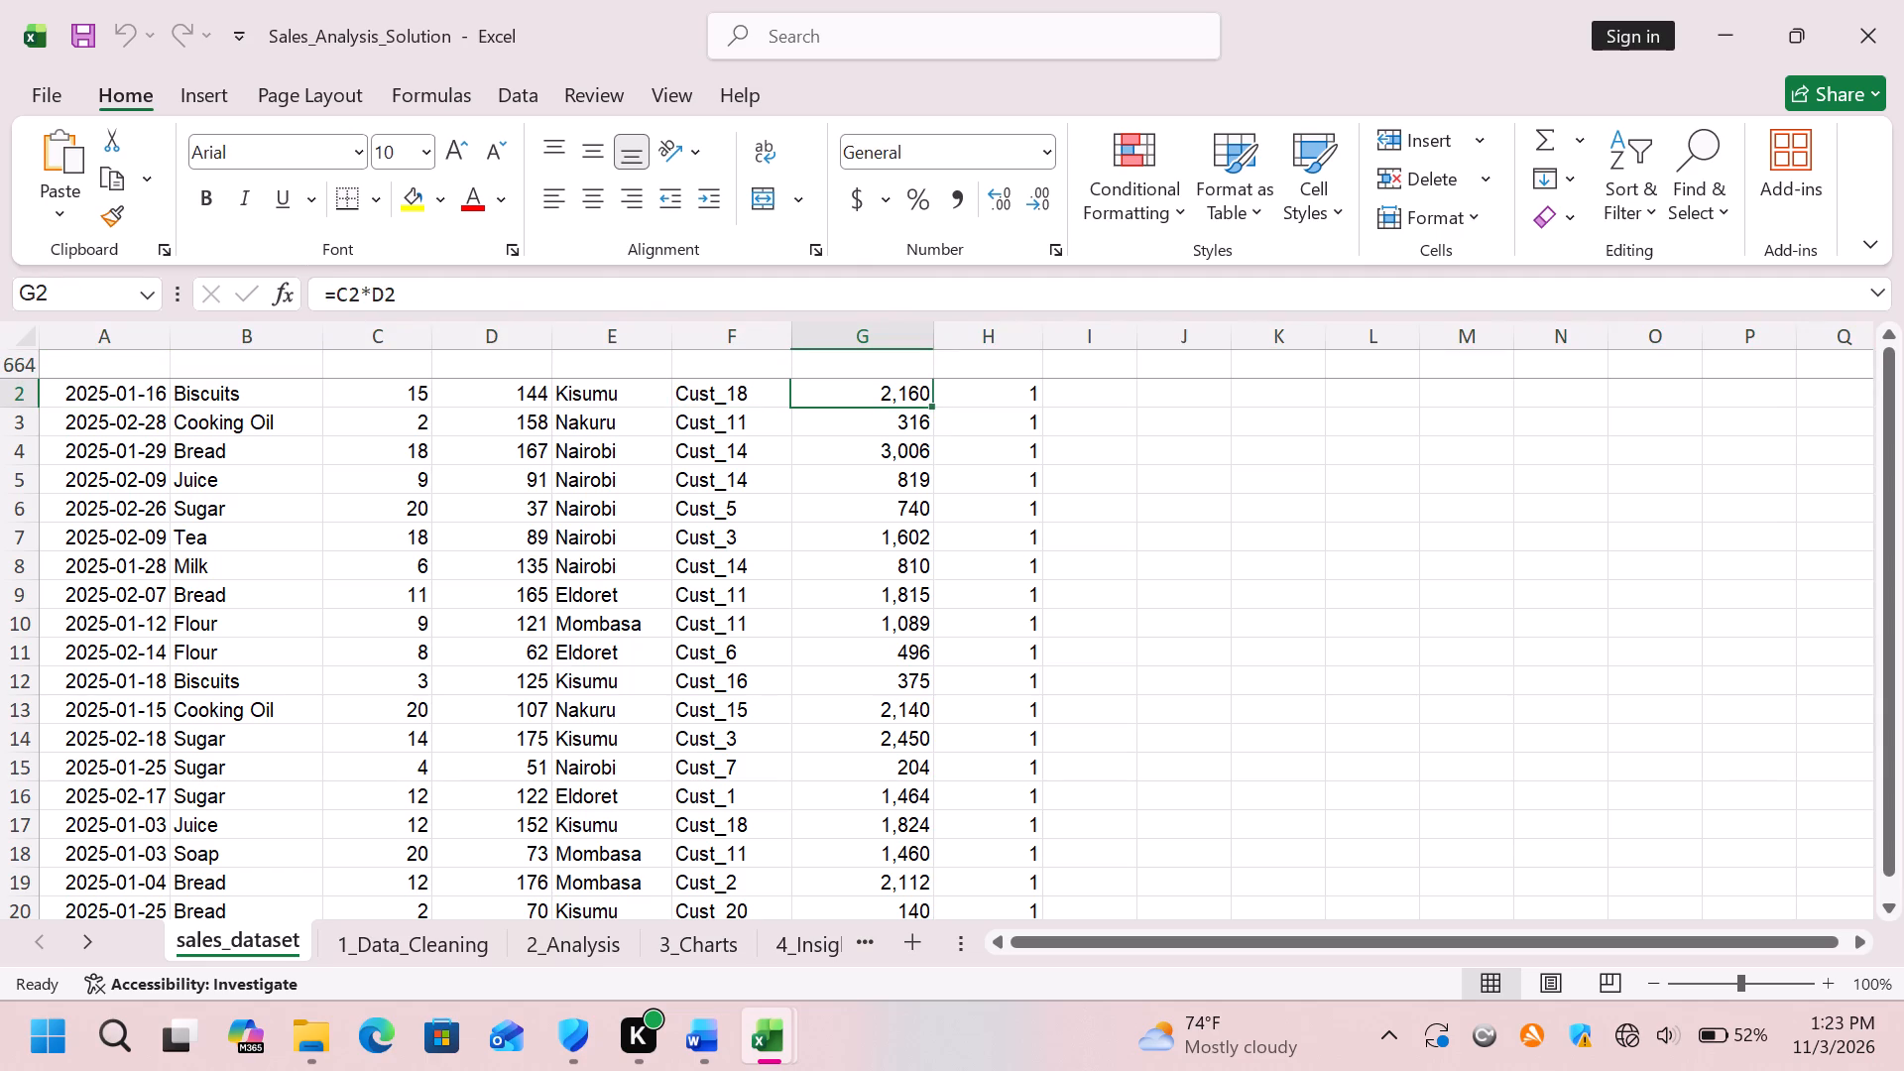
{"action": "left_click", "coordinate": [1005, 395]}
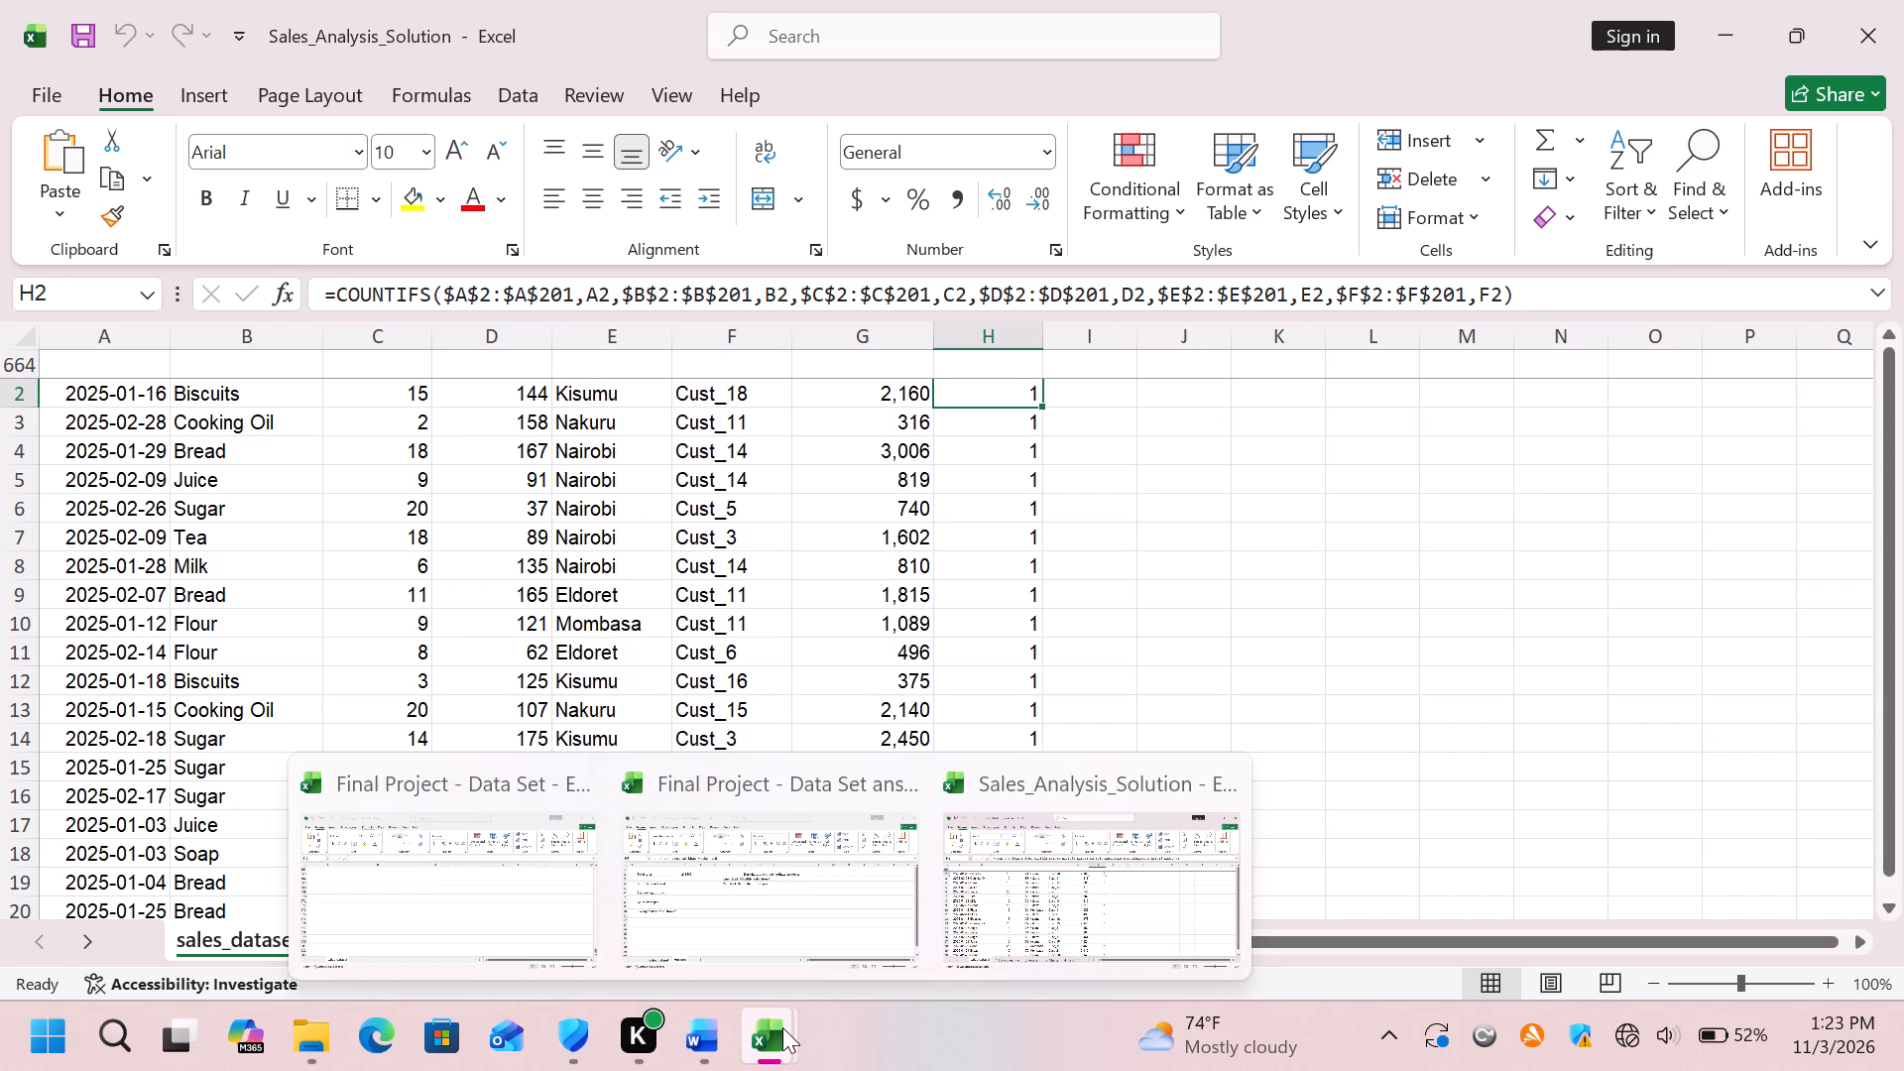
In the Final Project - Data Set answers workbook, add the header Total Sales in cell G1 of the sales_dataset sheet.
{"action": "left_click", "coordinate": [748, 911]}
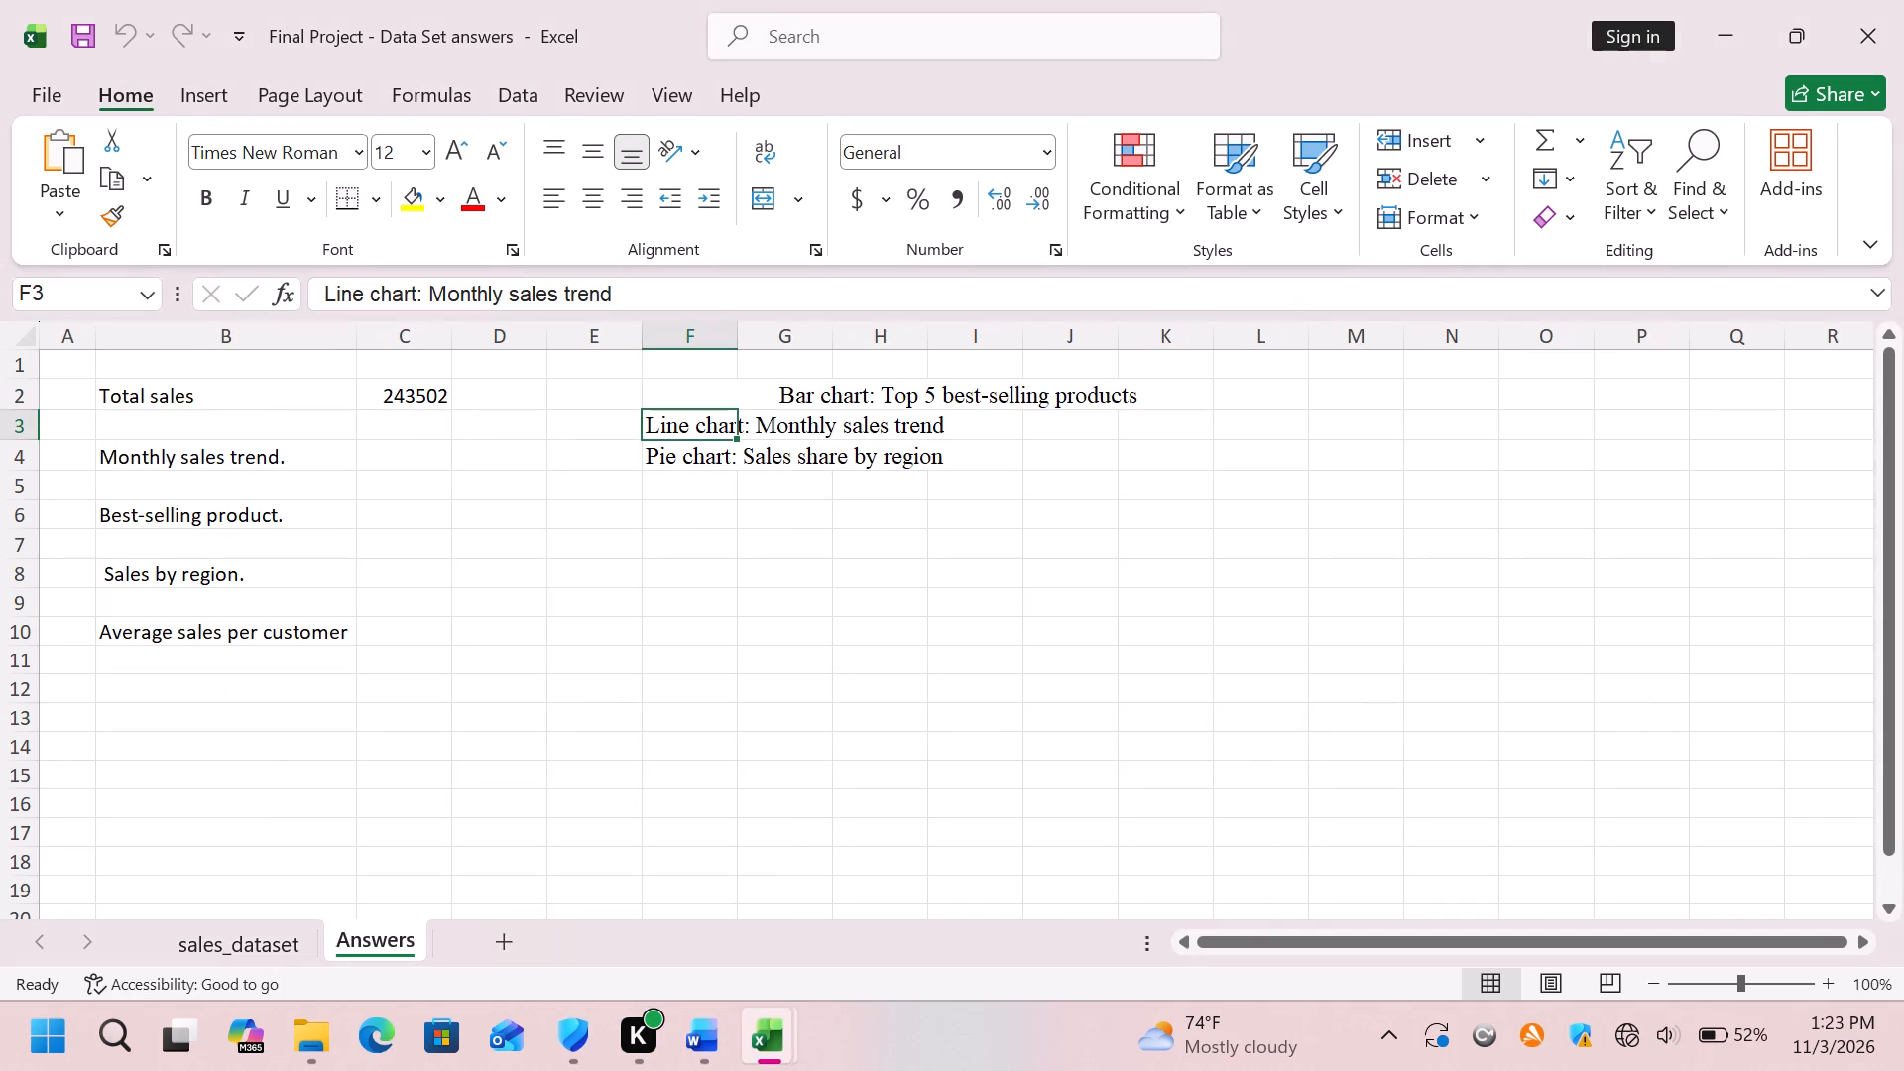
{"action": "left_click", "coordinate": [241, 946]}
{"action": "scroll", "coordinate": [947, 625], "scroll_direction": "up", "scroll_amount": 7}
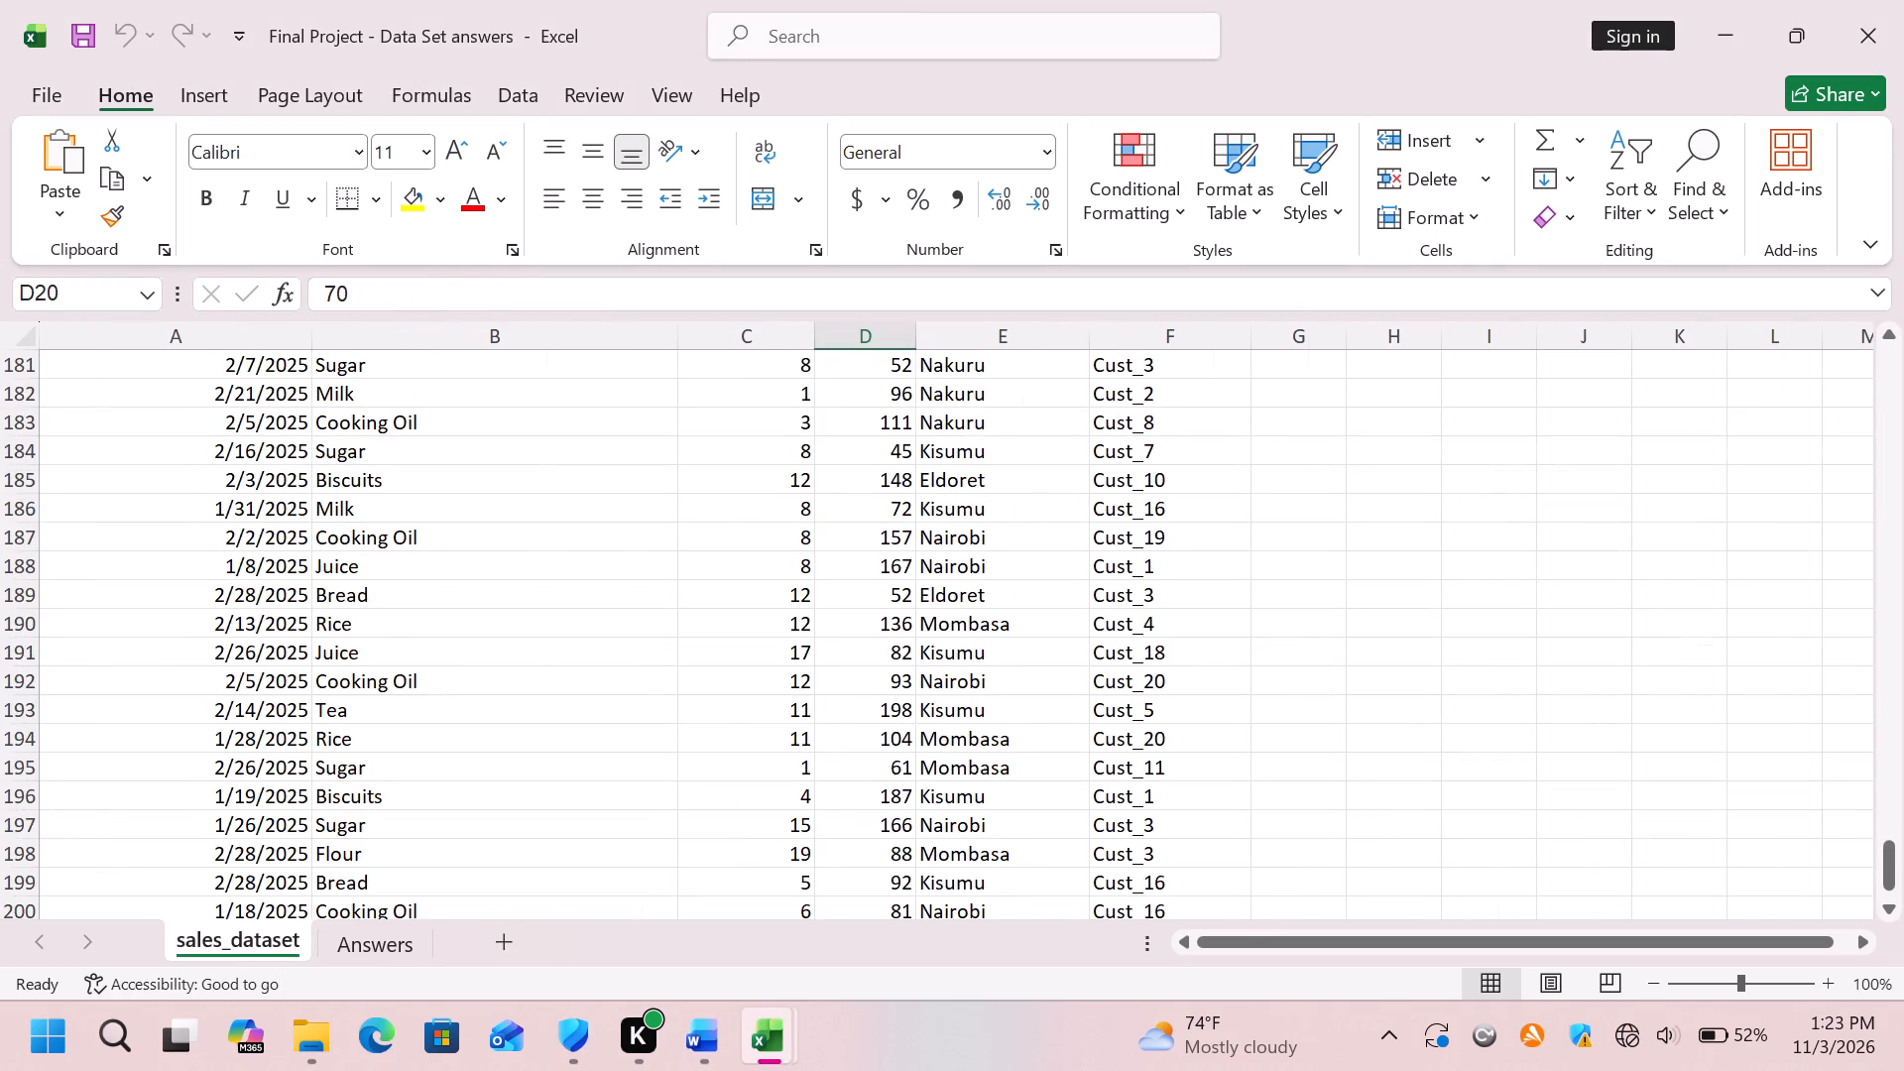
{"action": "scroll", "coordinate": [1049, 644], "scroll_direction": "up", "scroll_amount": 20}
{"action": "scroll", "coordinate": [1049, 644], "scroll_direction": "up", "scroll_amount": 14}
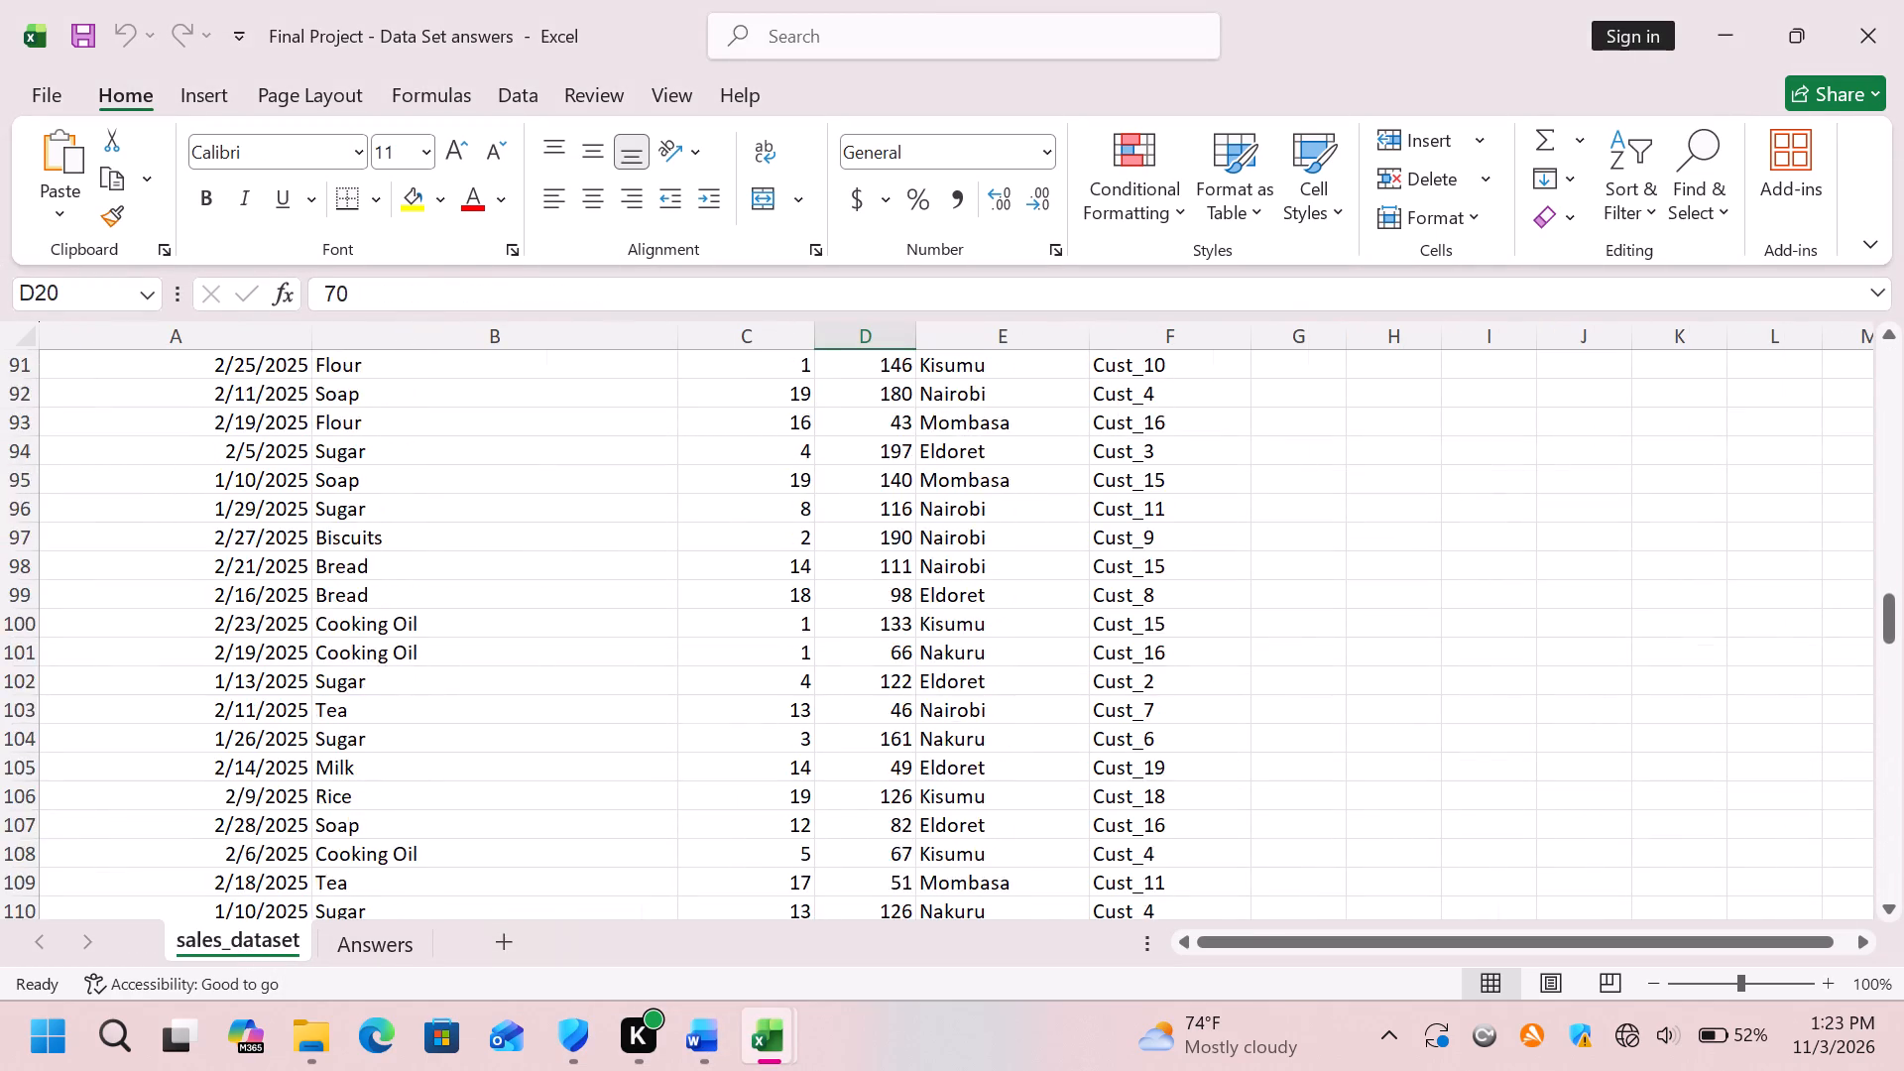
{"action": "scroll", "coordinate": [1205, 611], "scroll_direction": "up", "scroll_amount": 20}
{"action": "scroll", "coordinate": [1205, 611], "scroll_direction": "up", "scroll_amount": 9}
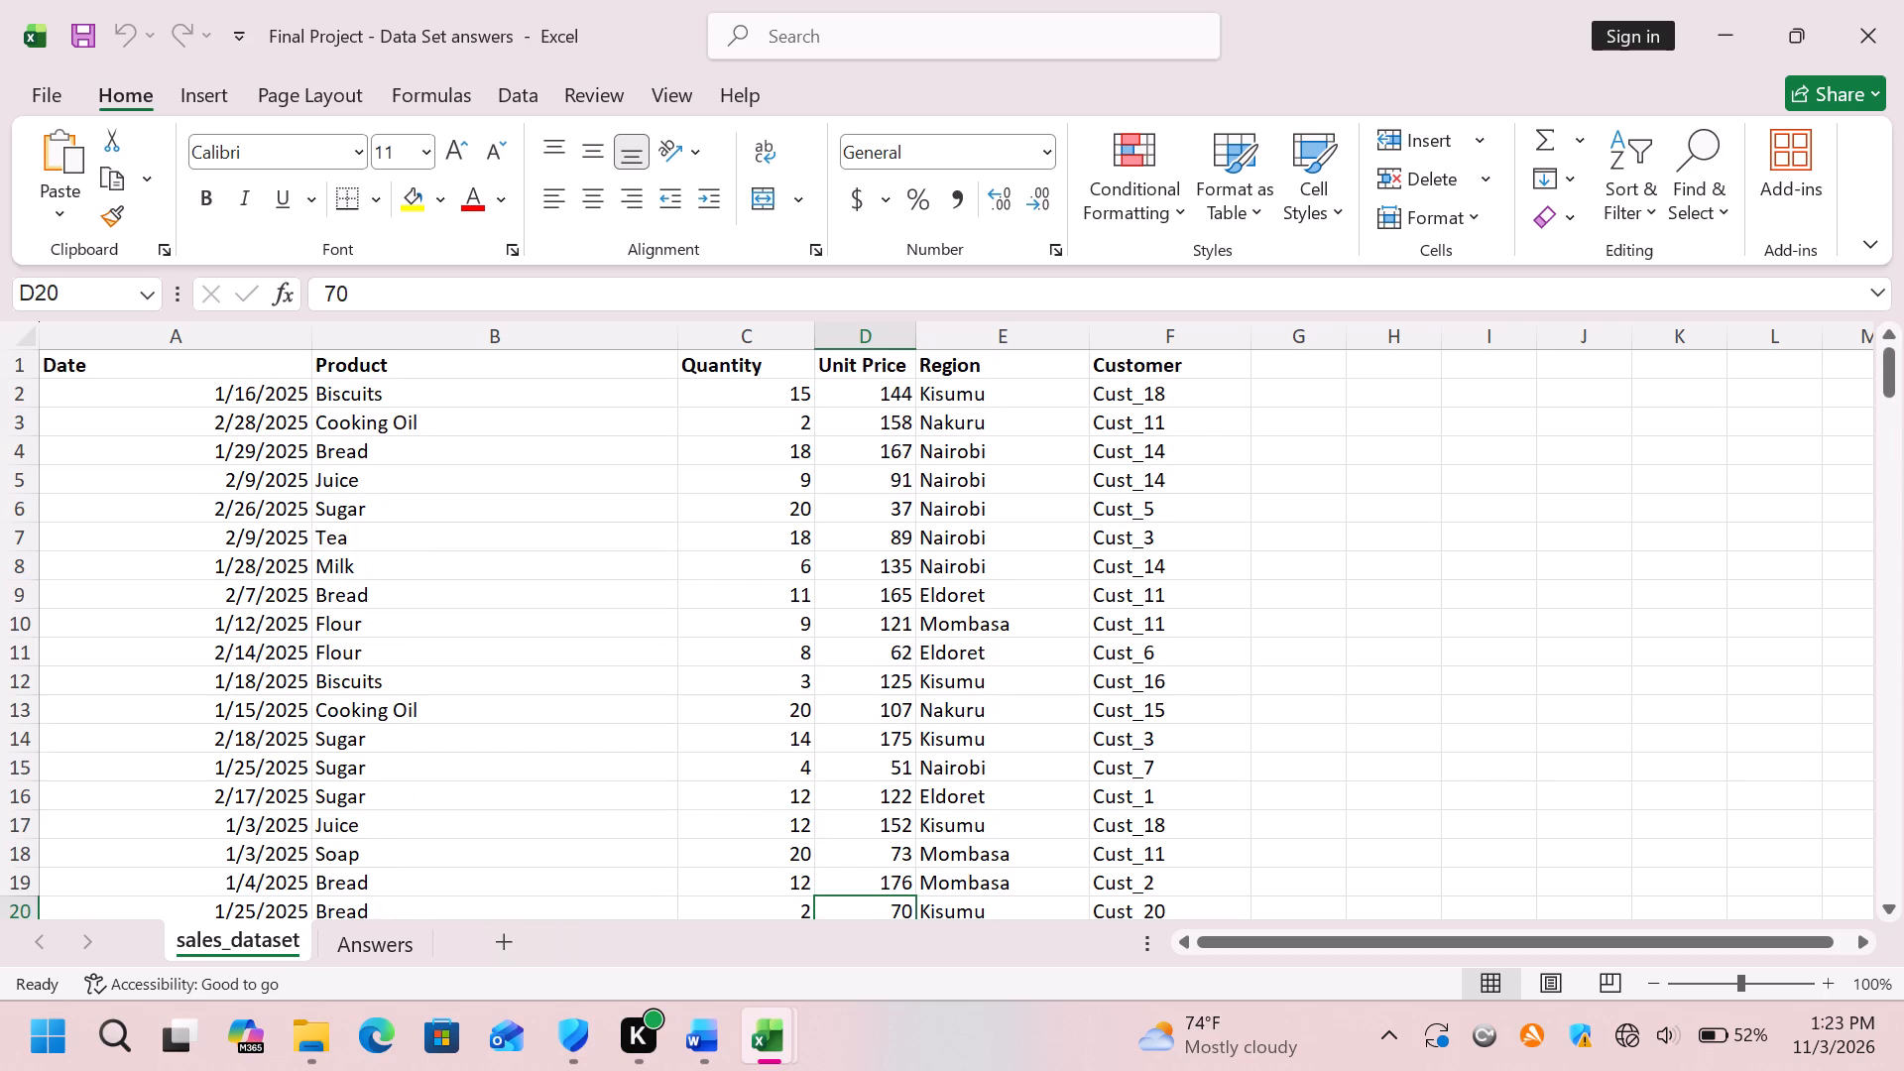
{"action": "scroll", "coordinate": [1216, 586], "scroll_direction": "up", "scroll_amount": 2}
{"action": "left_click", "coordinate": [1310, 368]}
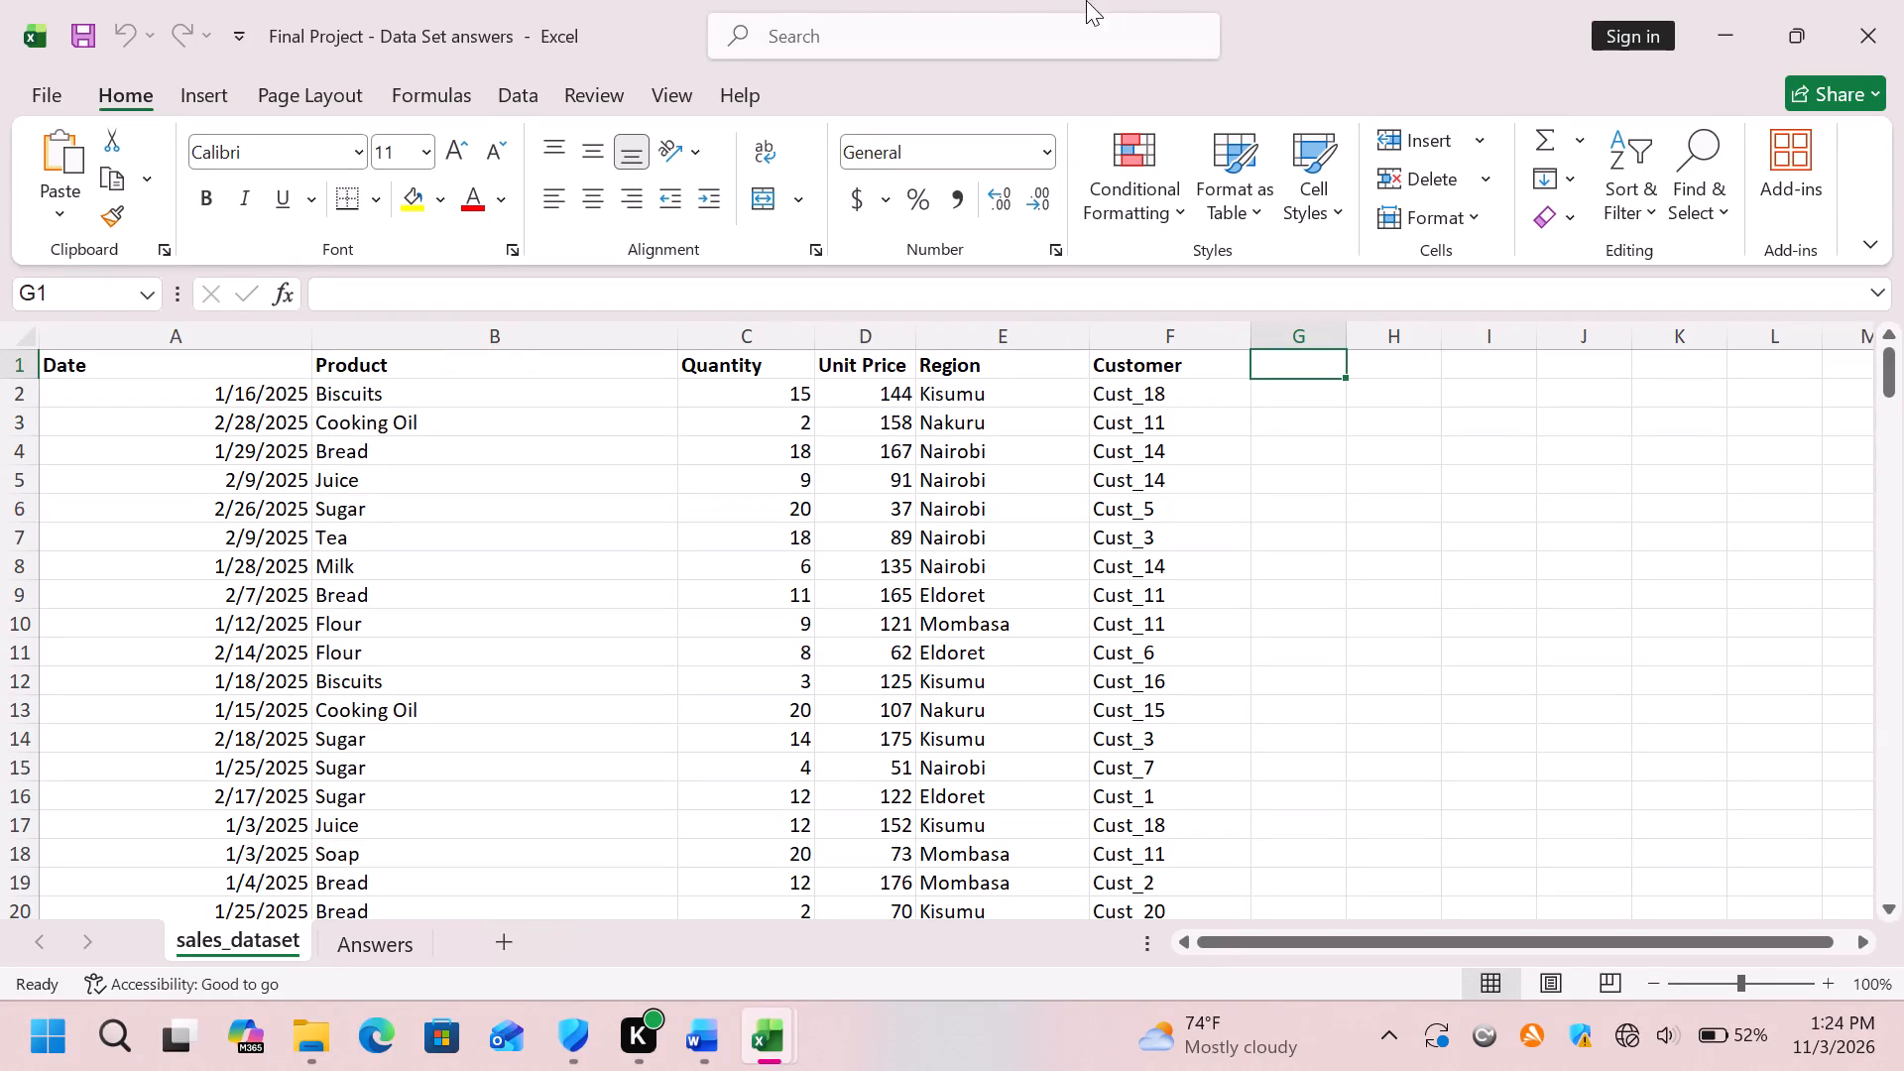
{"action": "left_click", "coordinate": [389, 944]}
{"action": "left_click", "coordinate": [217, 935]}
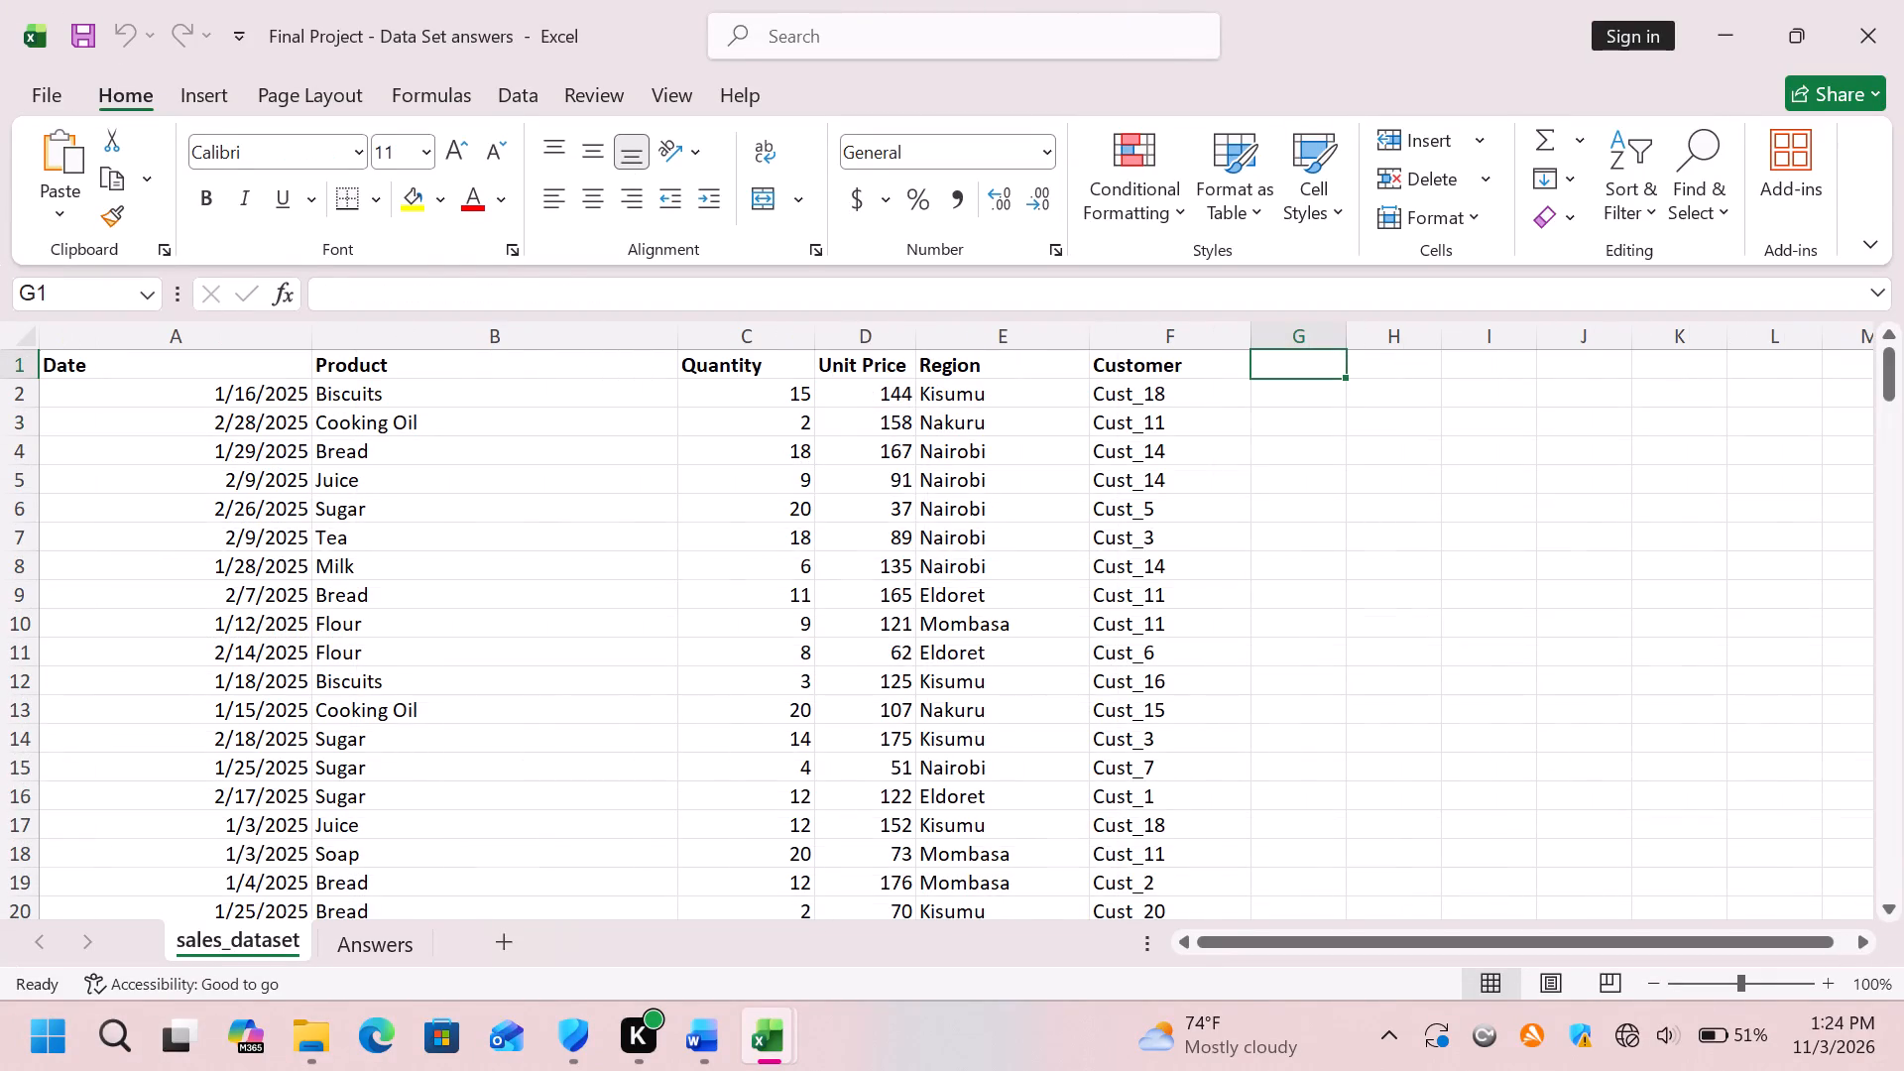
{"action": "type", "text": "Total"}
{"action": "key", "text": "space"}
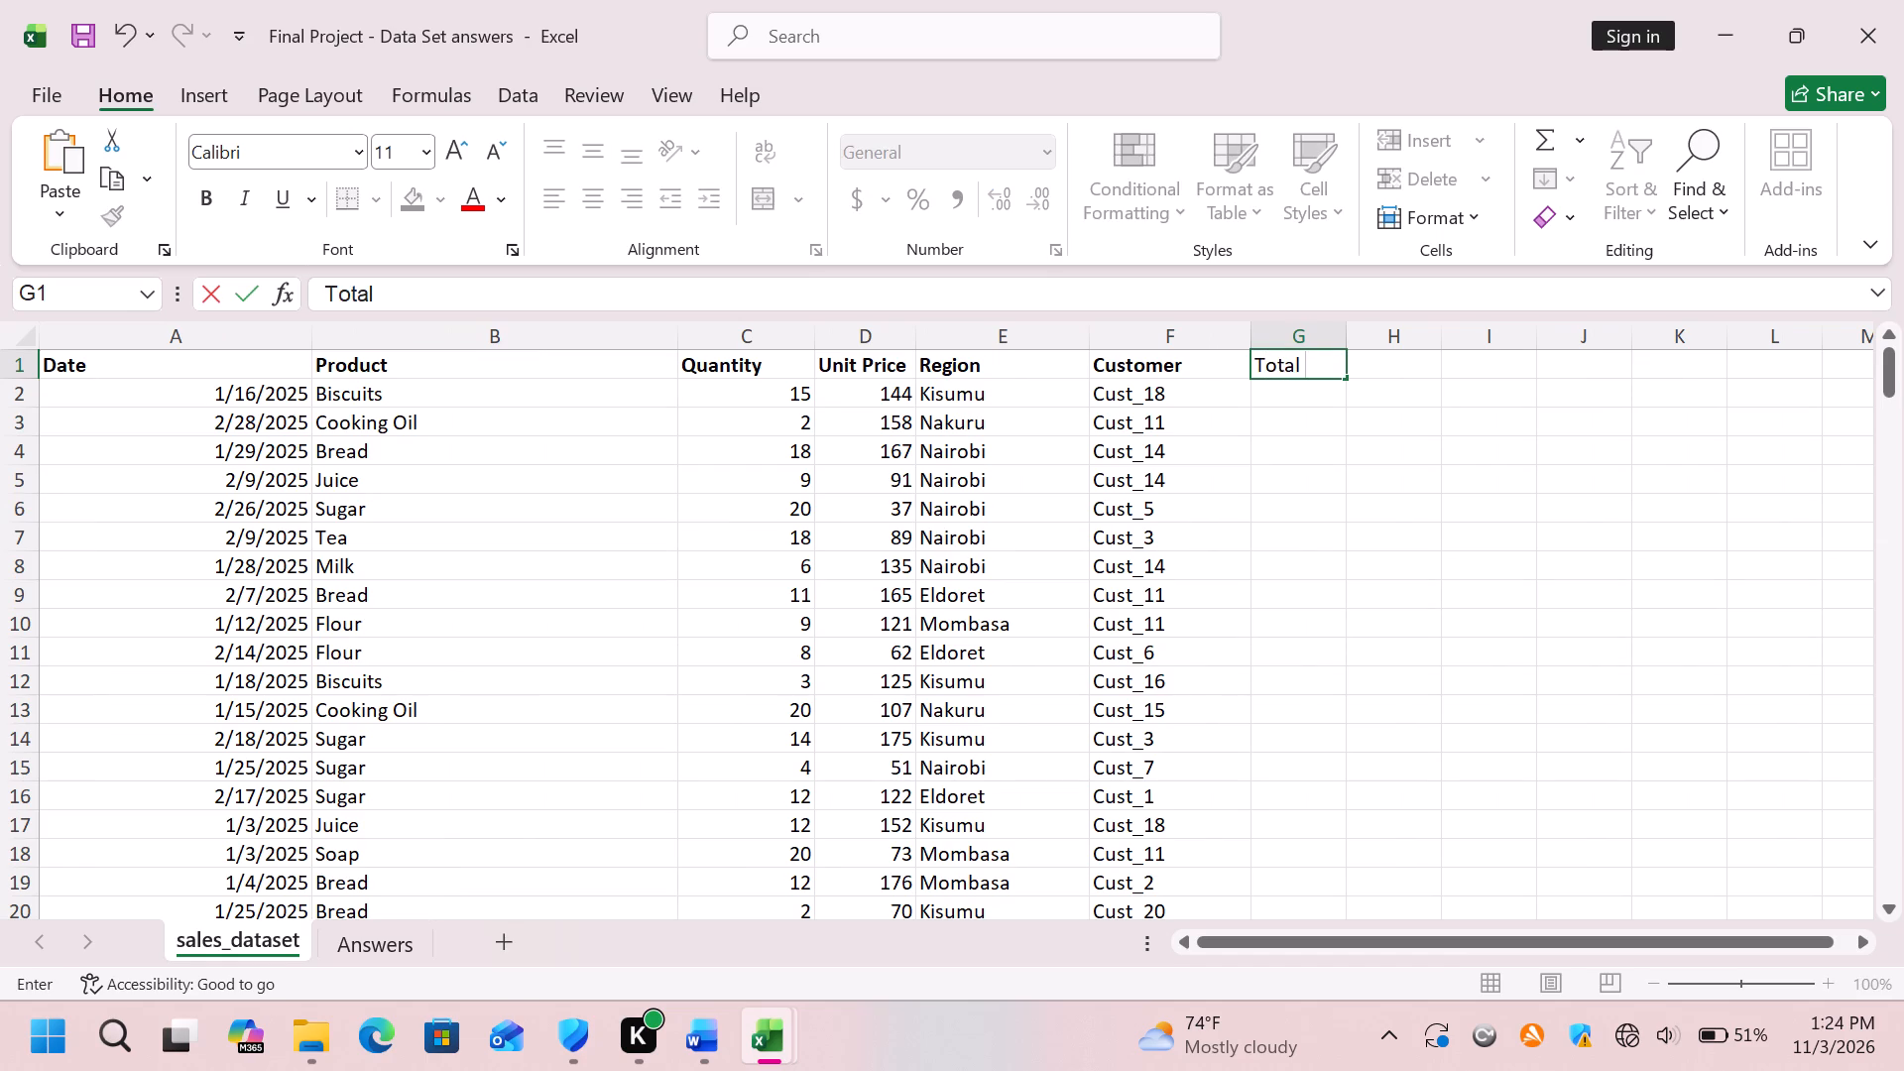
{"action": "key", "text": "s"}
{"action": "key", "text": "BackSpace"}
{"action": "type", "text": "Sa"}
{"action": "type", "text": "les"}
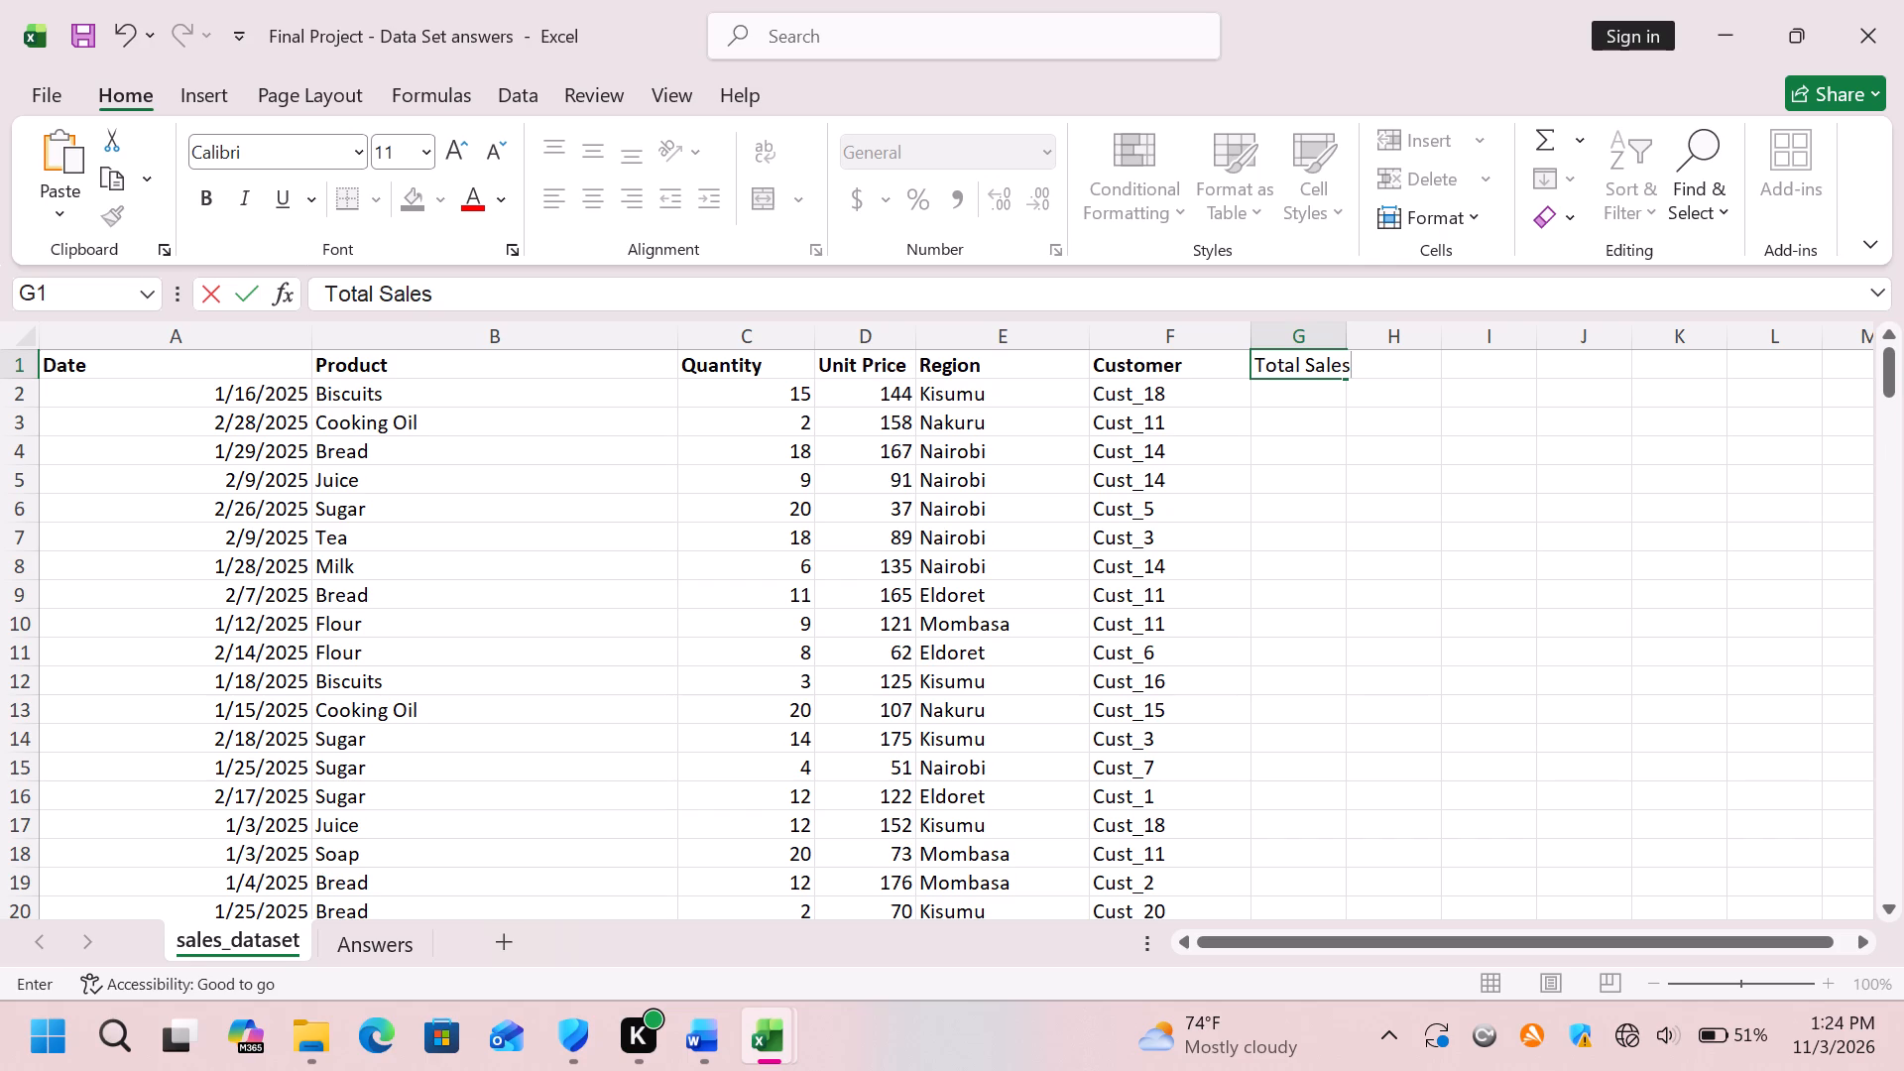
Begin the Total Sales formula in cell G2 with the quantity range C2:C201.
{"action": "left_click", "coordinate": [1259, 390]}
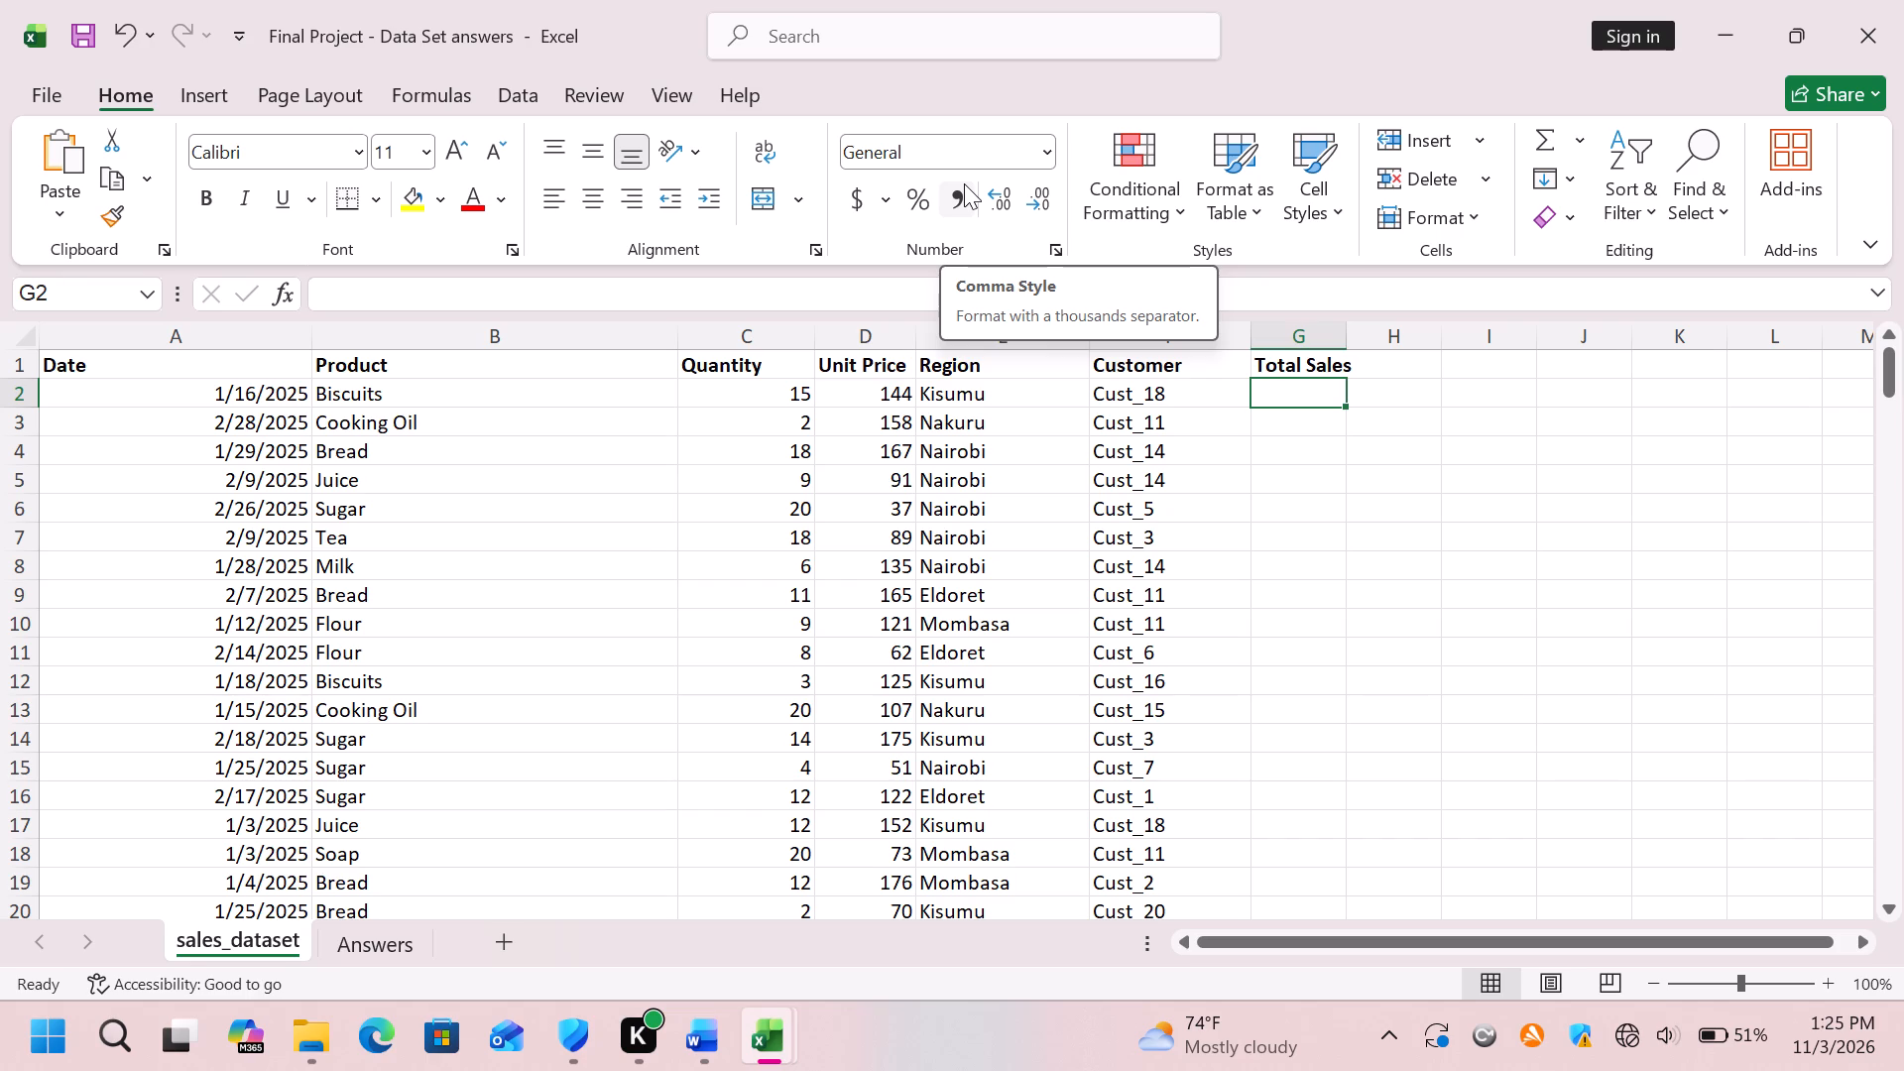
{"action": "key", "text": "equal"}
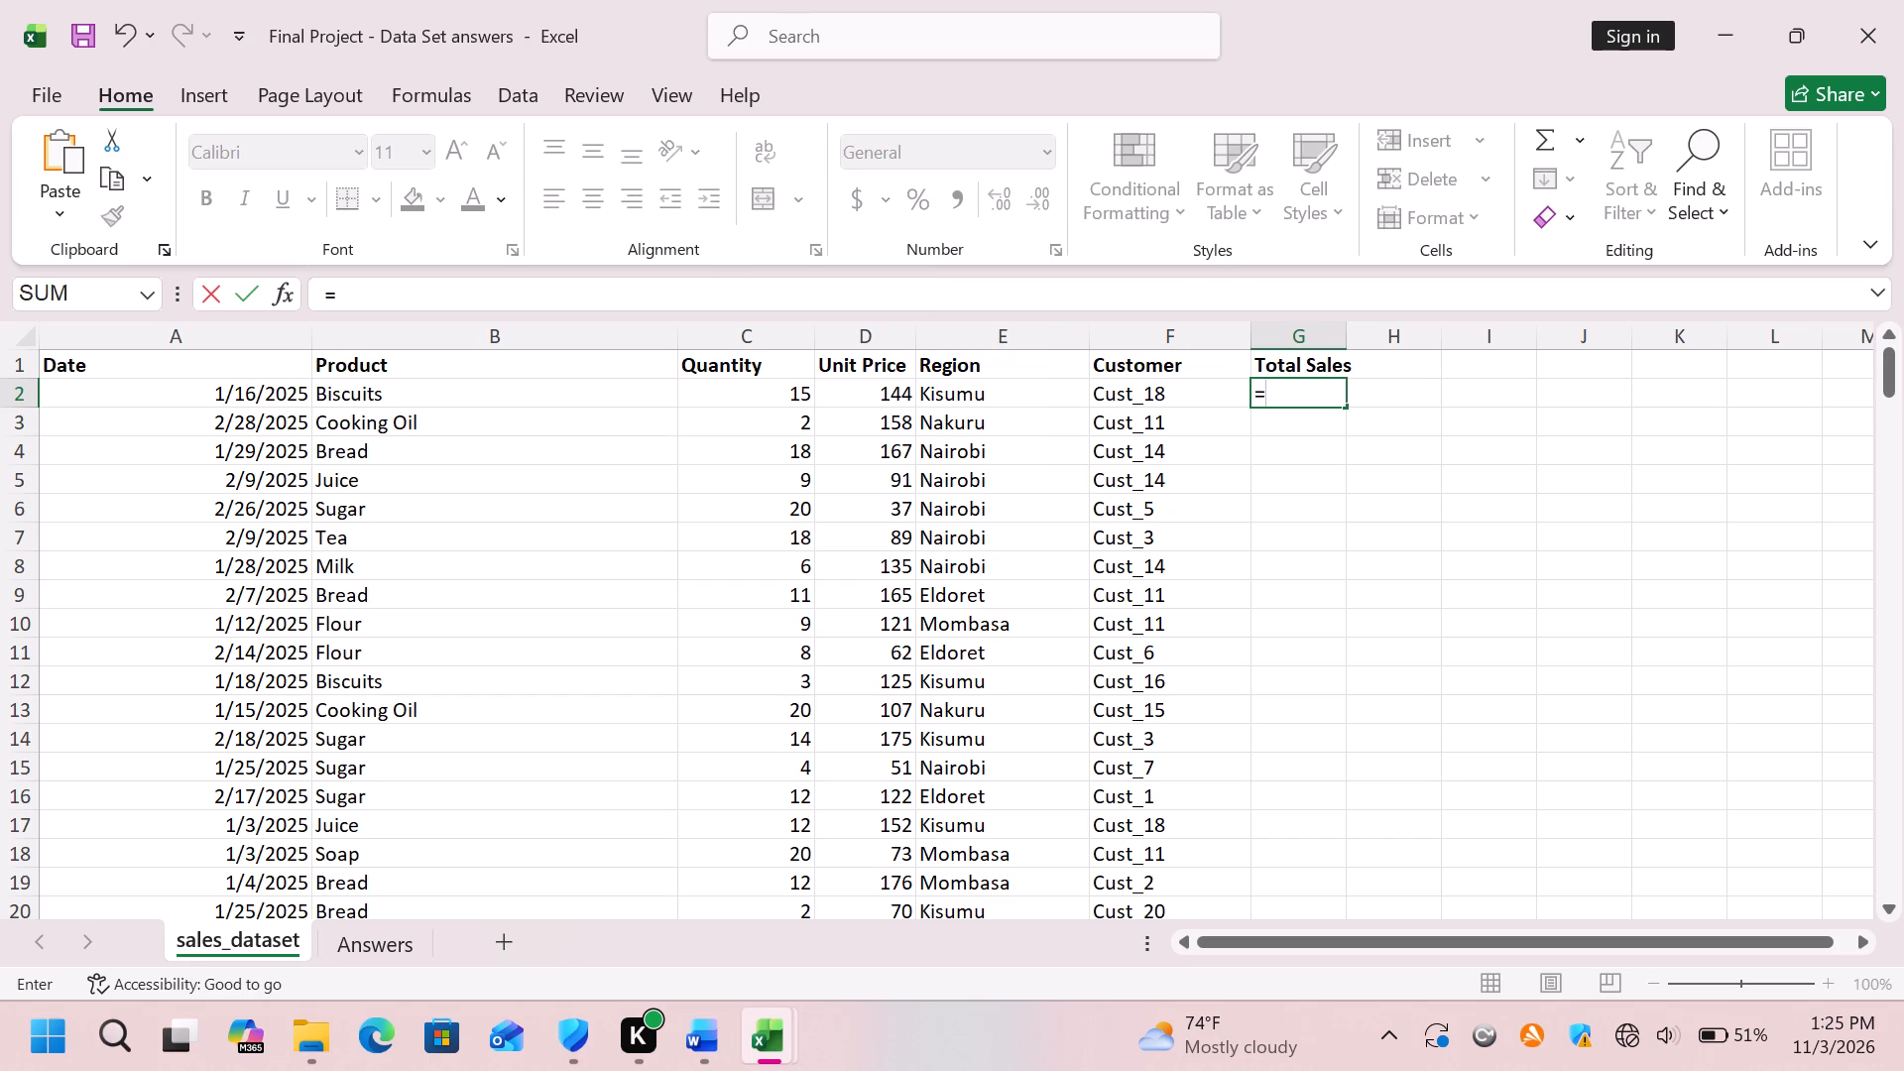
{"action": "left_click", "coordinate": [758, 396]}
{"action": "scroll", "coordinate": [765, 527], "scroll_direction": "down", "scroll_amount": 5}
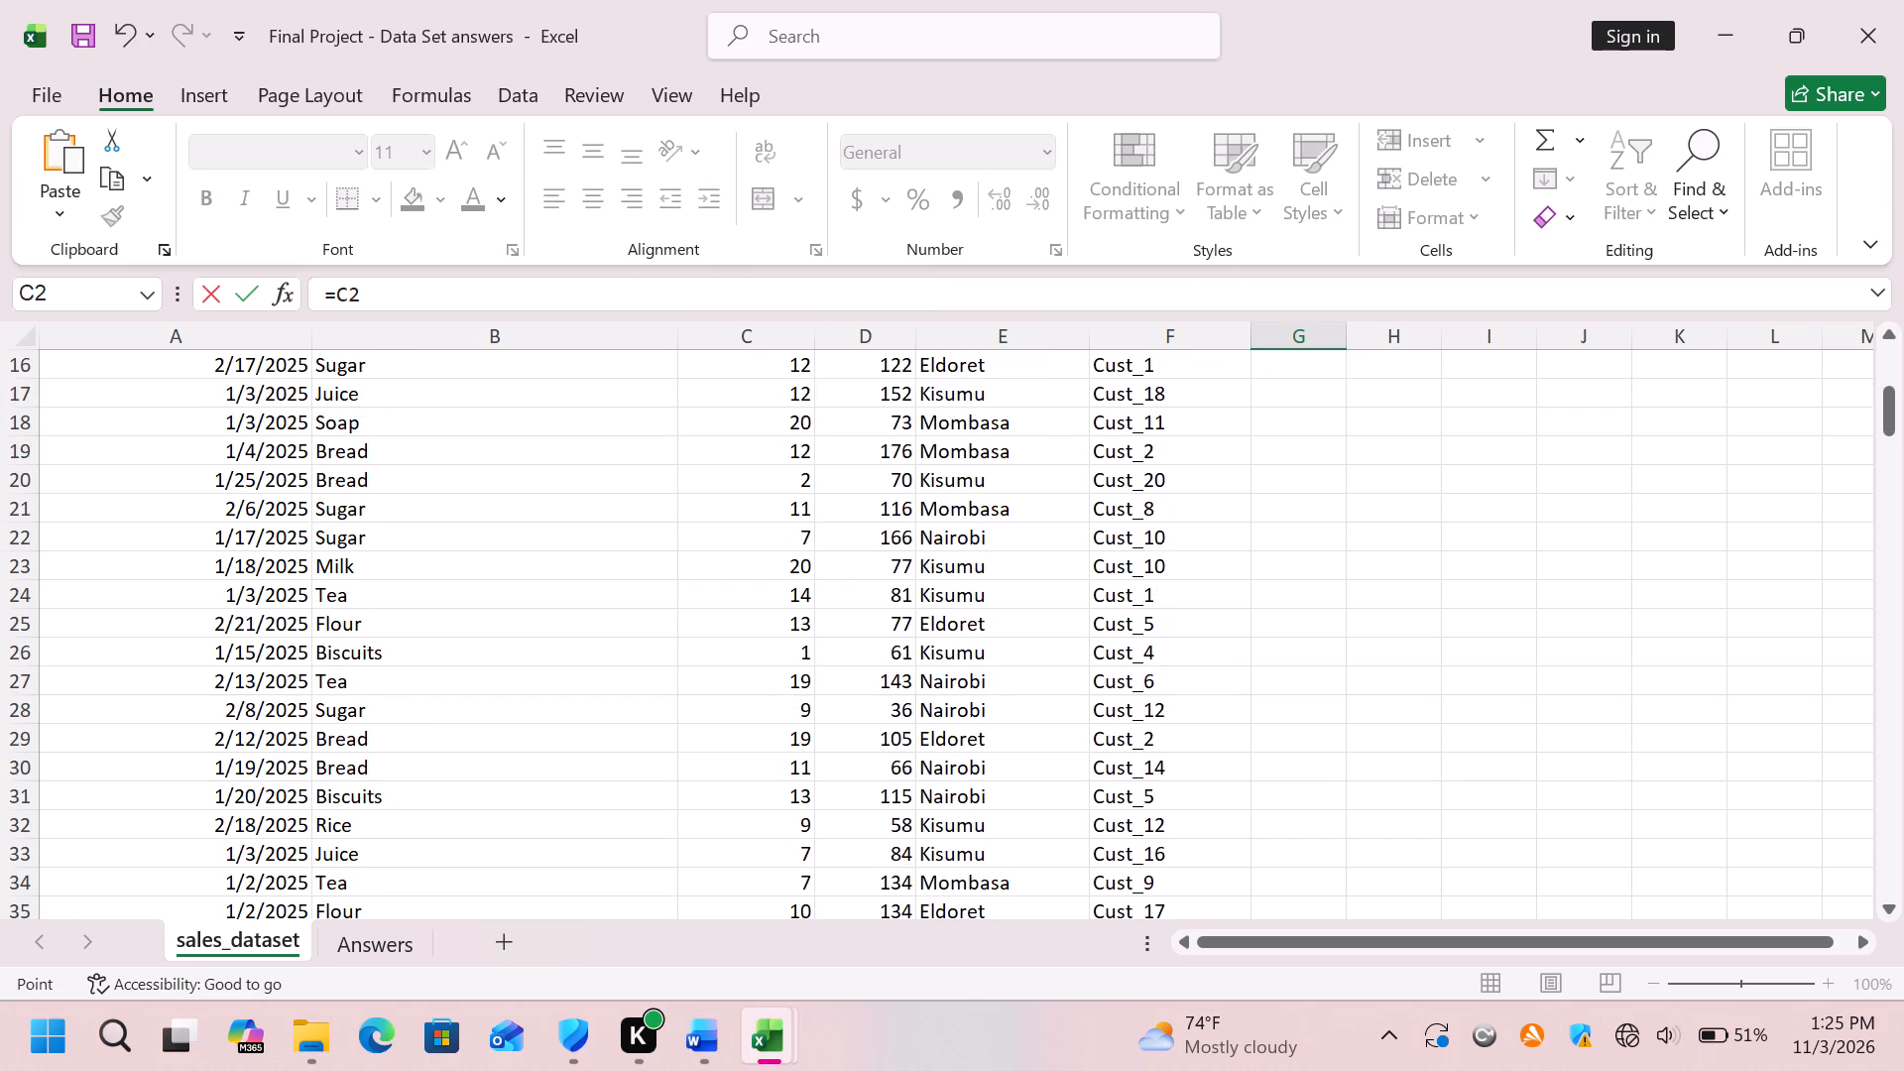
{"action": "scroll", "coordinate": [745, 562], "scroll_direction": "down", "scroll_amount": 20}
{"action": "scroll", "coordinate": [745, 562], "scroll_direction": "down", "scroll_amount": 9}
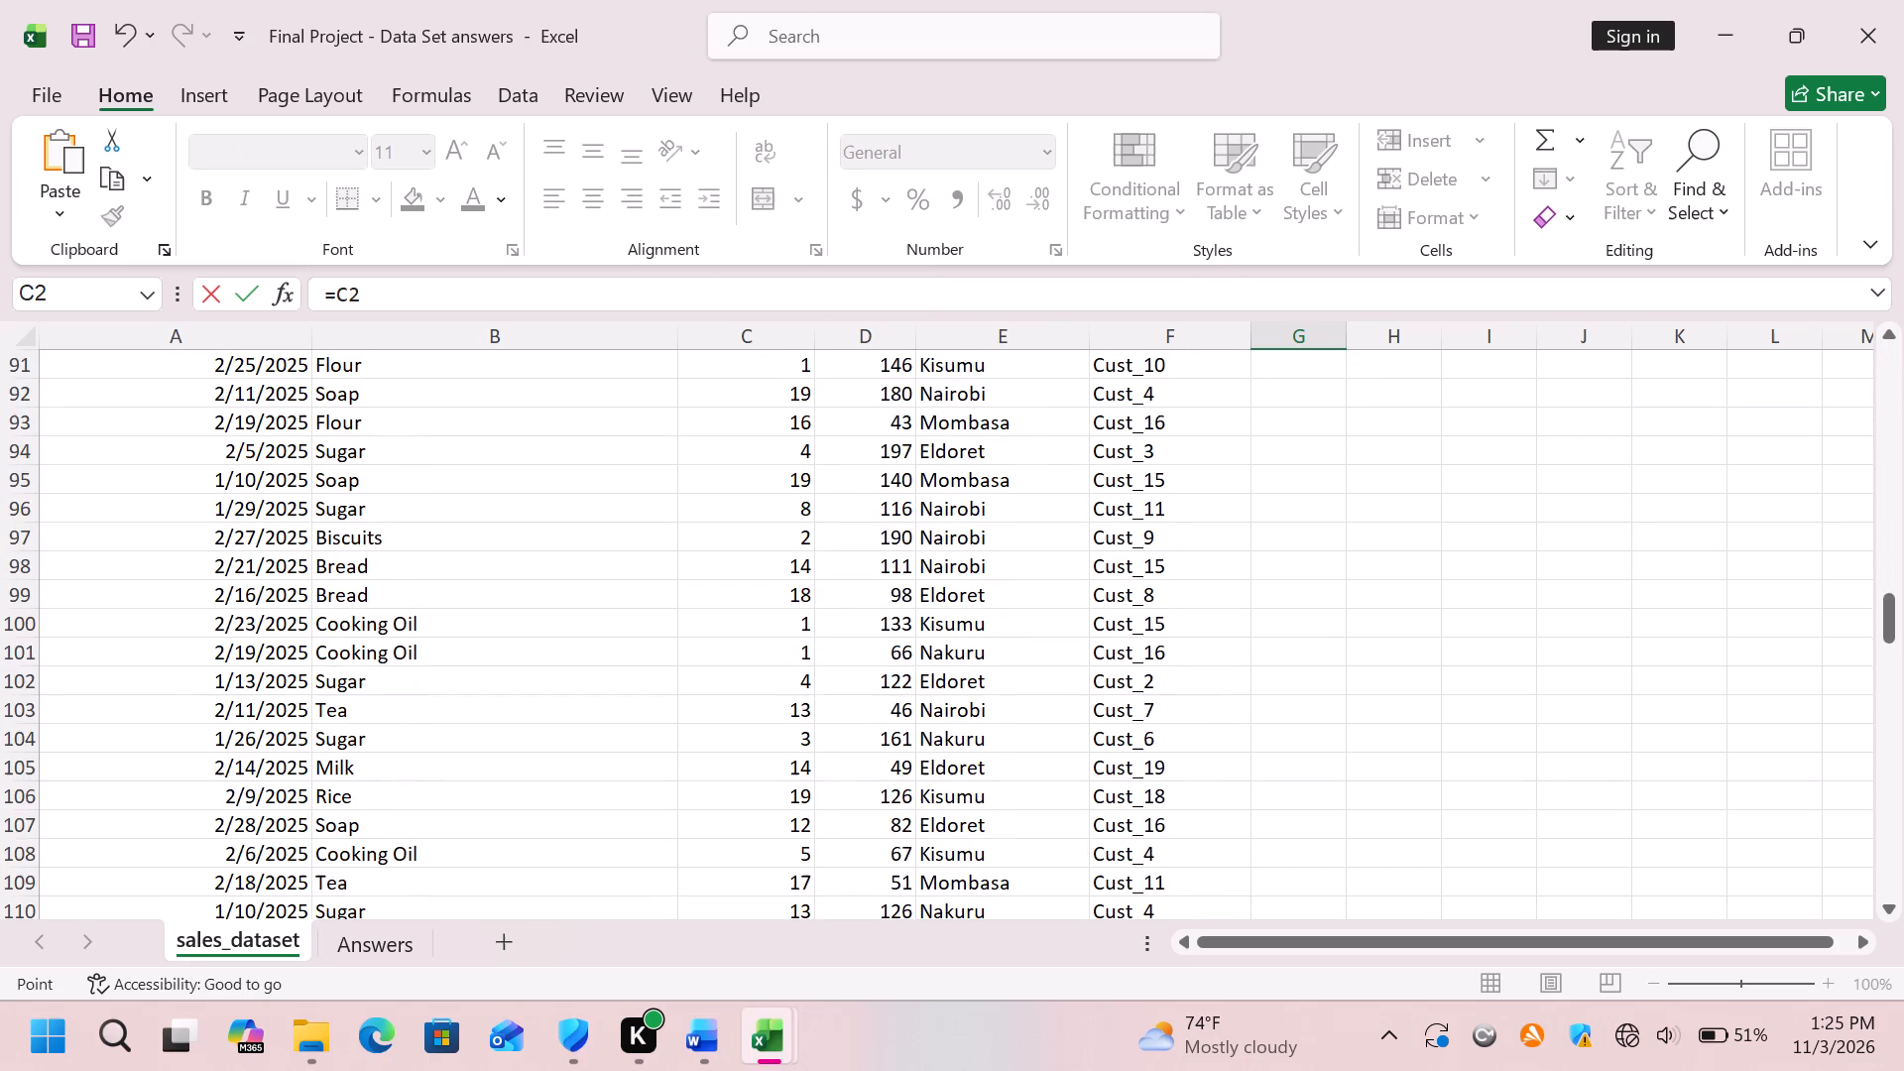
{"action": "scroll", "coordinate": [741, 645], "scroll_direction": "down", "scroll_amount": 1}
{"action": "scroll", "coordinate": [741, 645], "scroll_direction": "down", "scroll_amount": 20}
{"action": "scroll", "coordinate": [741, 645], "scroll_direction": "down", "scroll_amount": 7}
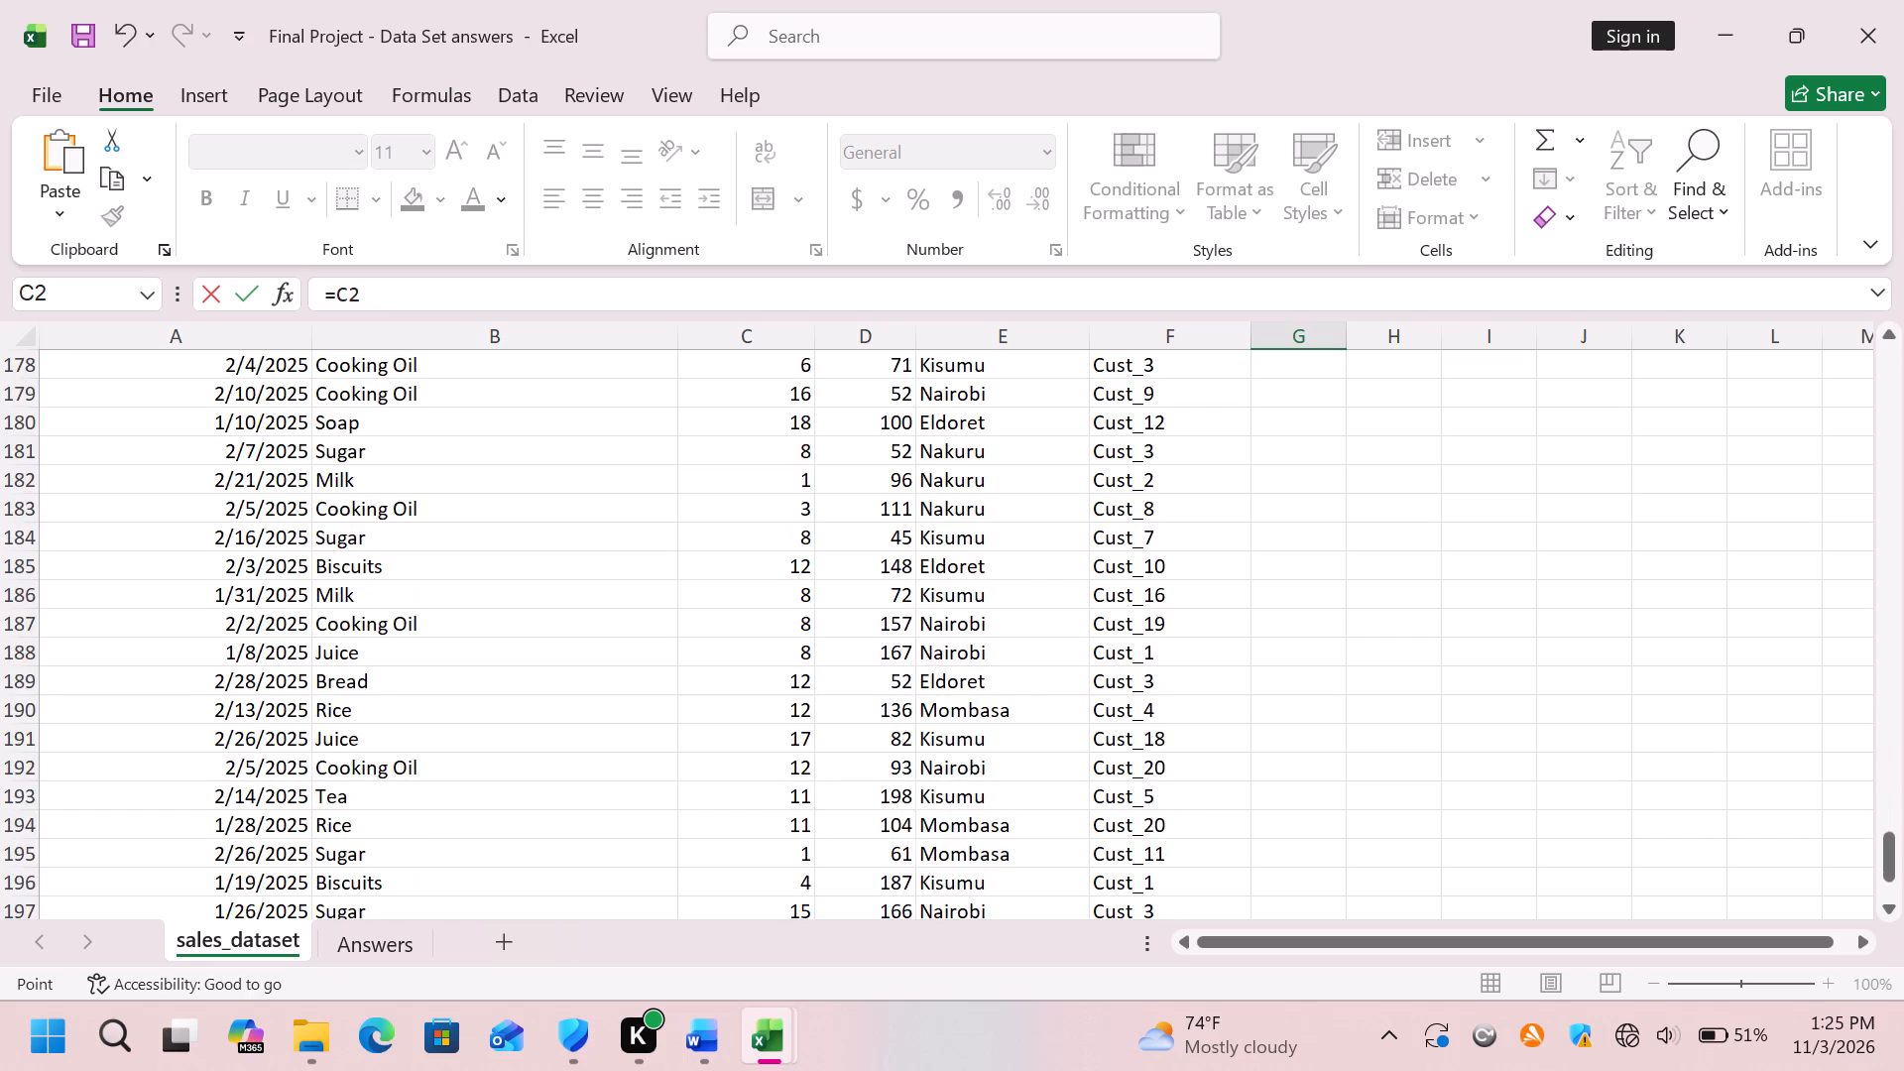
{"action": "scroll", "coordinate": [751, 642], "scroll_direction": "down", "scroll_amount": 2}
{"action": "left_click", "coordinate": [778, 596], "text": "shift"}
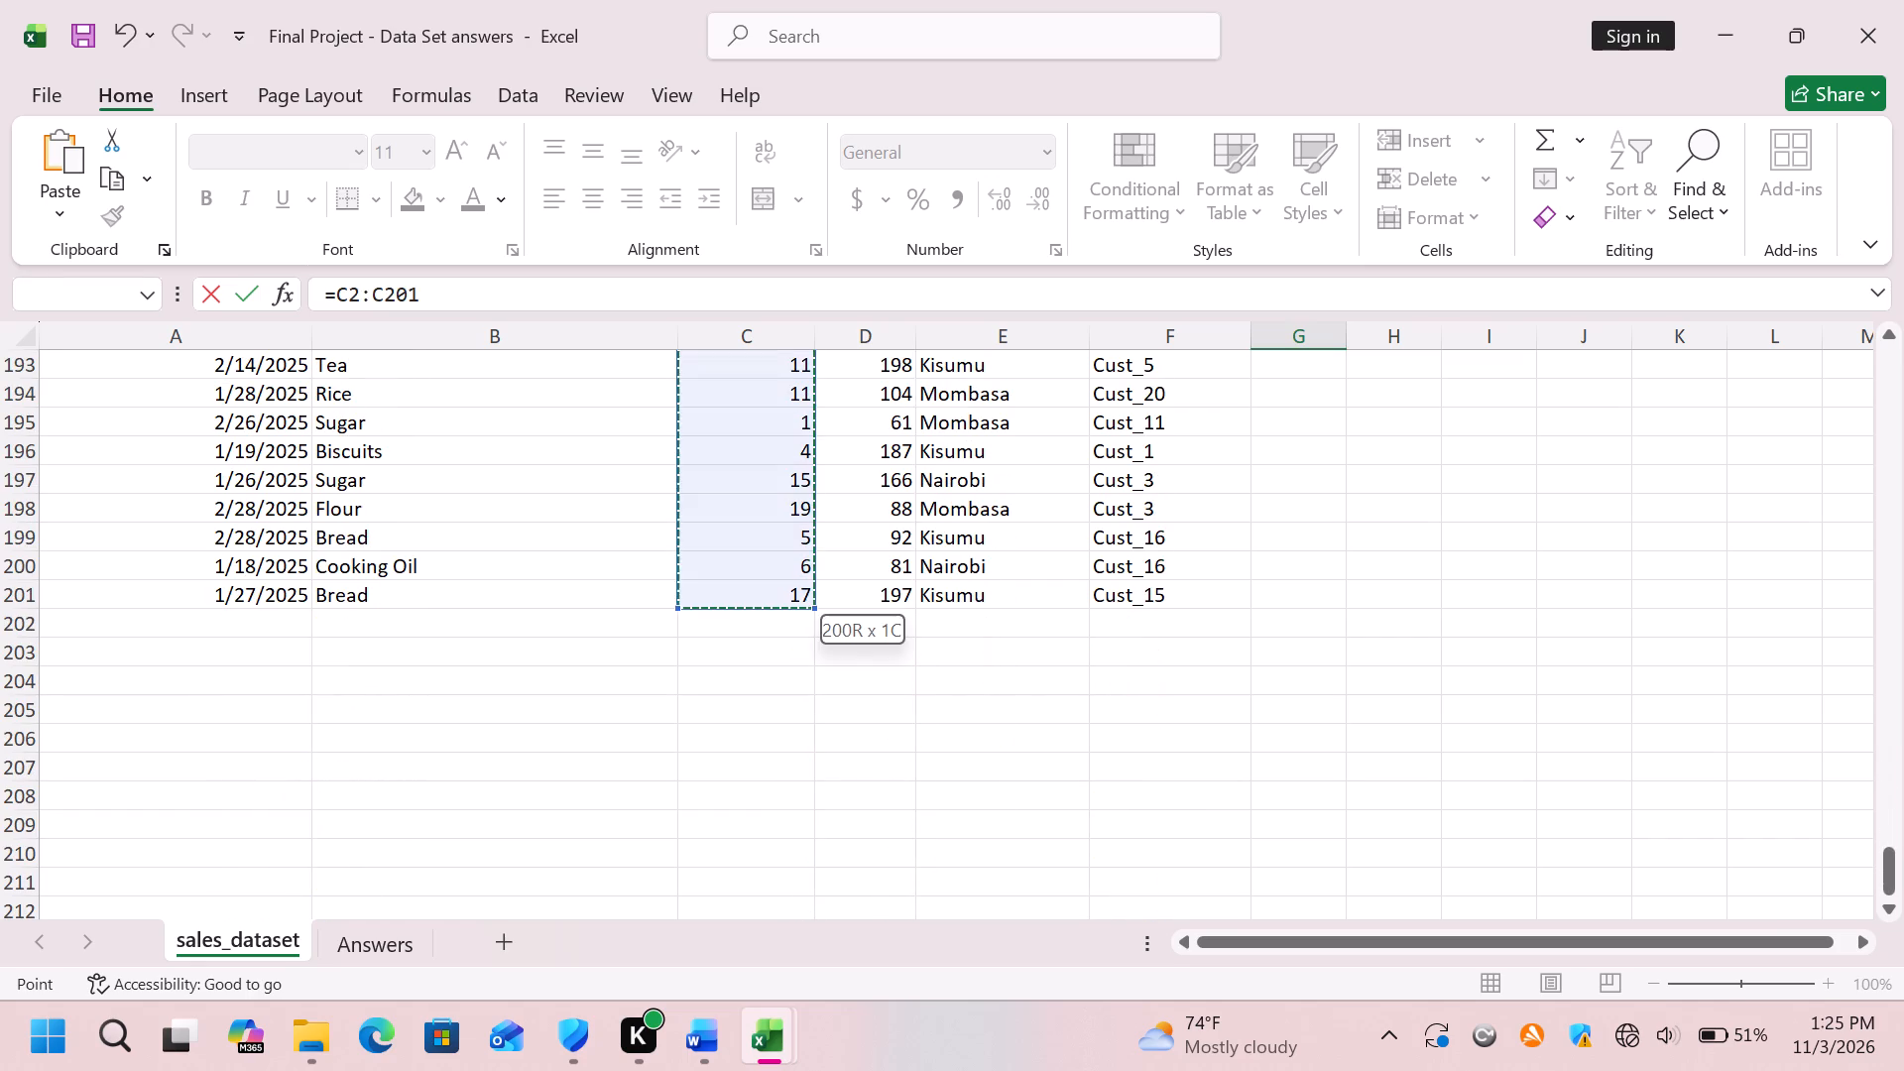
{"action": "scroll", "coordinate": [1003, 604], "scroll_direction": "up", "scroll_amount": 5}
{"action": "scroll", "coordinate": [1294, 617], "scroll_direction": "up", "scroll_amount": 5}
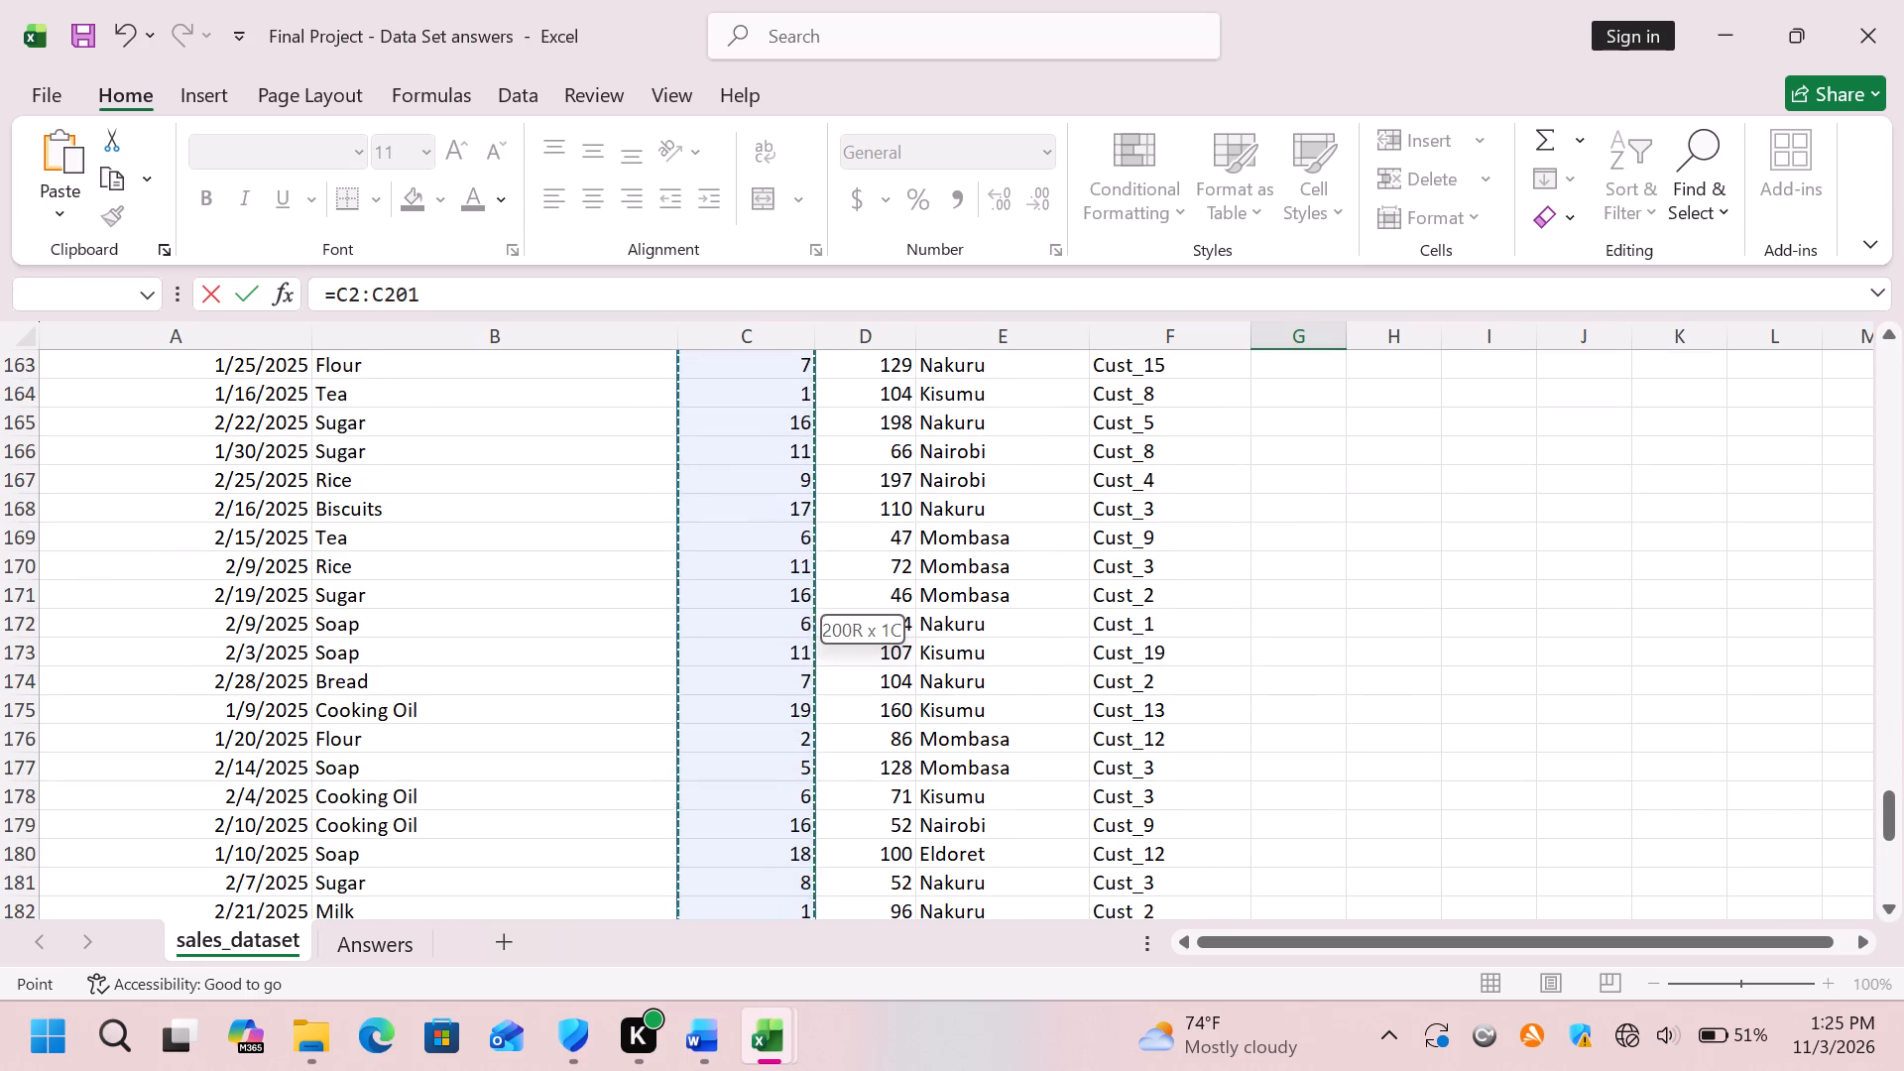
Complete the Total Sales formula in G2 as =C2:C201*D2 and enter it, accepting the suggested correction.
{"action": "key", "text": "shift+asterisk"}
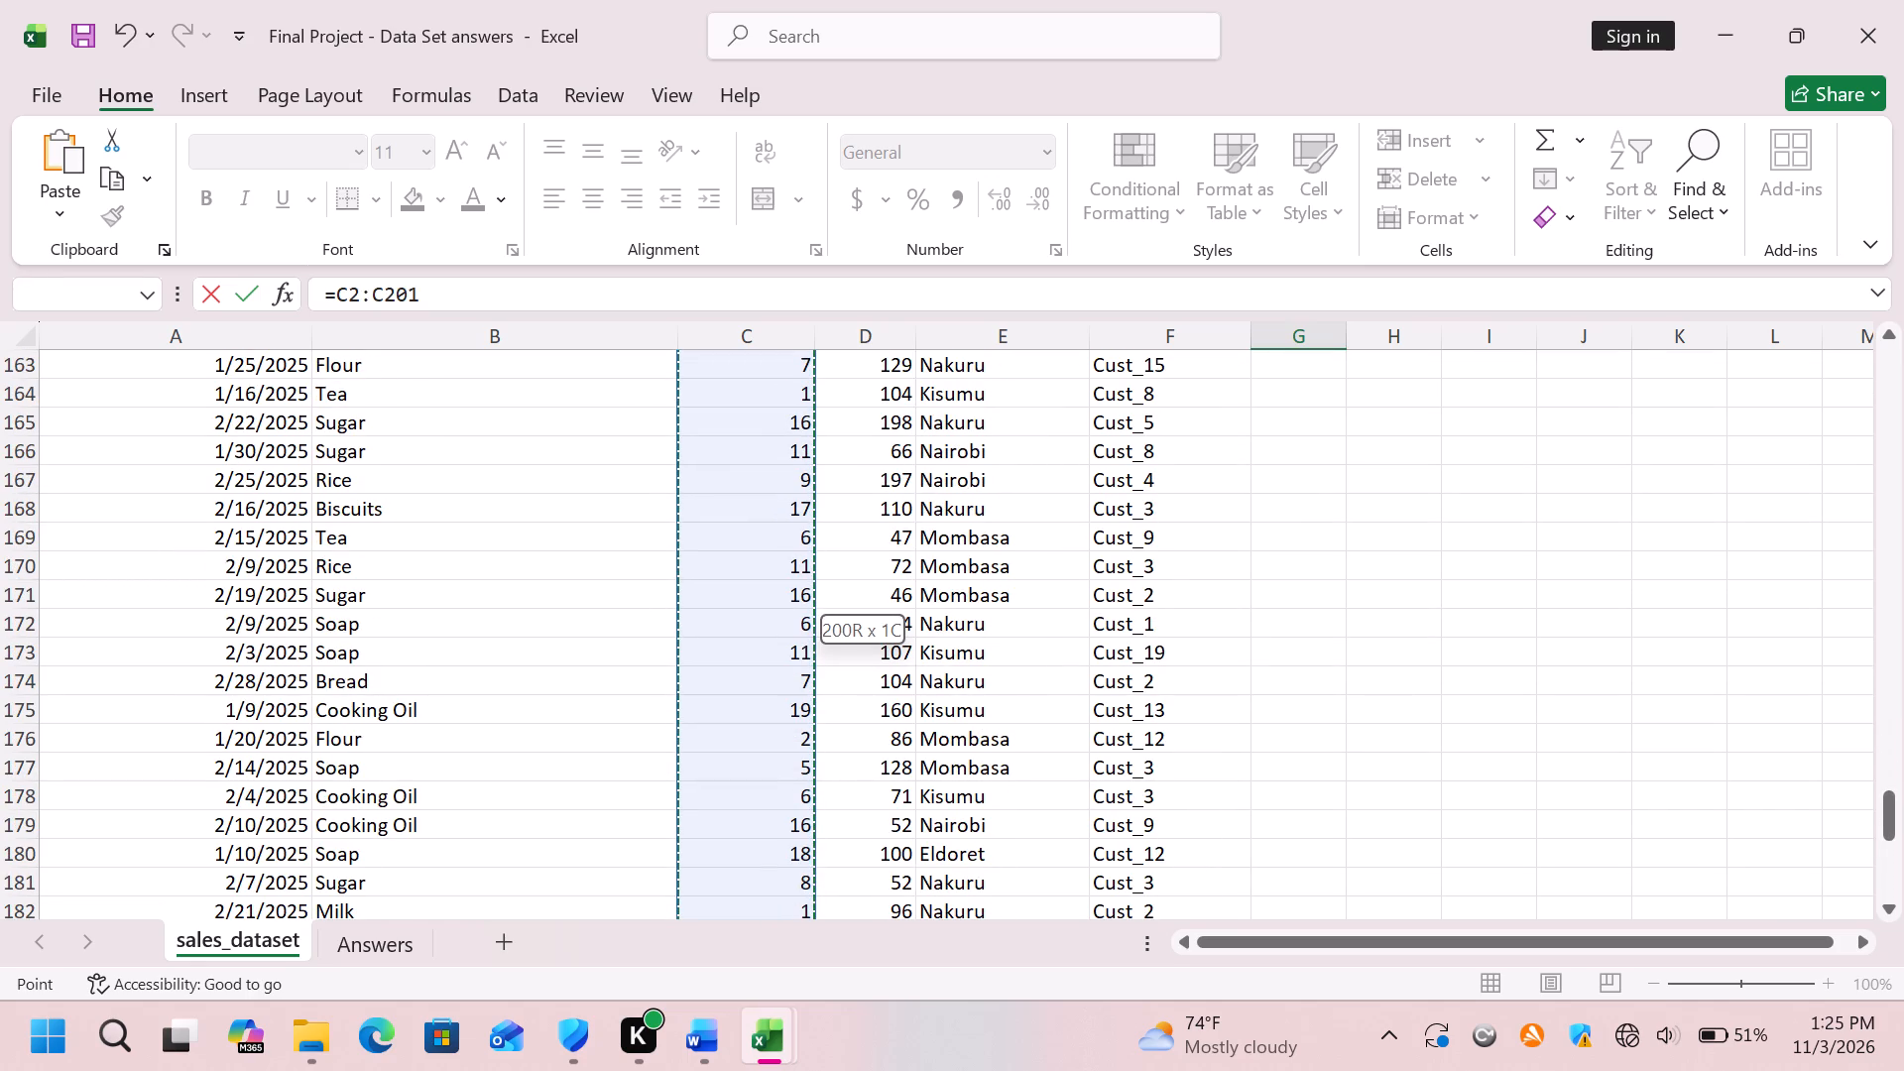
{"action": "scroll", "coordinate": [1267, 502], "scroll_direction": "up", "scroll_amount": 16}
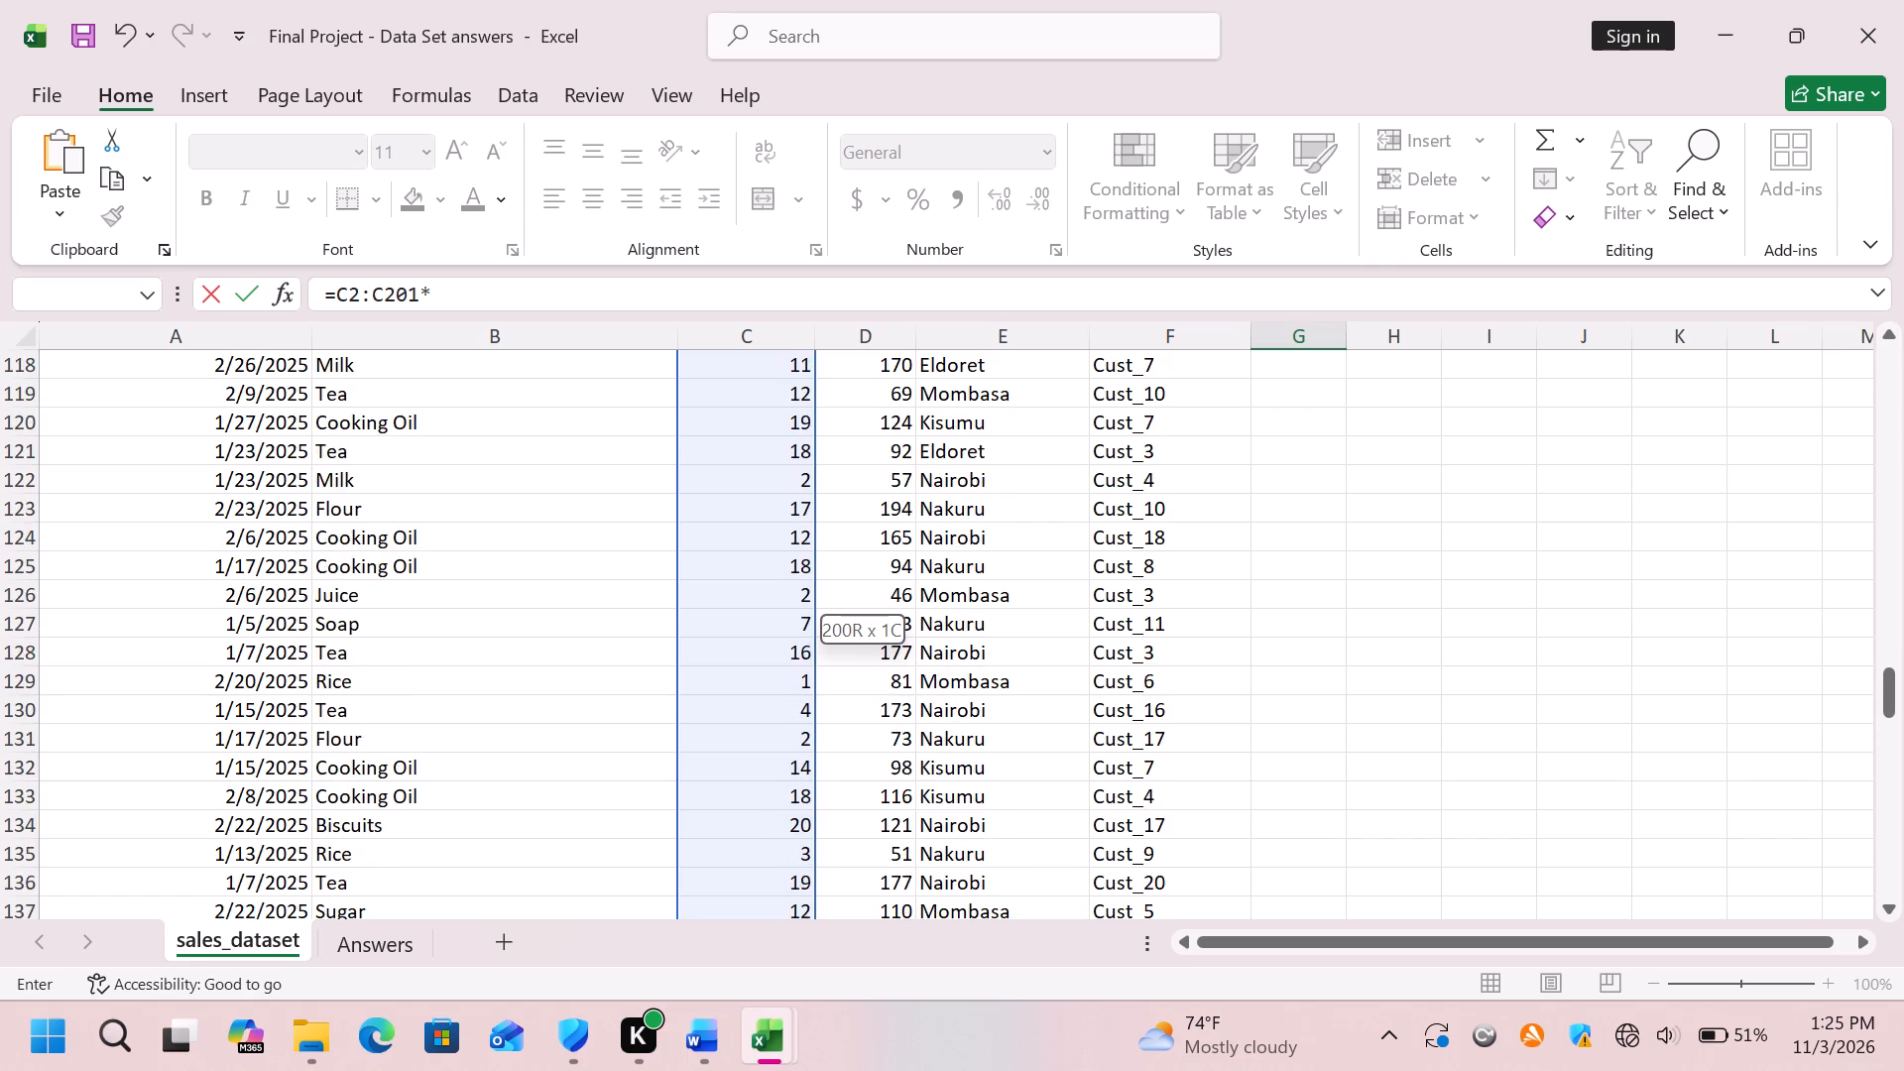
{"action": "scroll", "coordinate": [1264, 431], "scroll_direction": "up", "scroll_amount": 20}
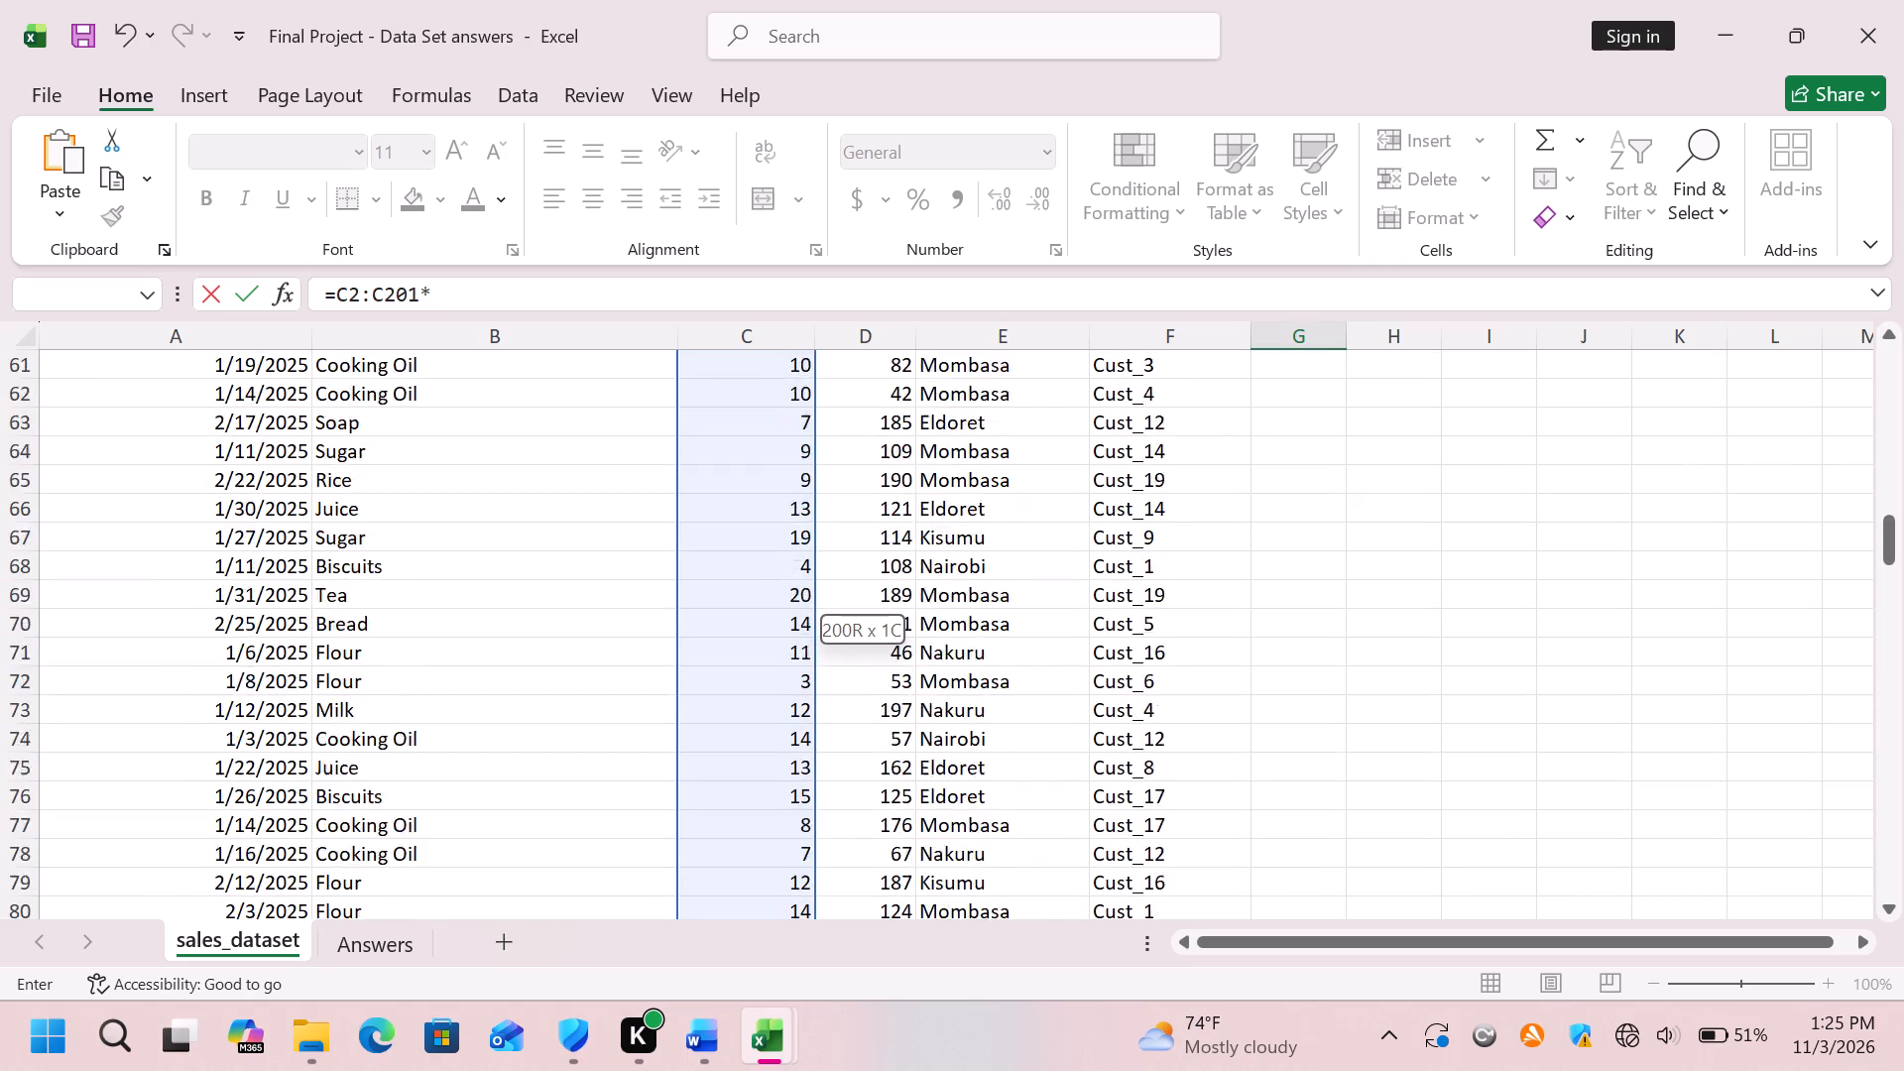
{"action": "scroll", "coordinate": [1260, 439], "scroll_direction": "up", "scroll_amount": 20}
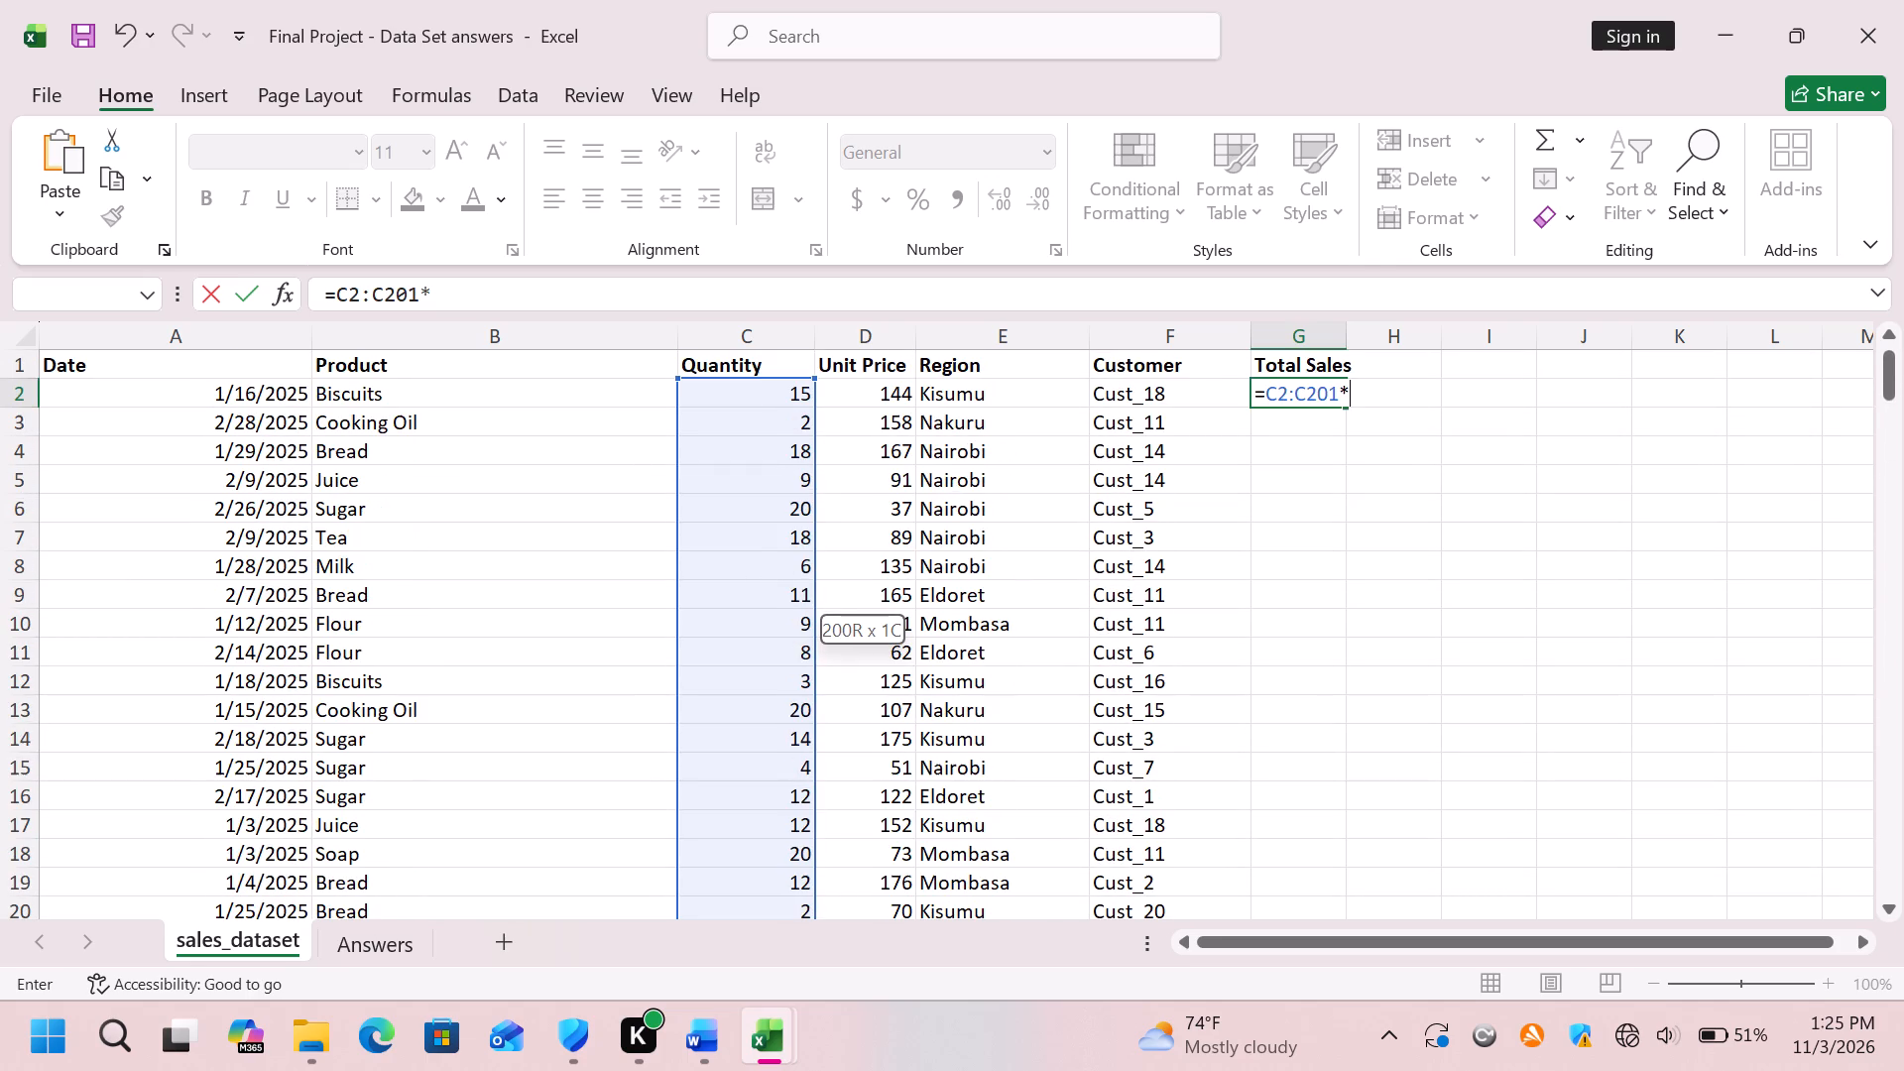
{"action": "scroll", "coordinate": [1256, 445], "scroll_direction": "up", "scroll_amount": 2}
{"action": "left_click", "coordinate": [876, 396]}
{"action": "scroll", "coordinate": [900, 472], "scroll_direction": "down", "scroll_amount": 7}
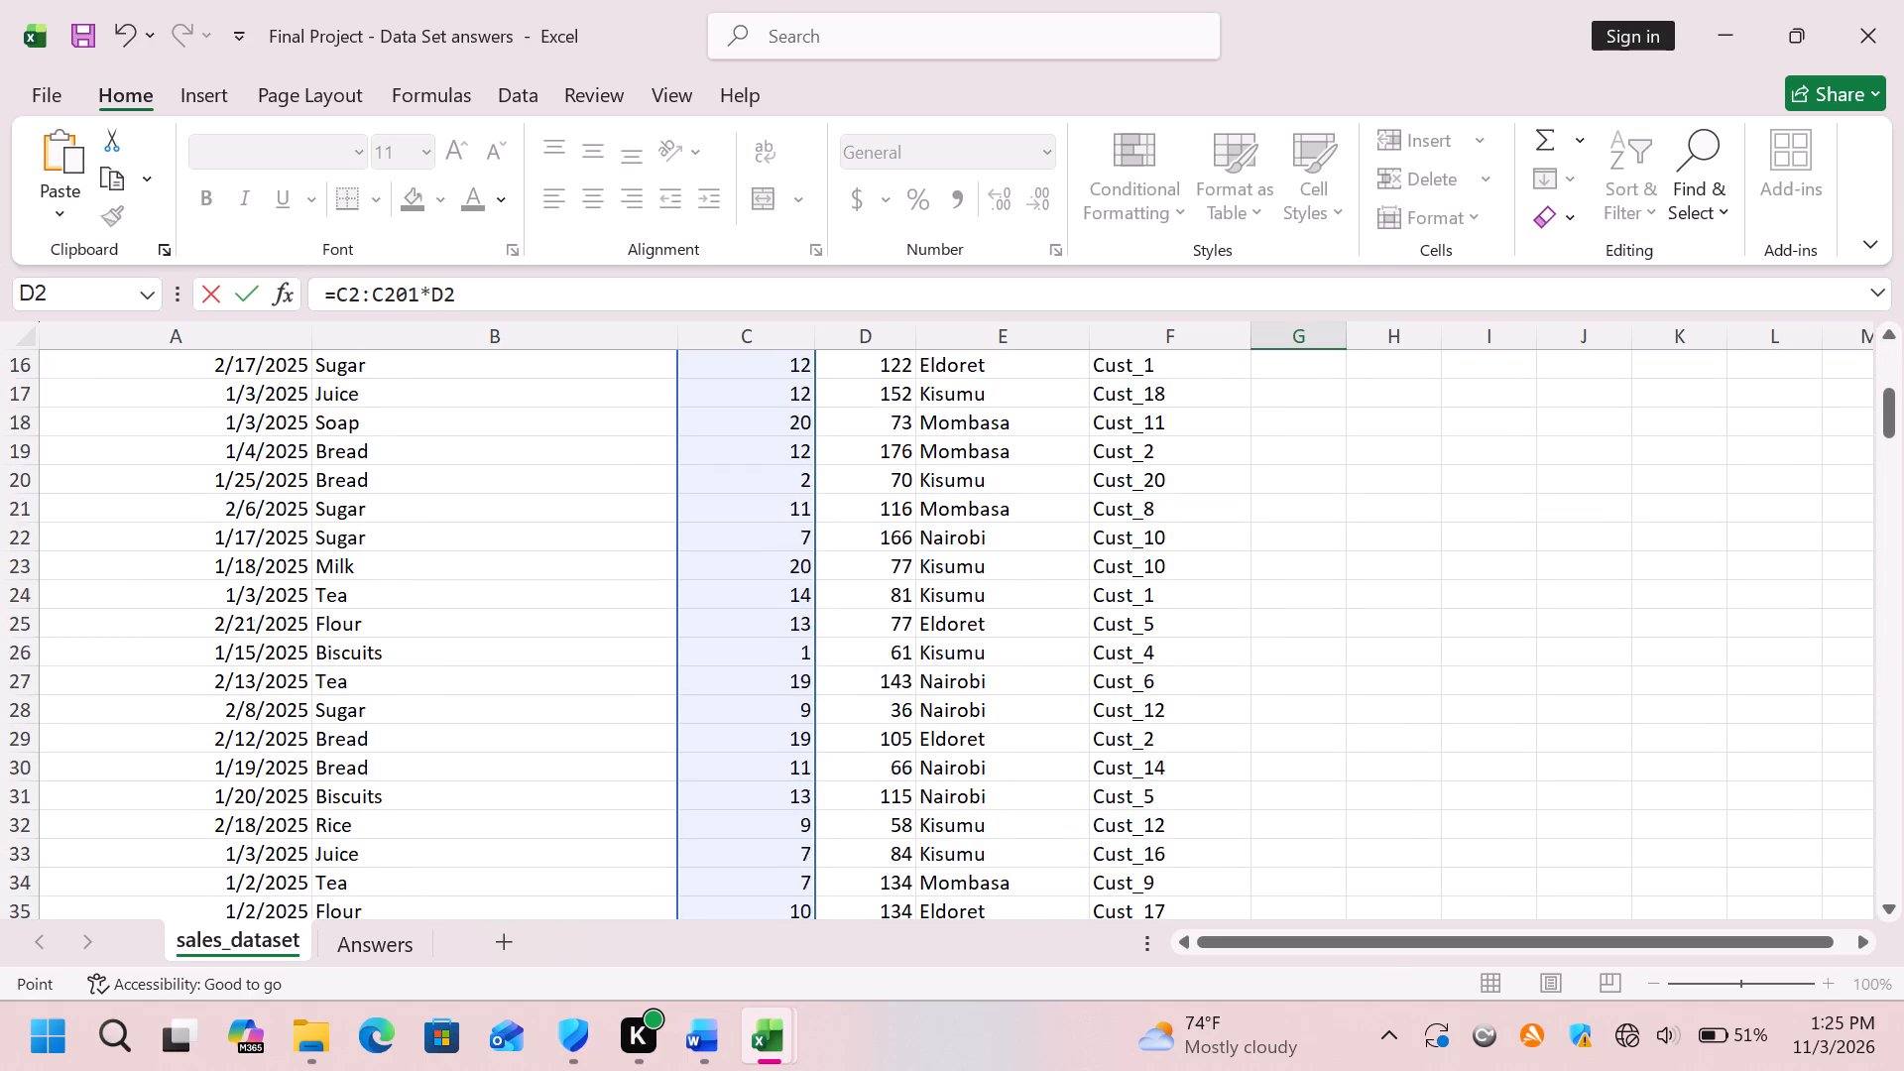
{"action": "scroll", "coordinate": [900, 474], "scroll_direction": "down", "scroll_amount": 20}
{"action": "scroll", "coordinate": [900, 474], "scroll_direction": "down", "scroll_amount": 8}
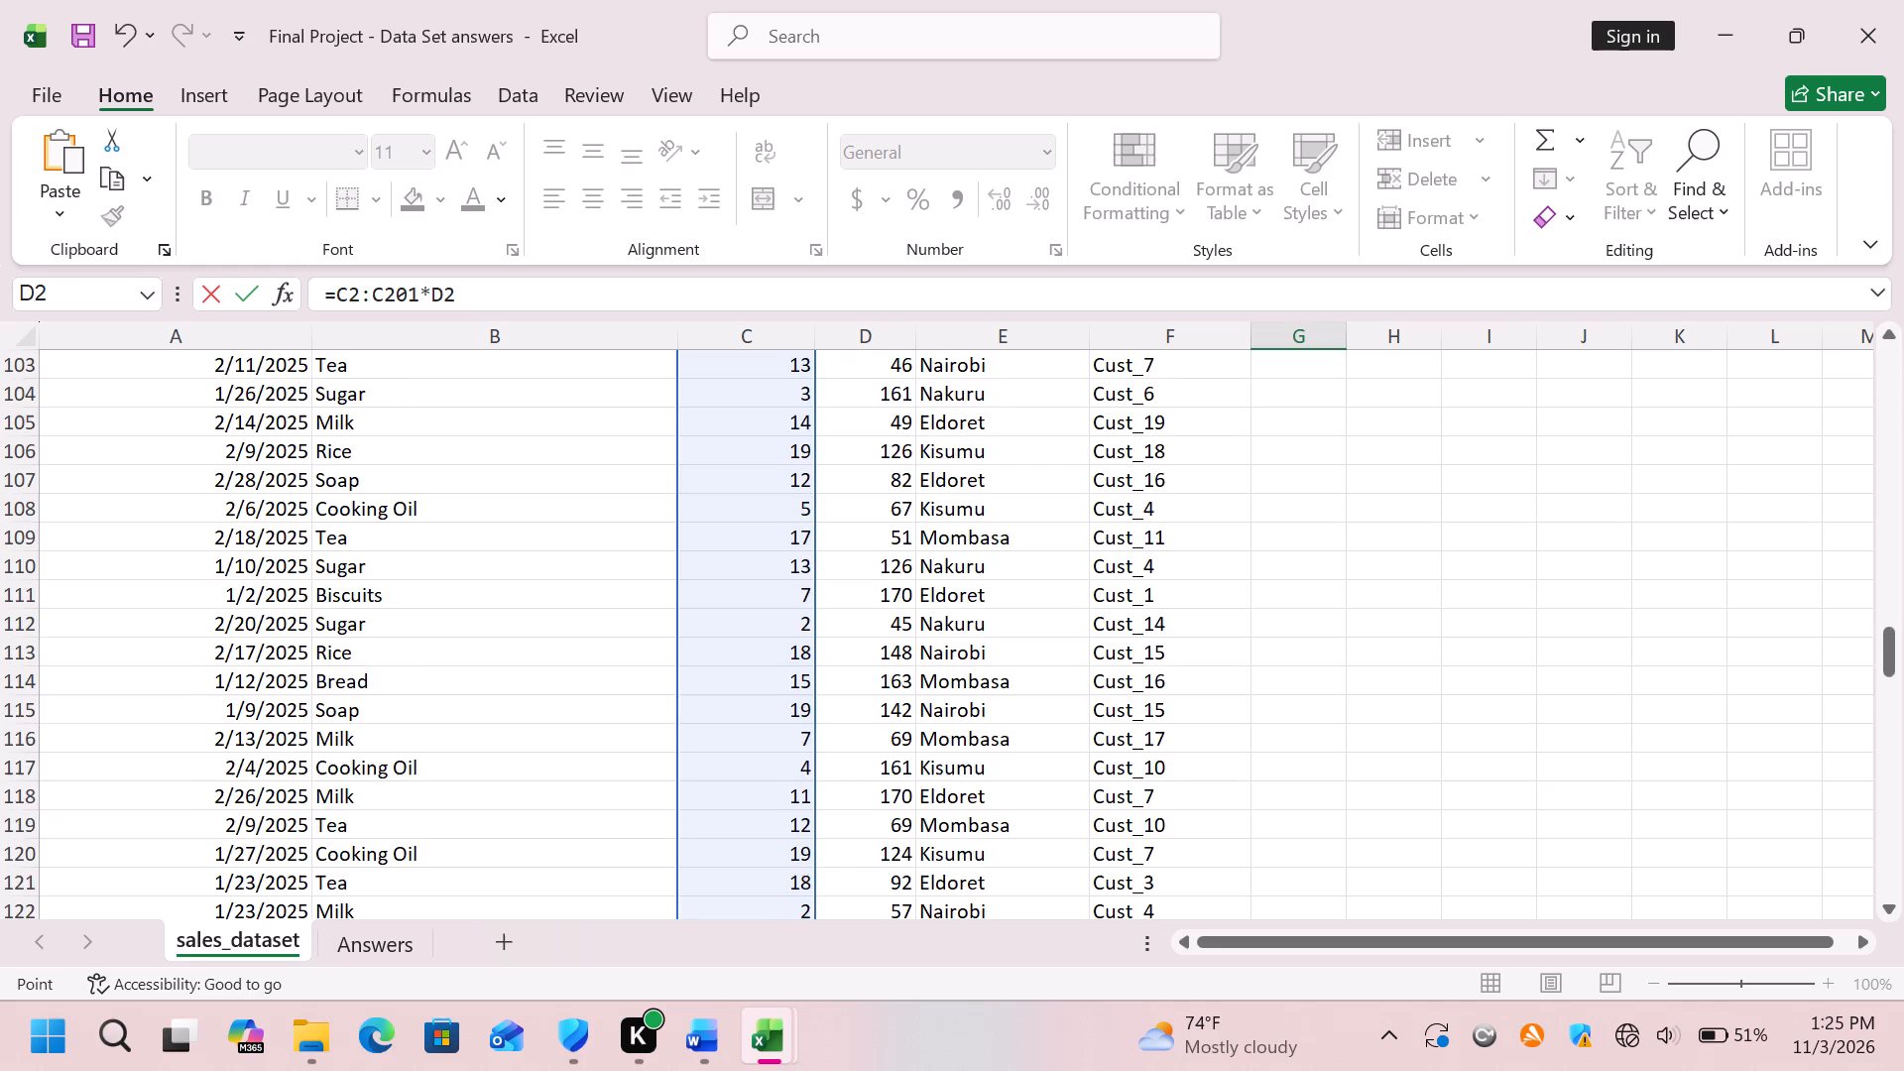
{"action": "scroll", "coordinate": [883, 473], "scroll_direction": "down", "scroll_amount": 11}
{"action": "scroll", "coordinate": [883, 473], "scroll_direction": "down", "scroll_amount": 12}
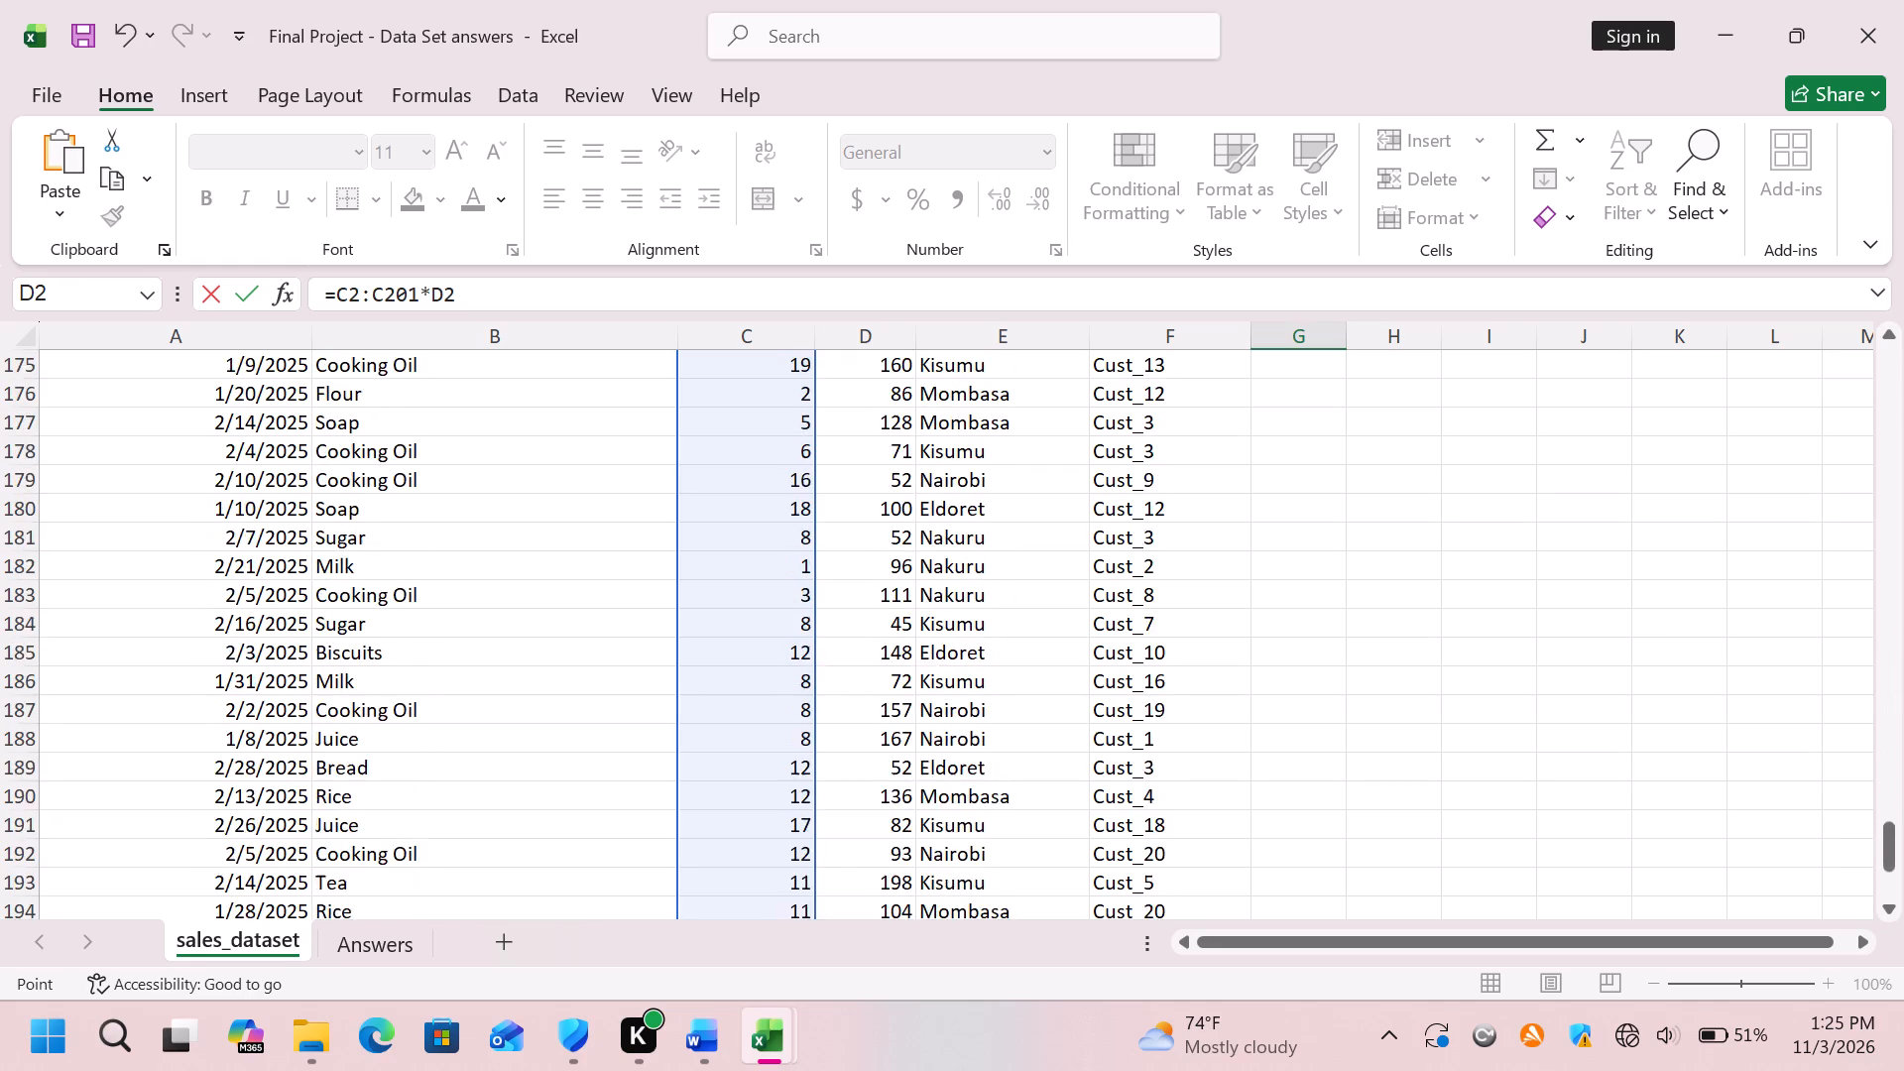
{"action": "scroll", "coordinate": [885, 480], "scroll_direction": "down", "scroll_amount": 5}
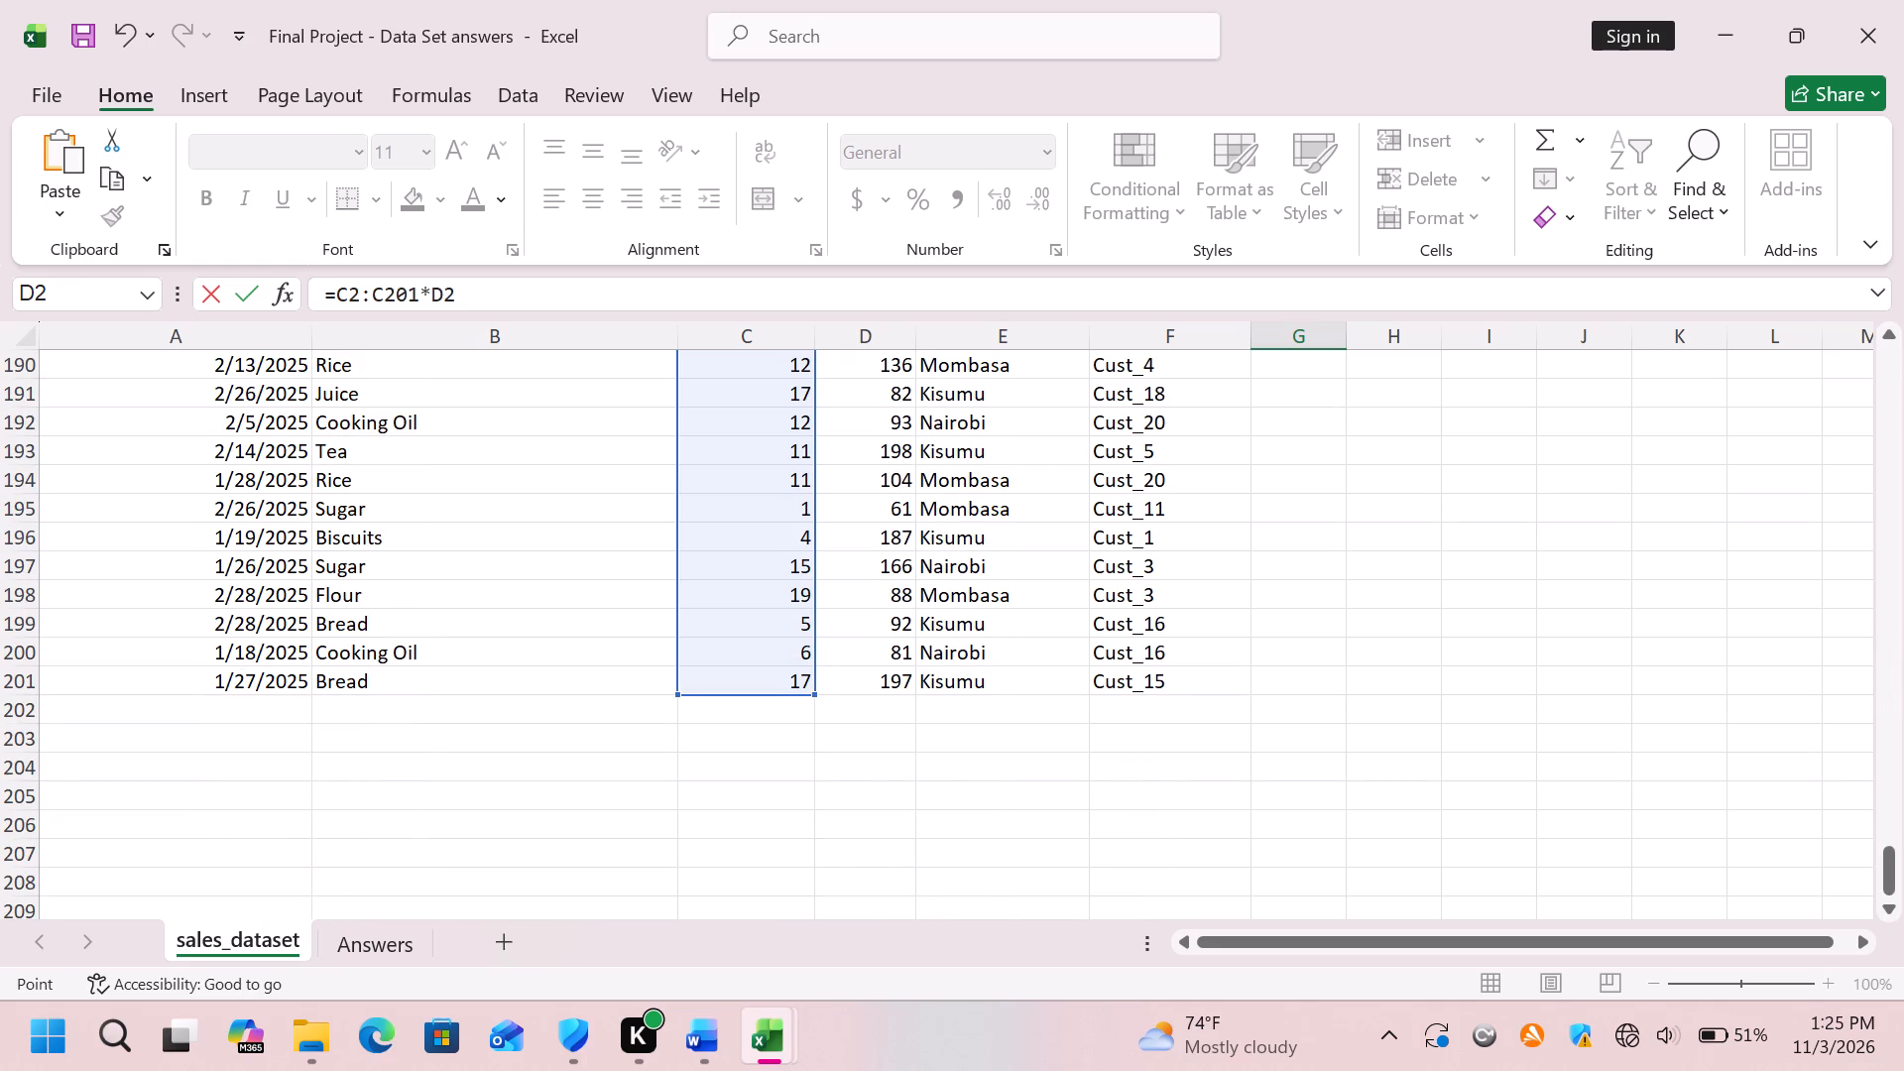
{"action": "scroll", "coordinate": [894, 651], "scroll_direction": "up", "scroll_amount": 18}
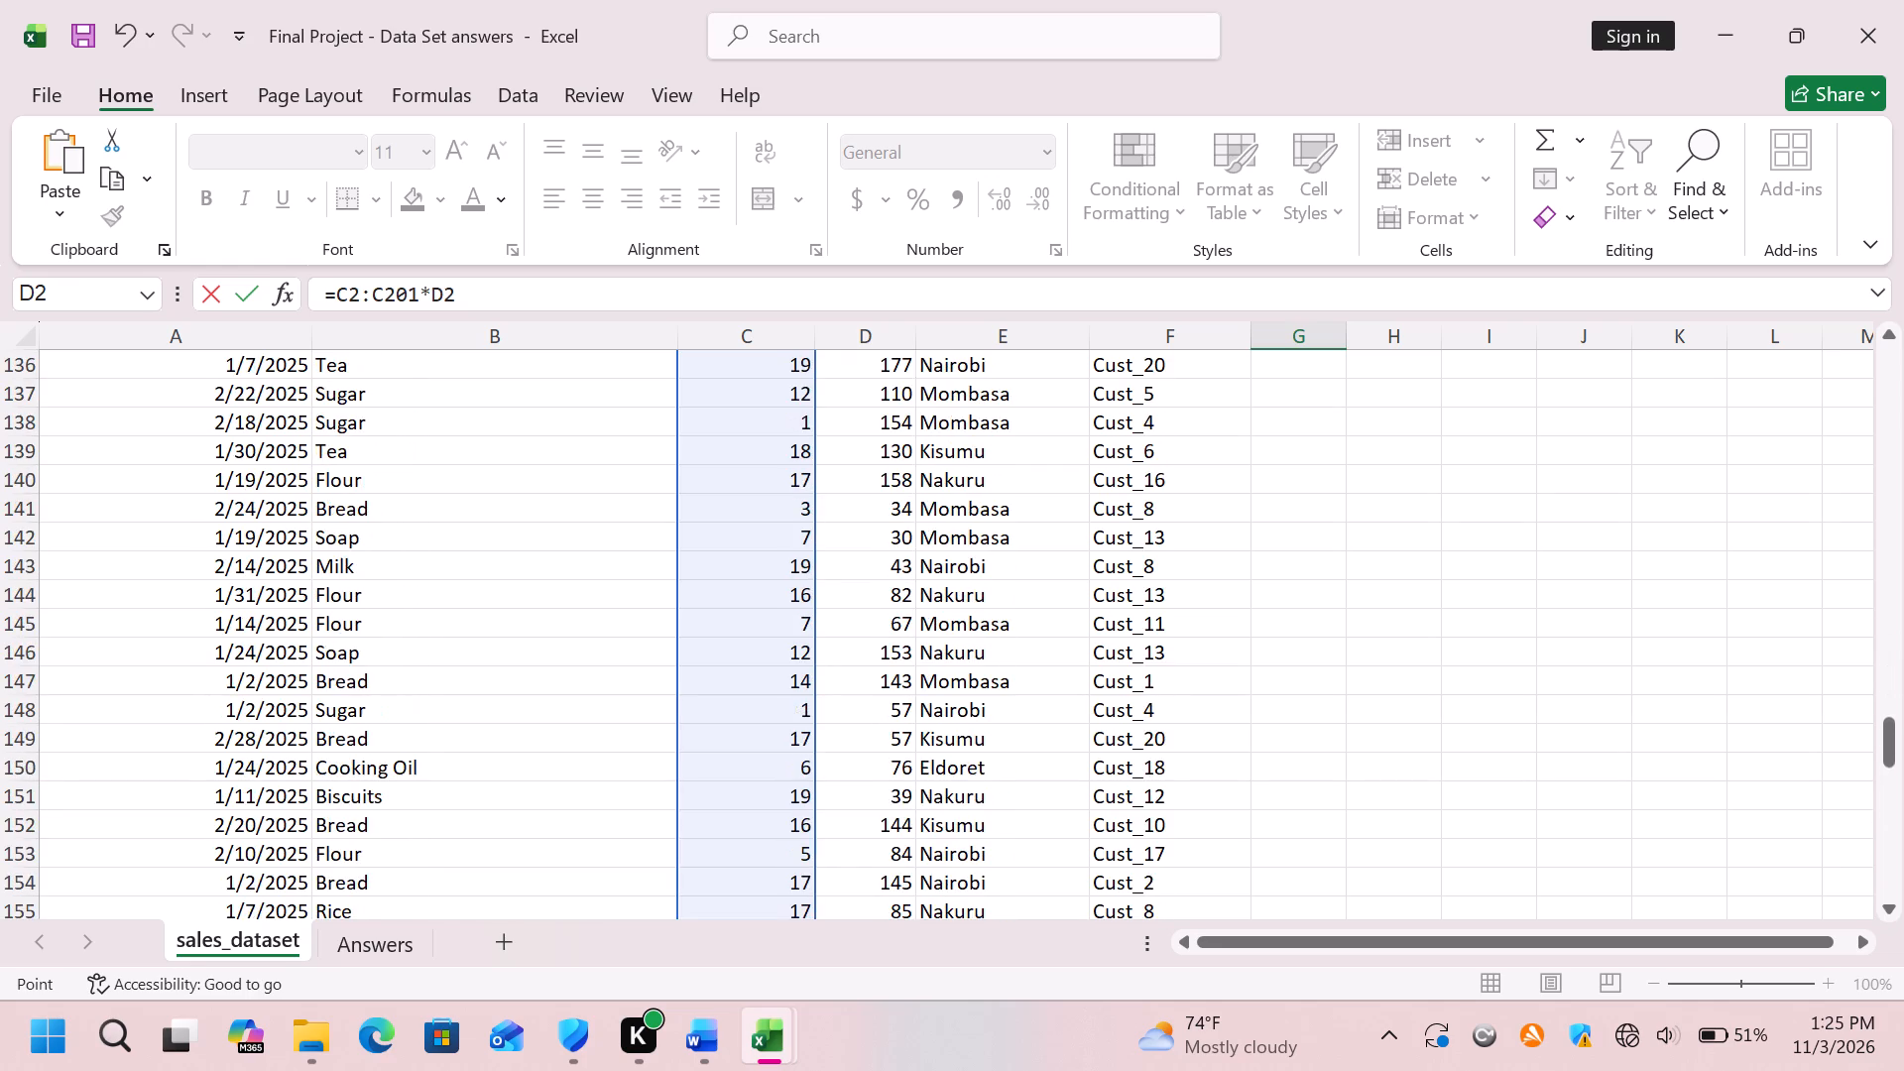
{"action": "scroll", "coordinate": [894, 626], "scroll_direction": "up", "scroll_amount": 11}
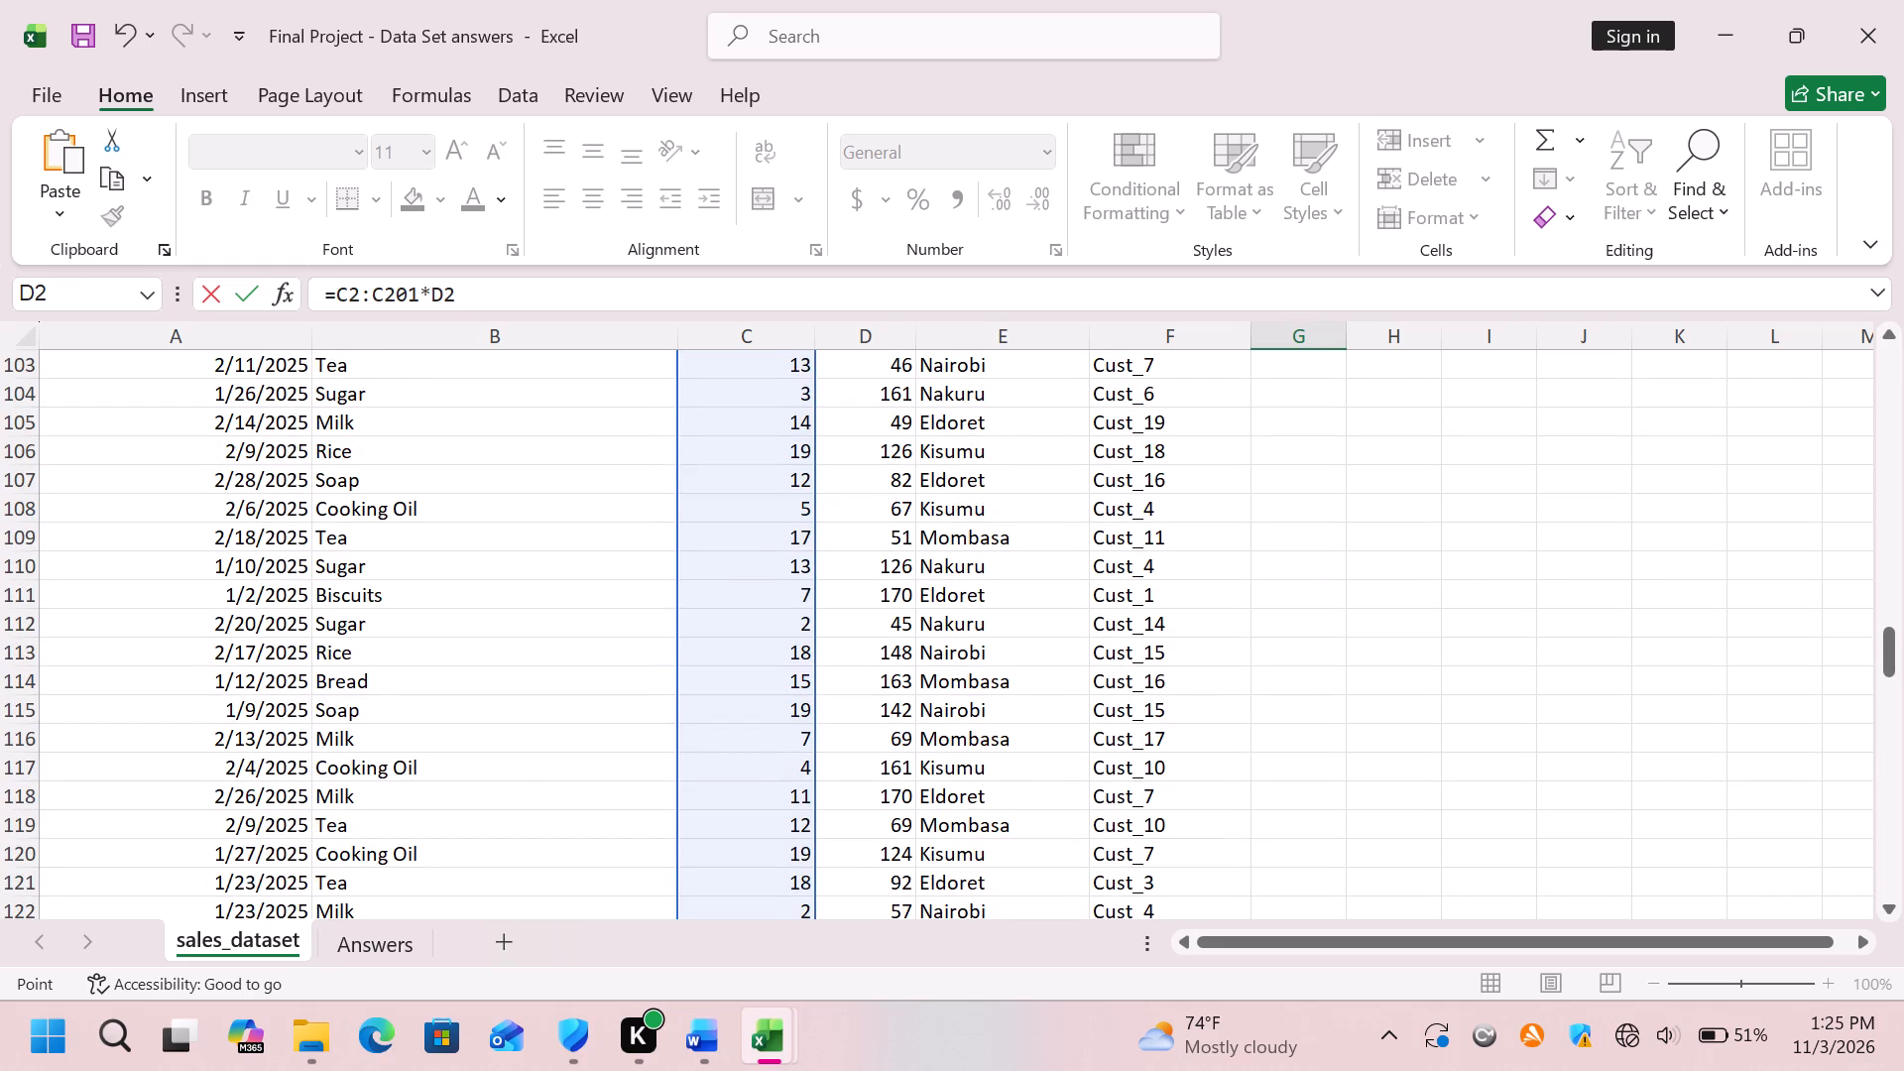
{"action": "key", "text": "shift+parenright"}
{"action": "key", "text": "Return"}
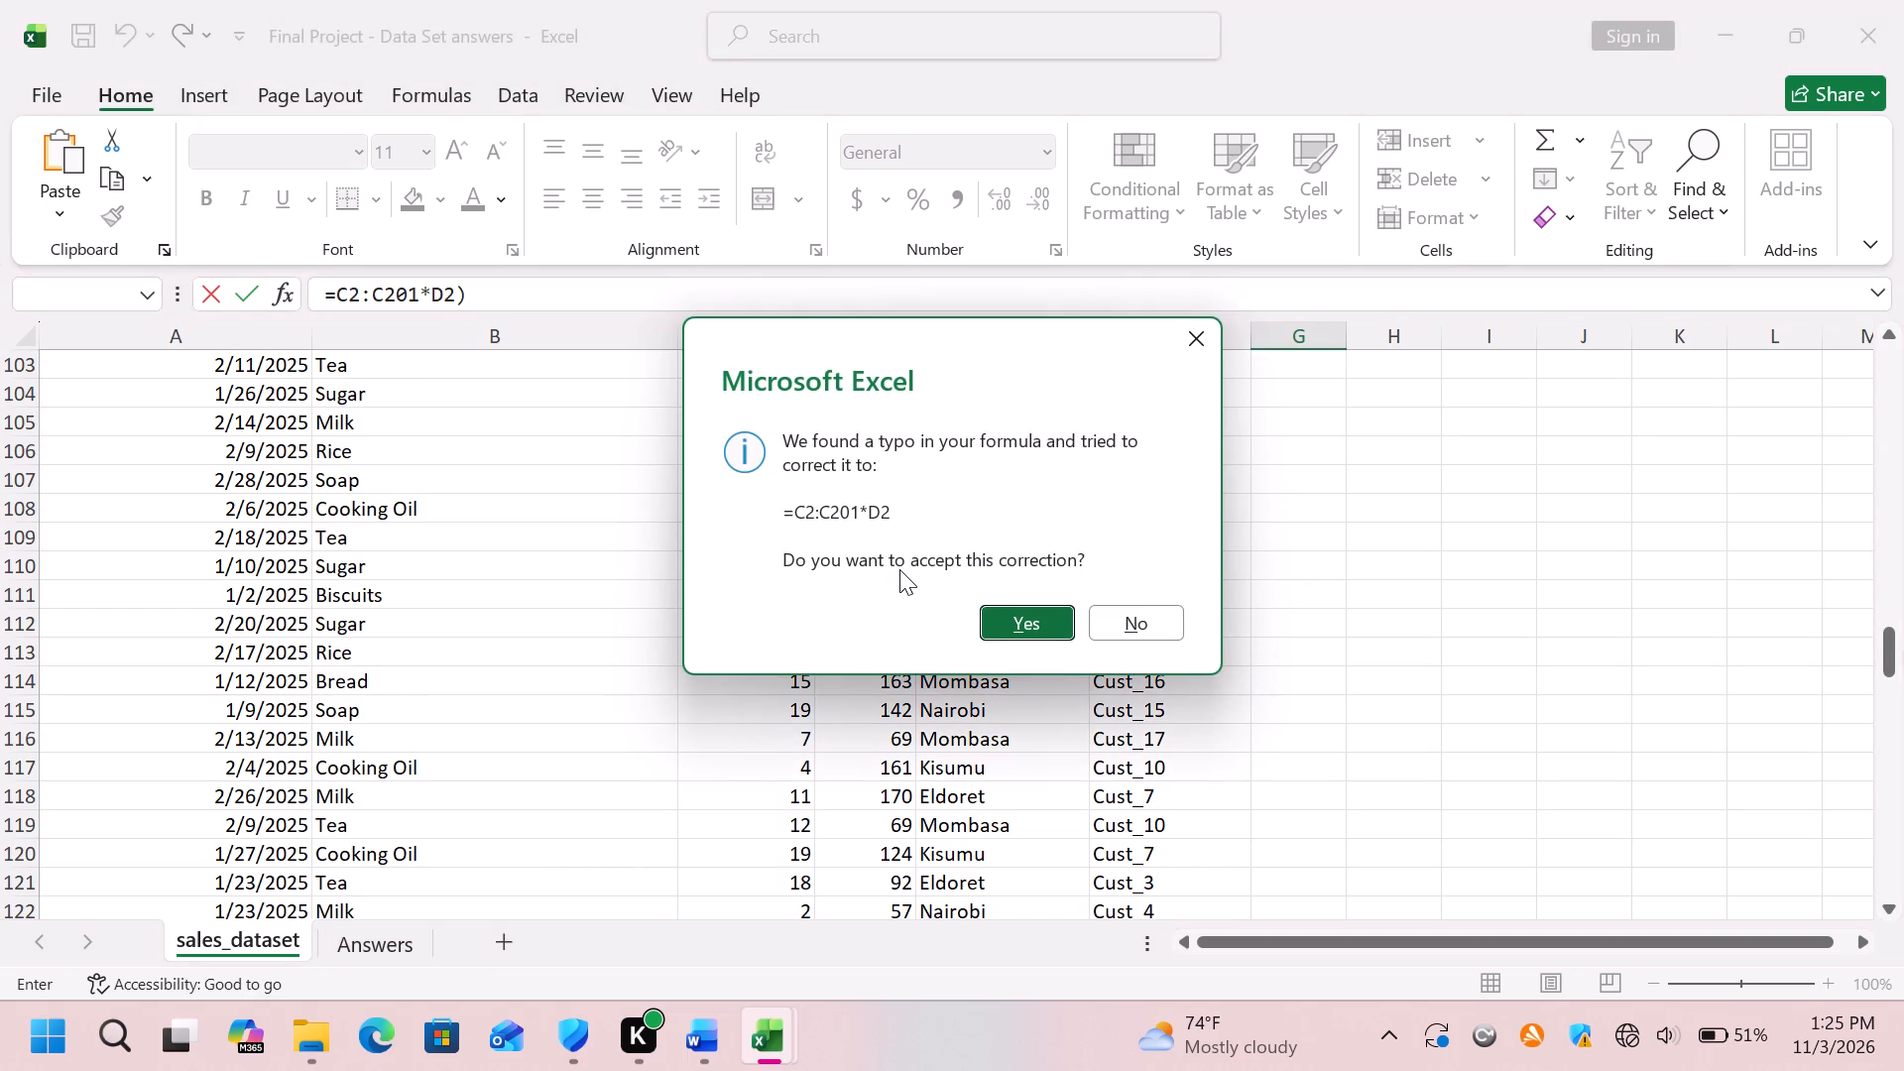
{"action": "left_click", "coordinate": [1008, 622]}
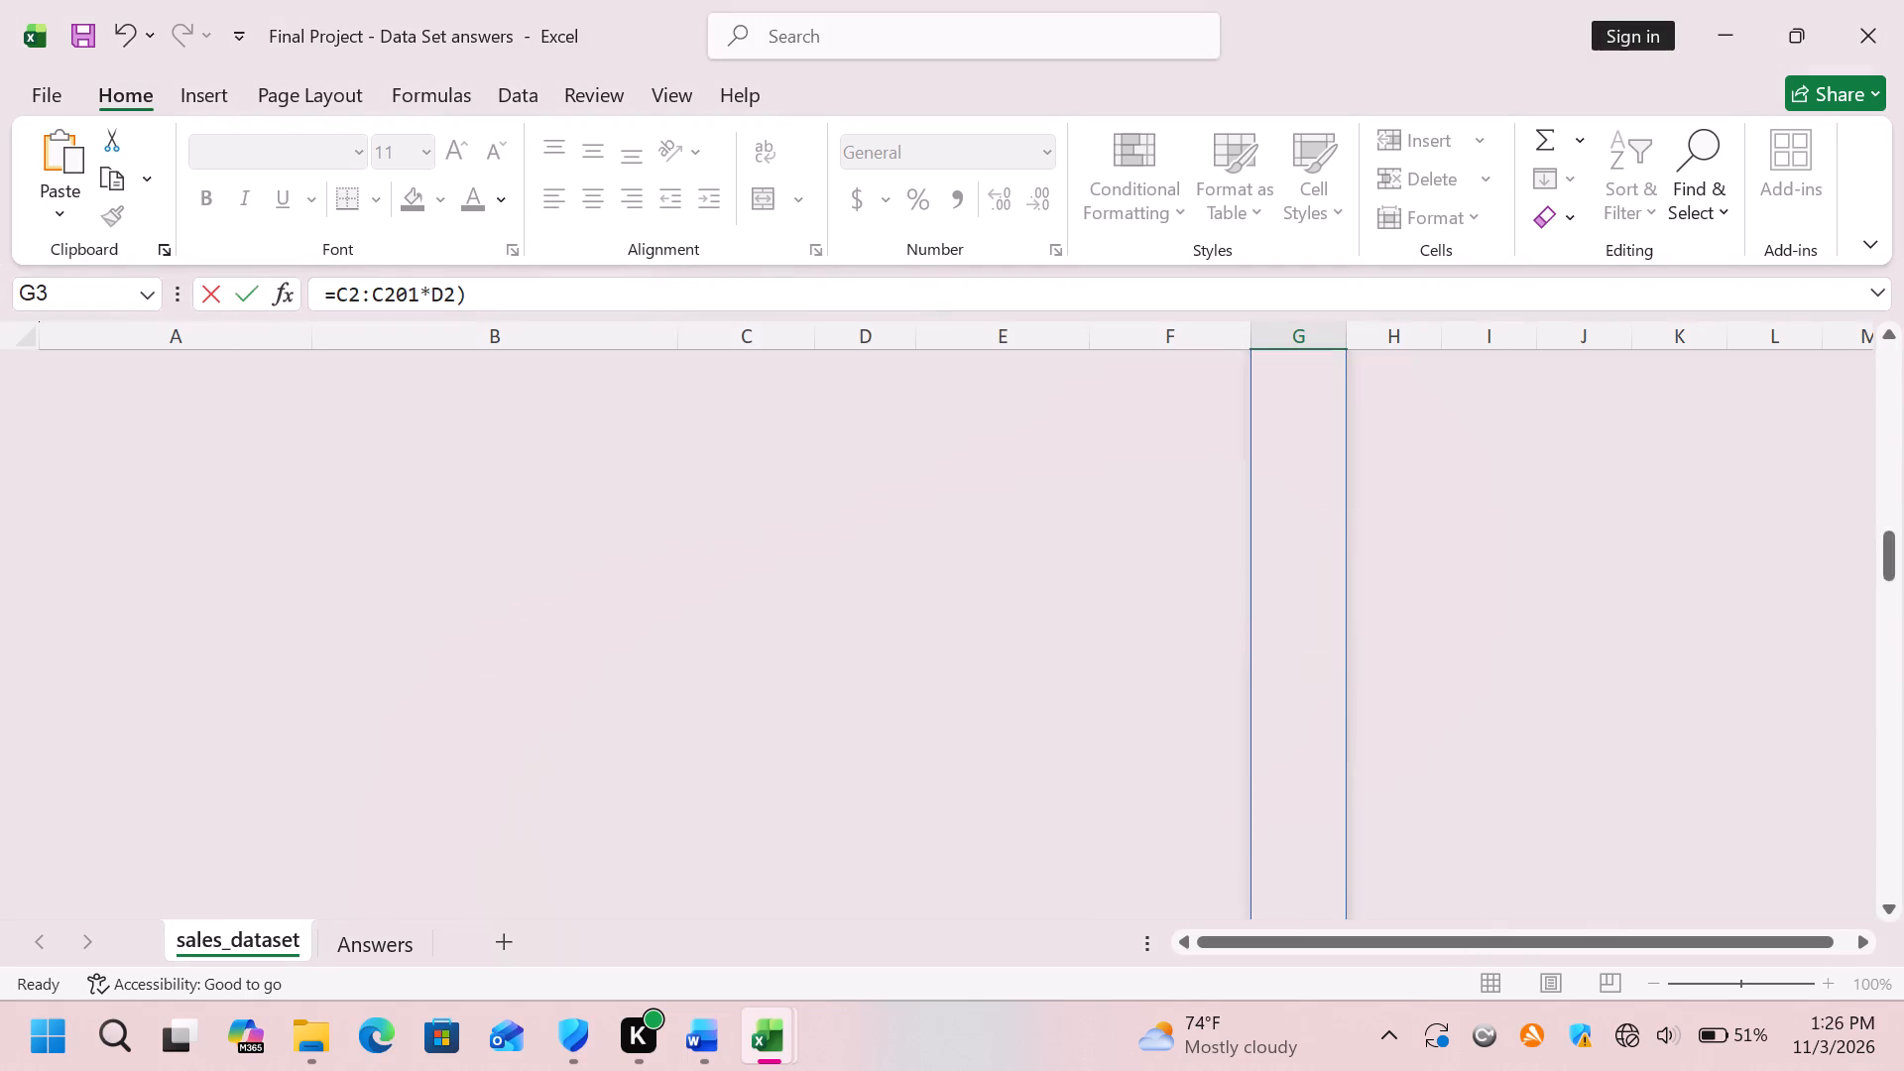
Remove the range part :C201 from the Total Sales formula in G2 so it reads =C2*D2.
{"action": "scroll", "coordinate": [1227, 614], "scroll_direction": "up", "scroll_amount": 4}
{"action": "scroll", "coordinate": [1353, 520], "scroll_direction": "up", "scroll_amount": 4}
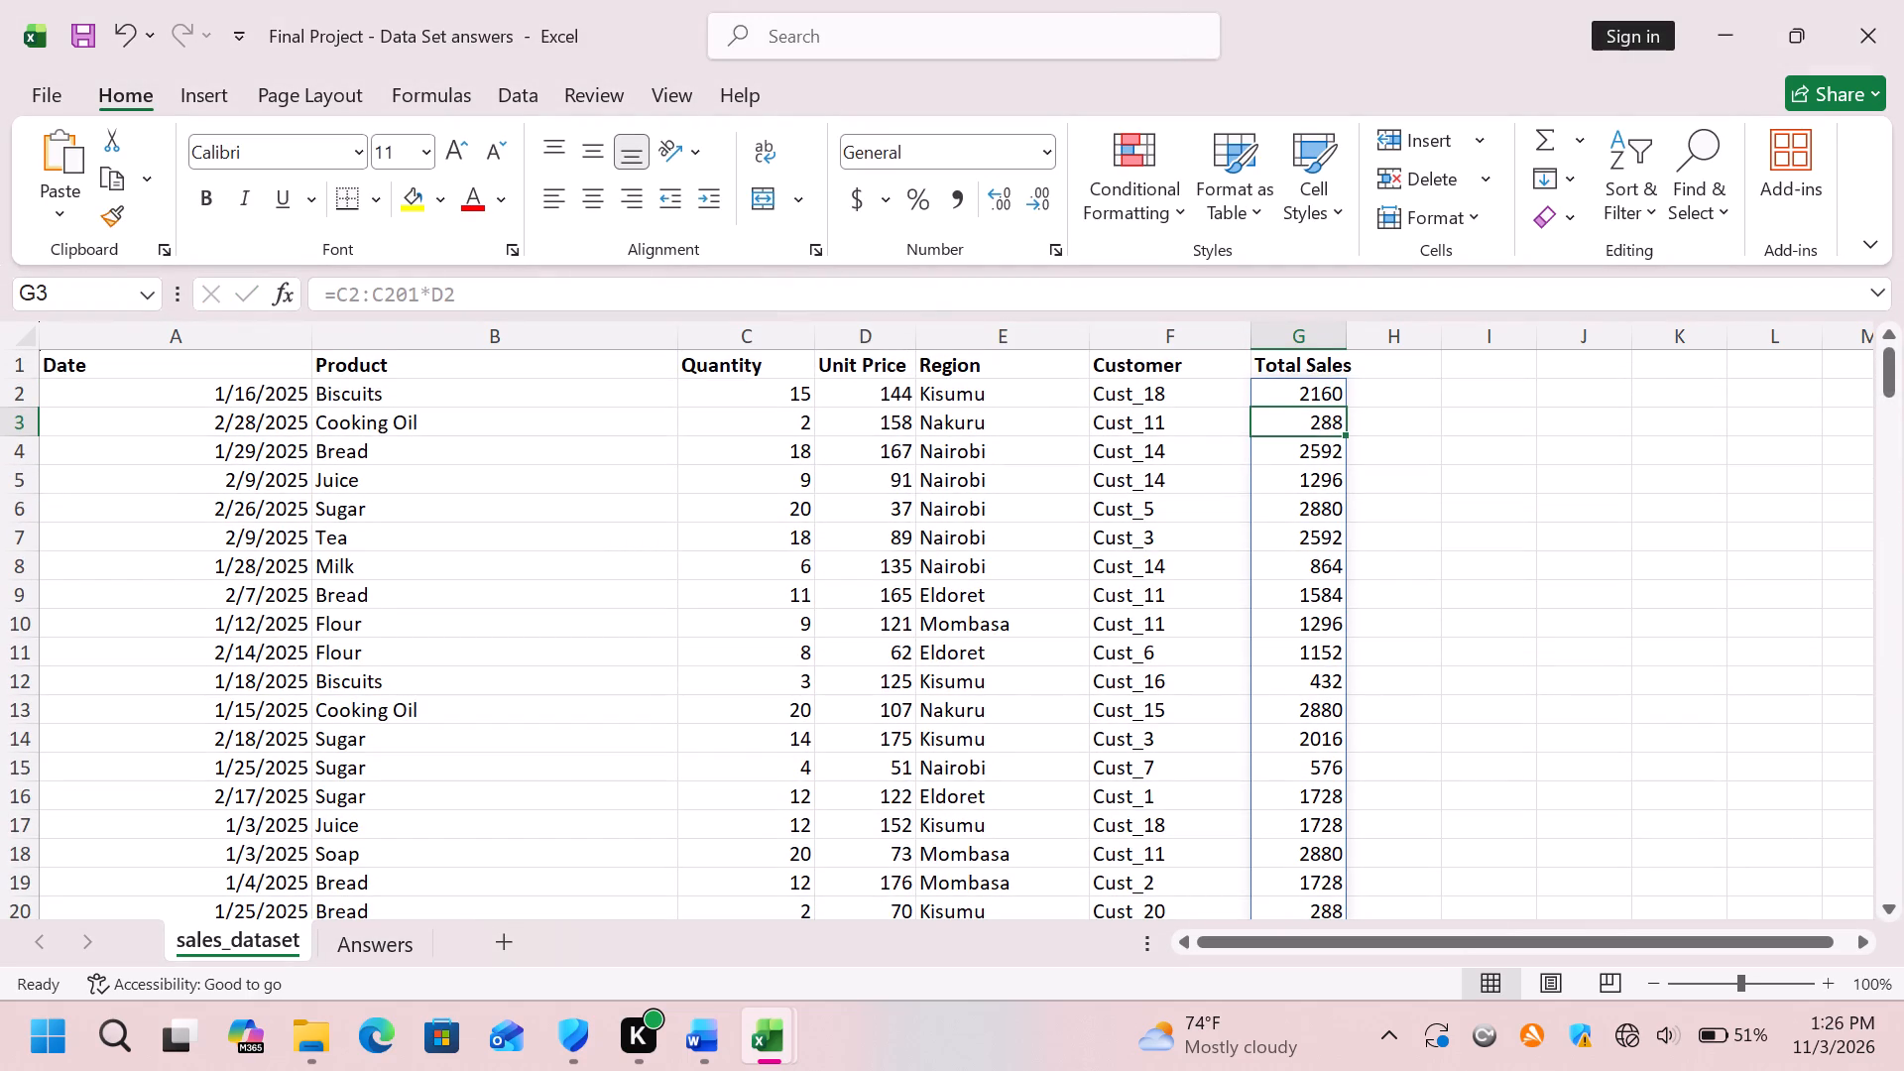
{"action": "left_click", "coordinate": [1330, 392]}
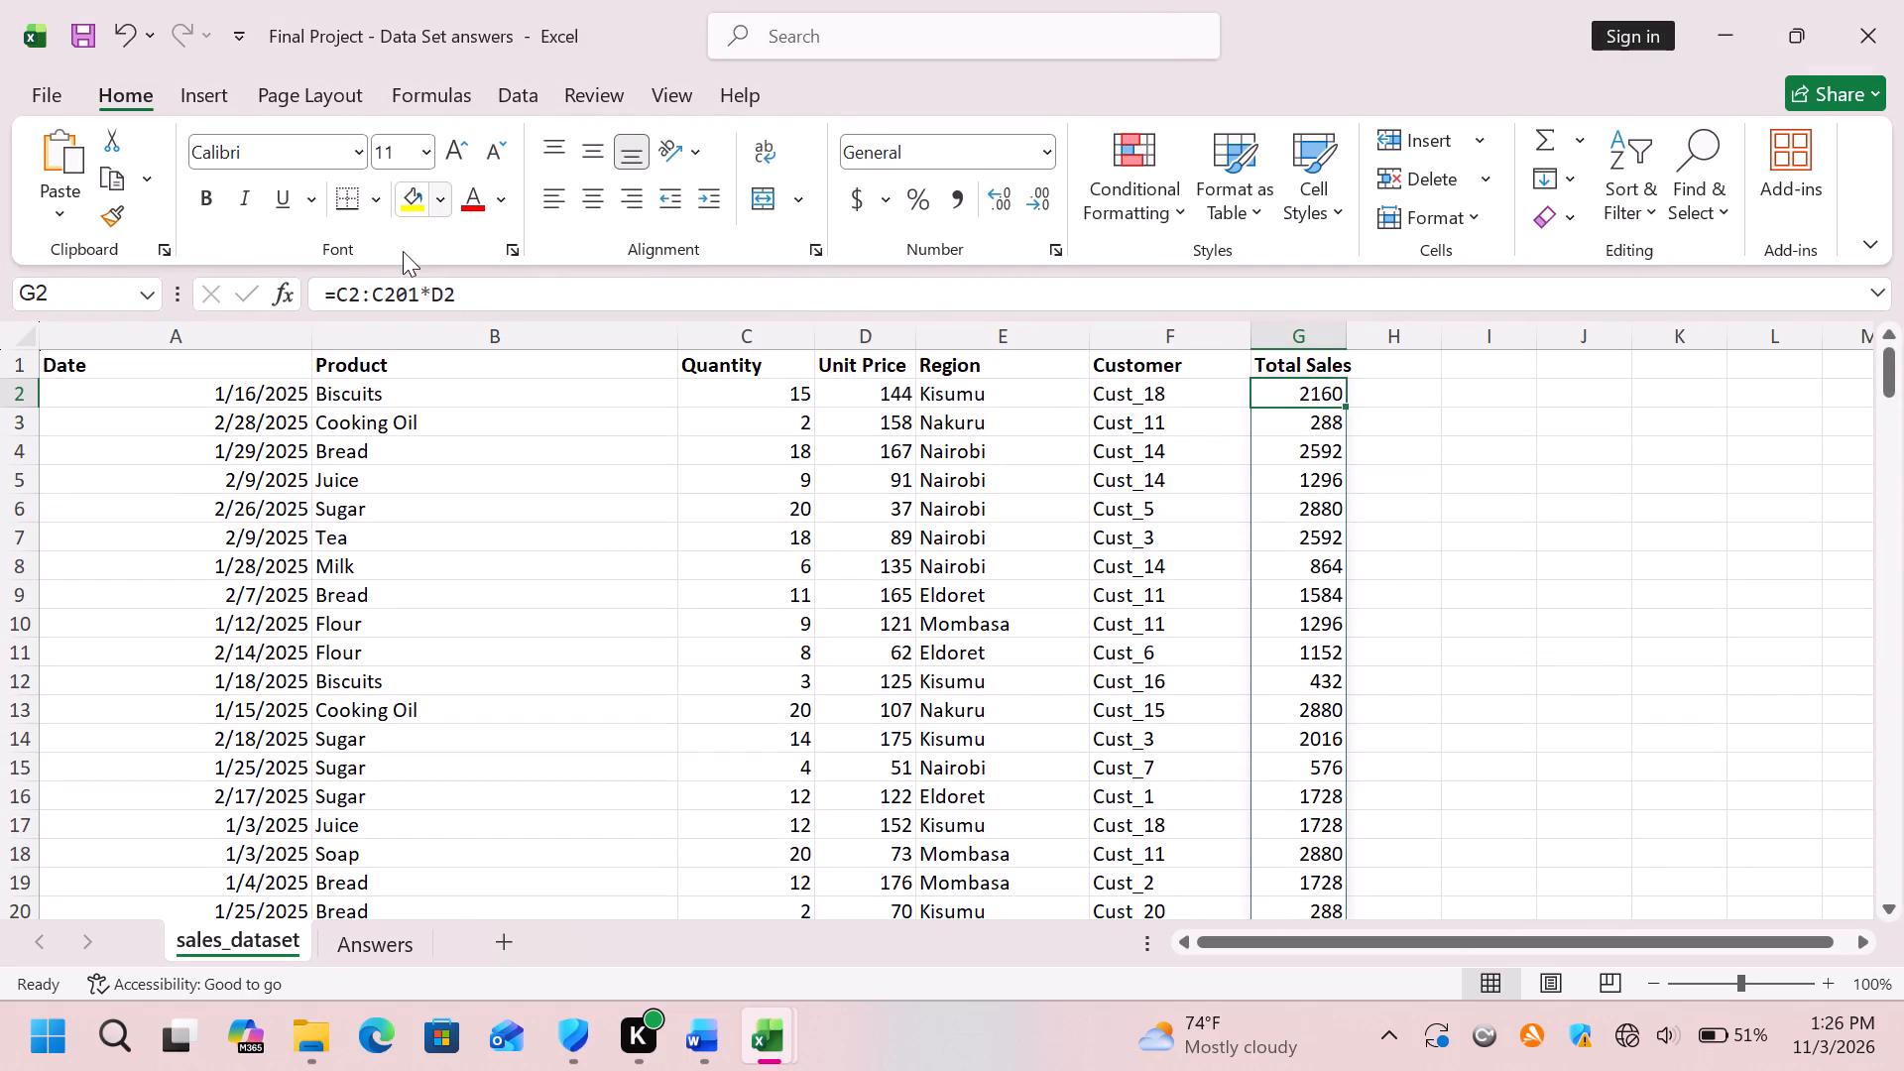
{"action": "left_click", "coordinate": [419, 294]}
{"action": "left_click_drag", "start_coordinate": [419, 294], "coordinate": [377, 284]}
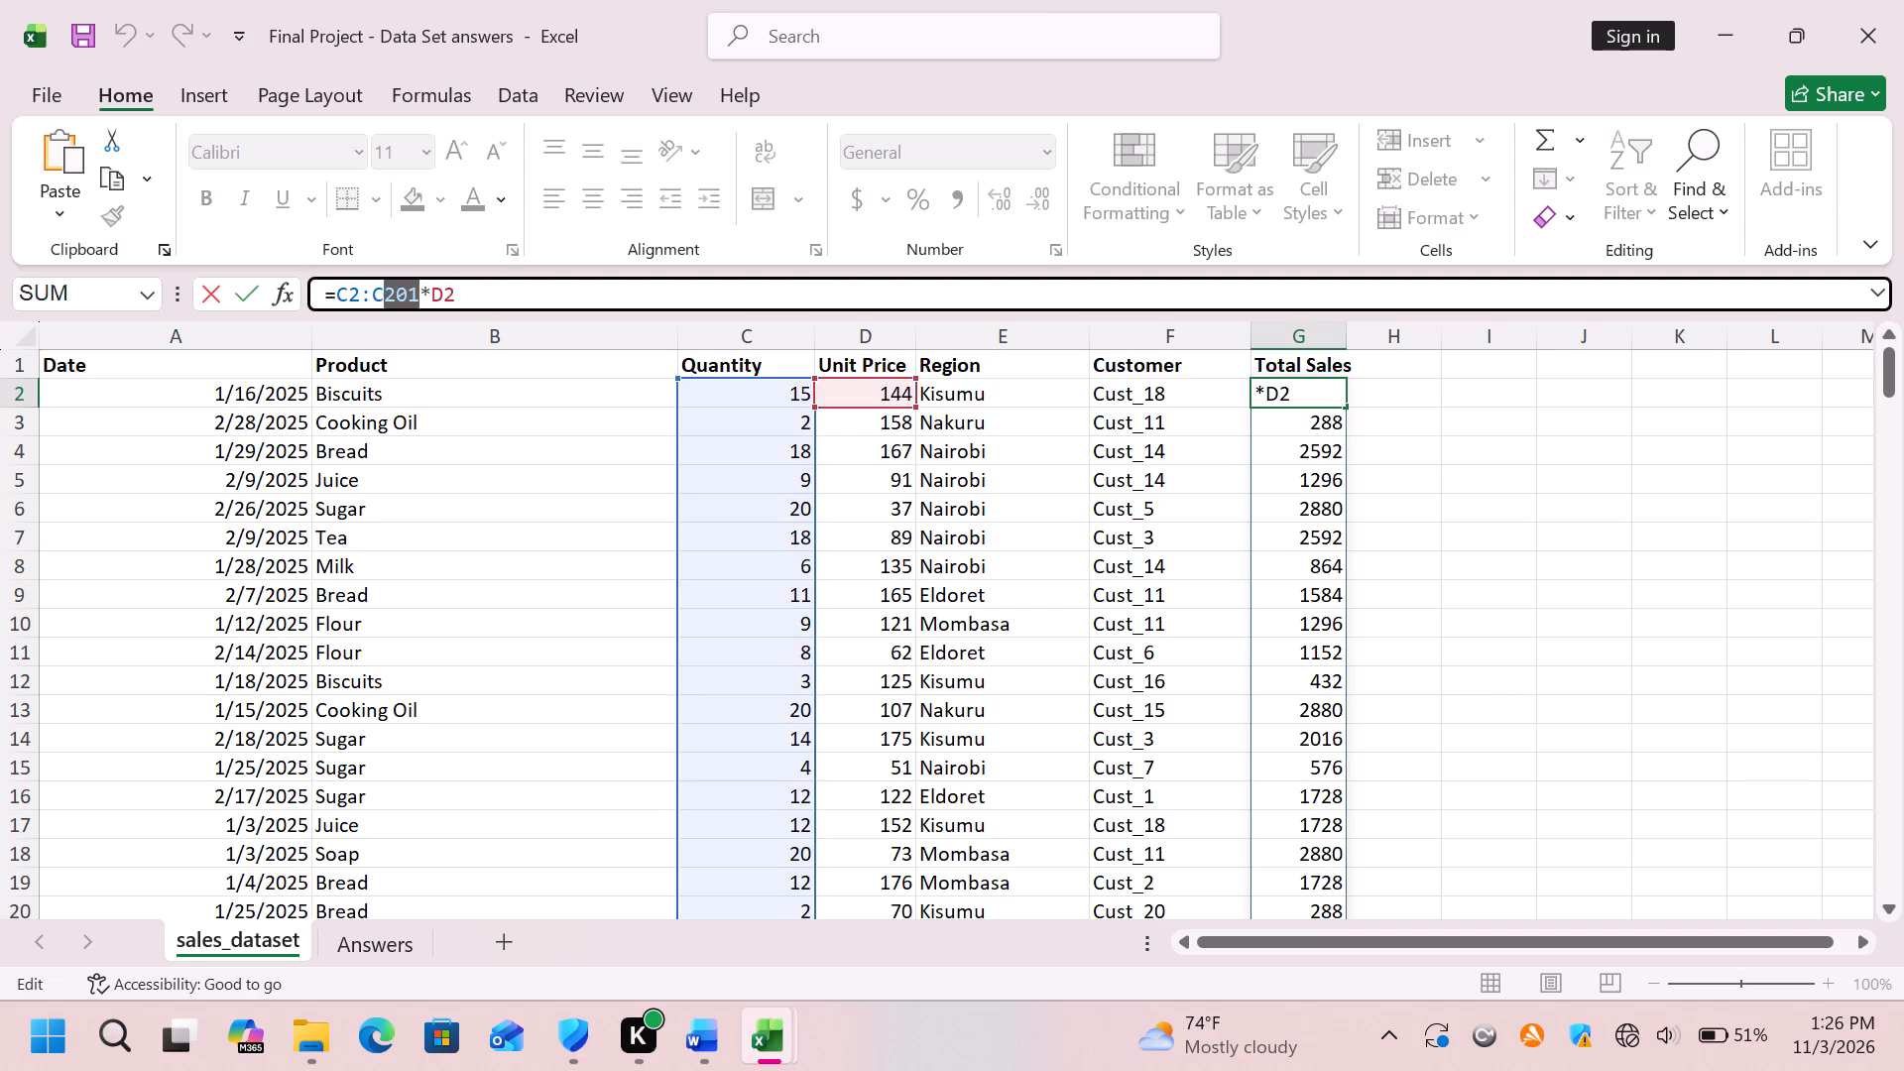
{"action": "left_click_drag", "start_coordinate": [377, 284], "coordinate": [362, 292]}
{"action": "key", "text": "BackSpace"}
{"action": "key", "text": "Return"}
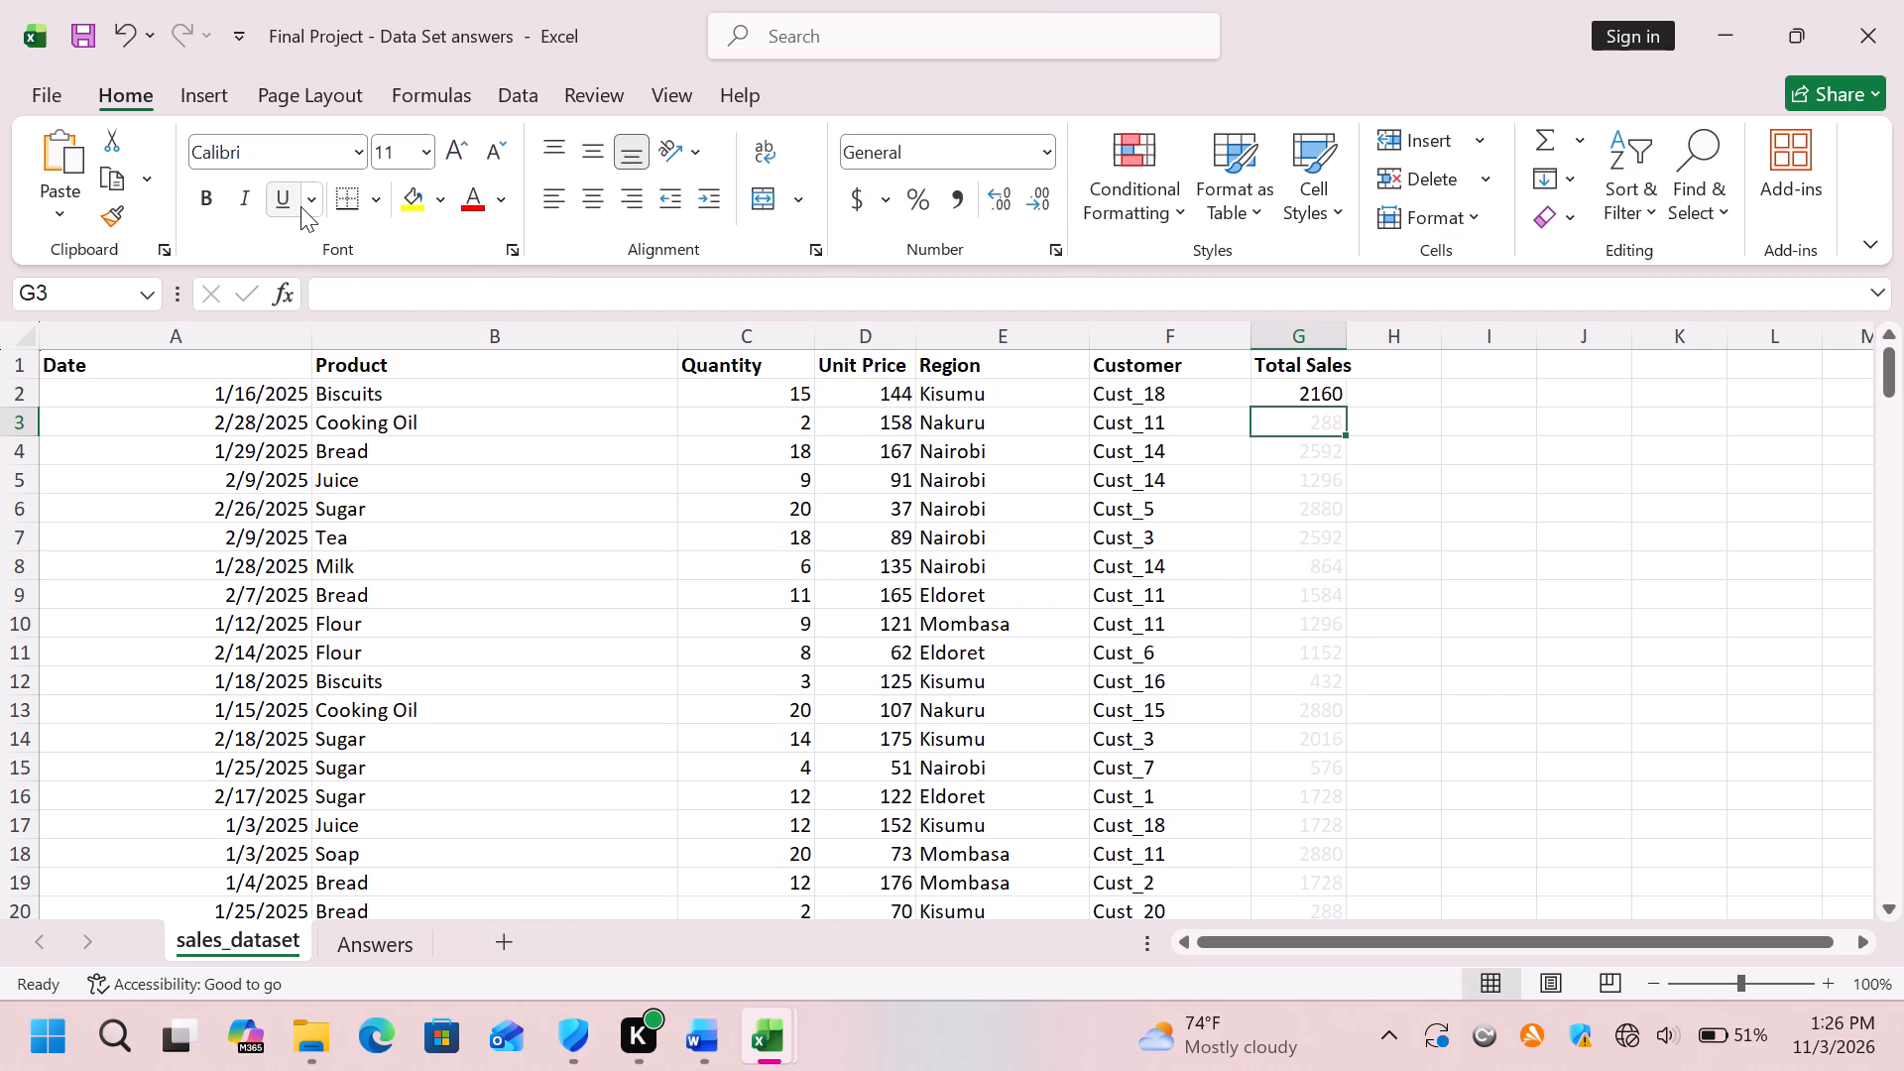
Fill the Total Sales formula from G2 down the column through G137.
{"action": "left_click", "coordinate": [1285, 399]}
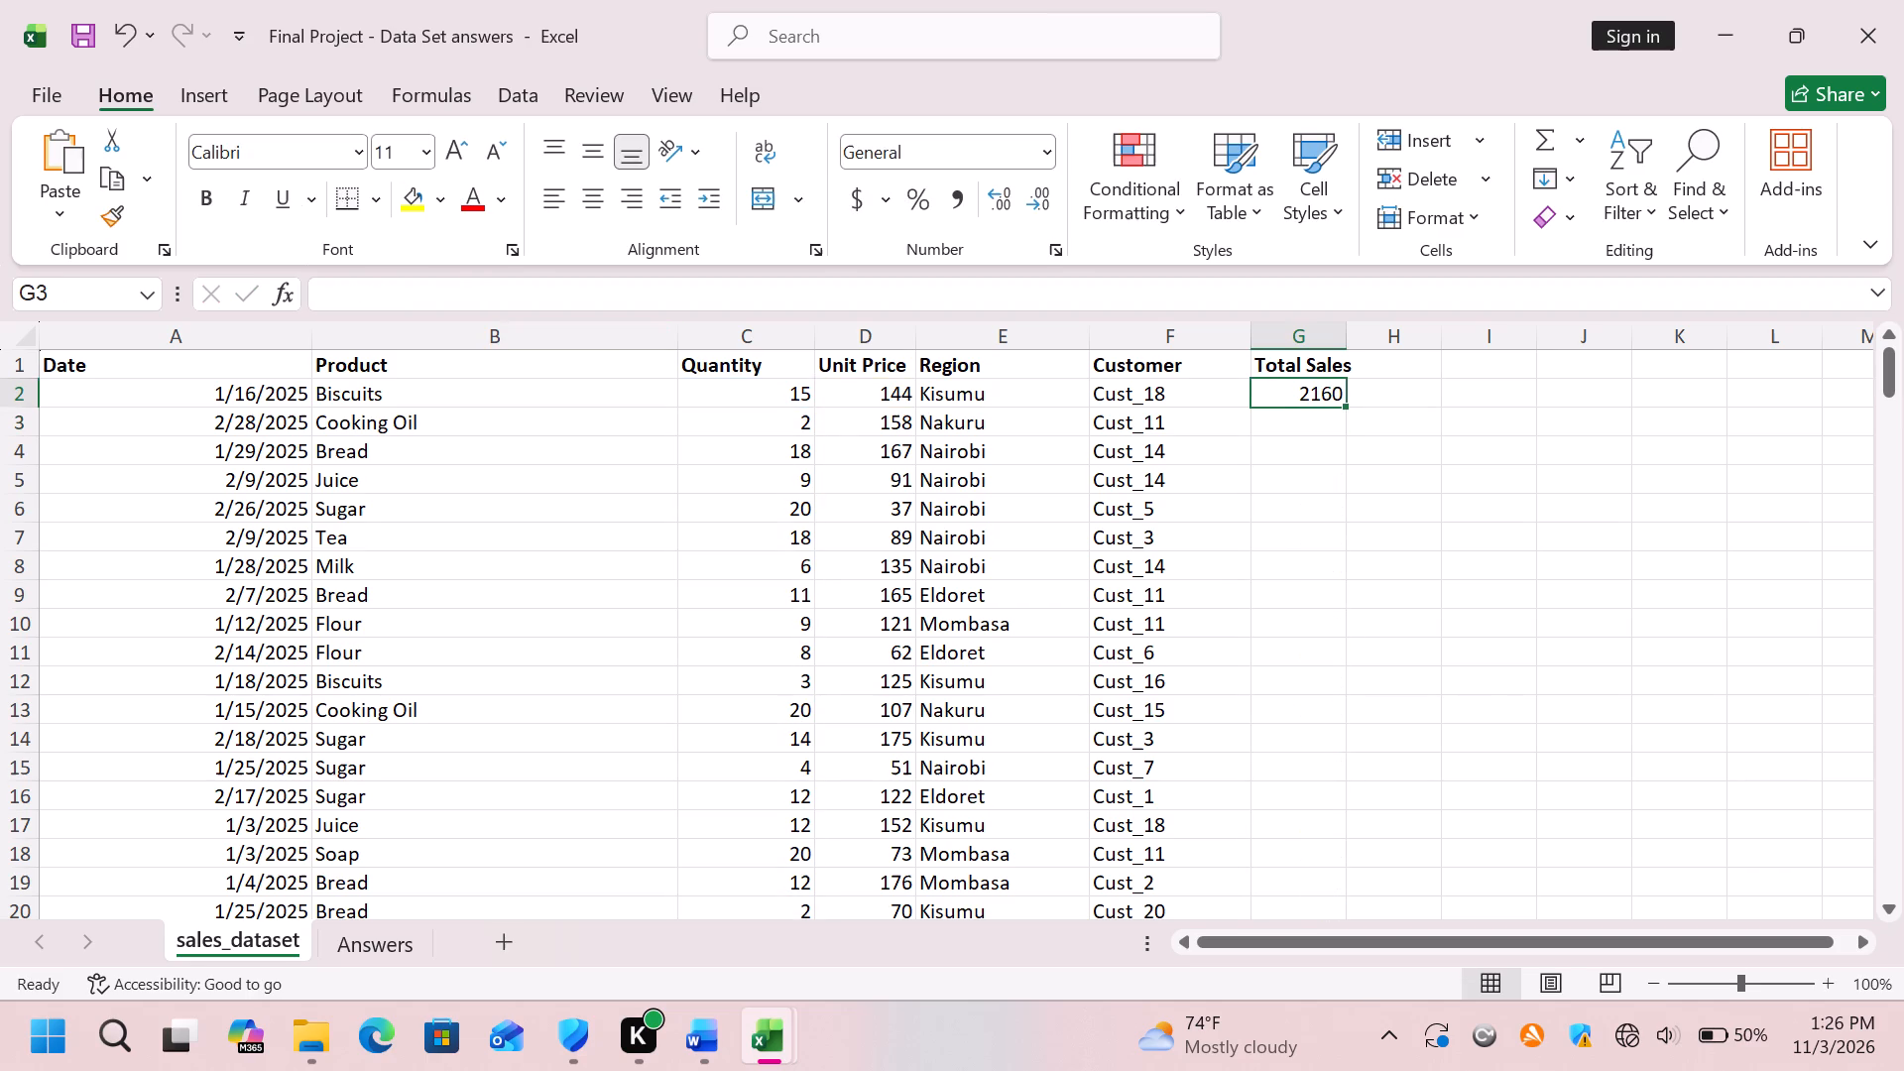
{"action": "left_click_drag", "start_coordinate": [1348, 410], "coordinate": [1343, 421]}
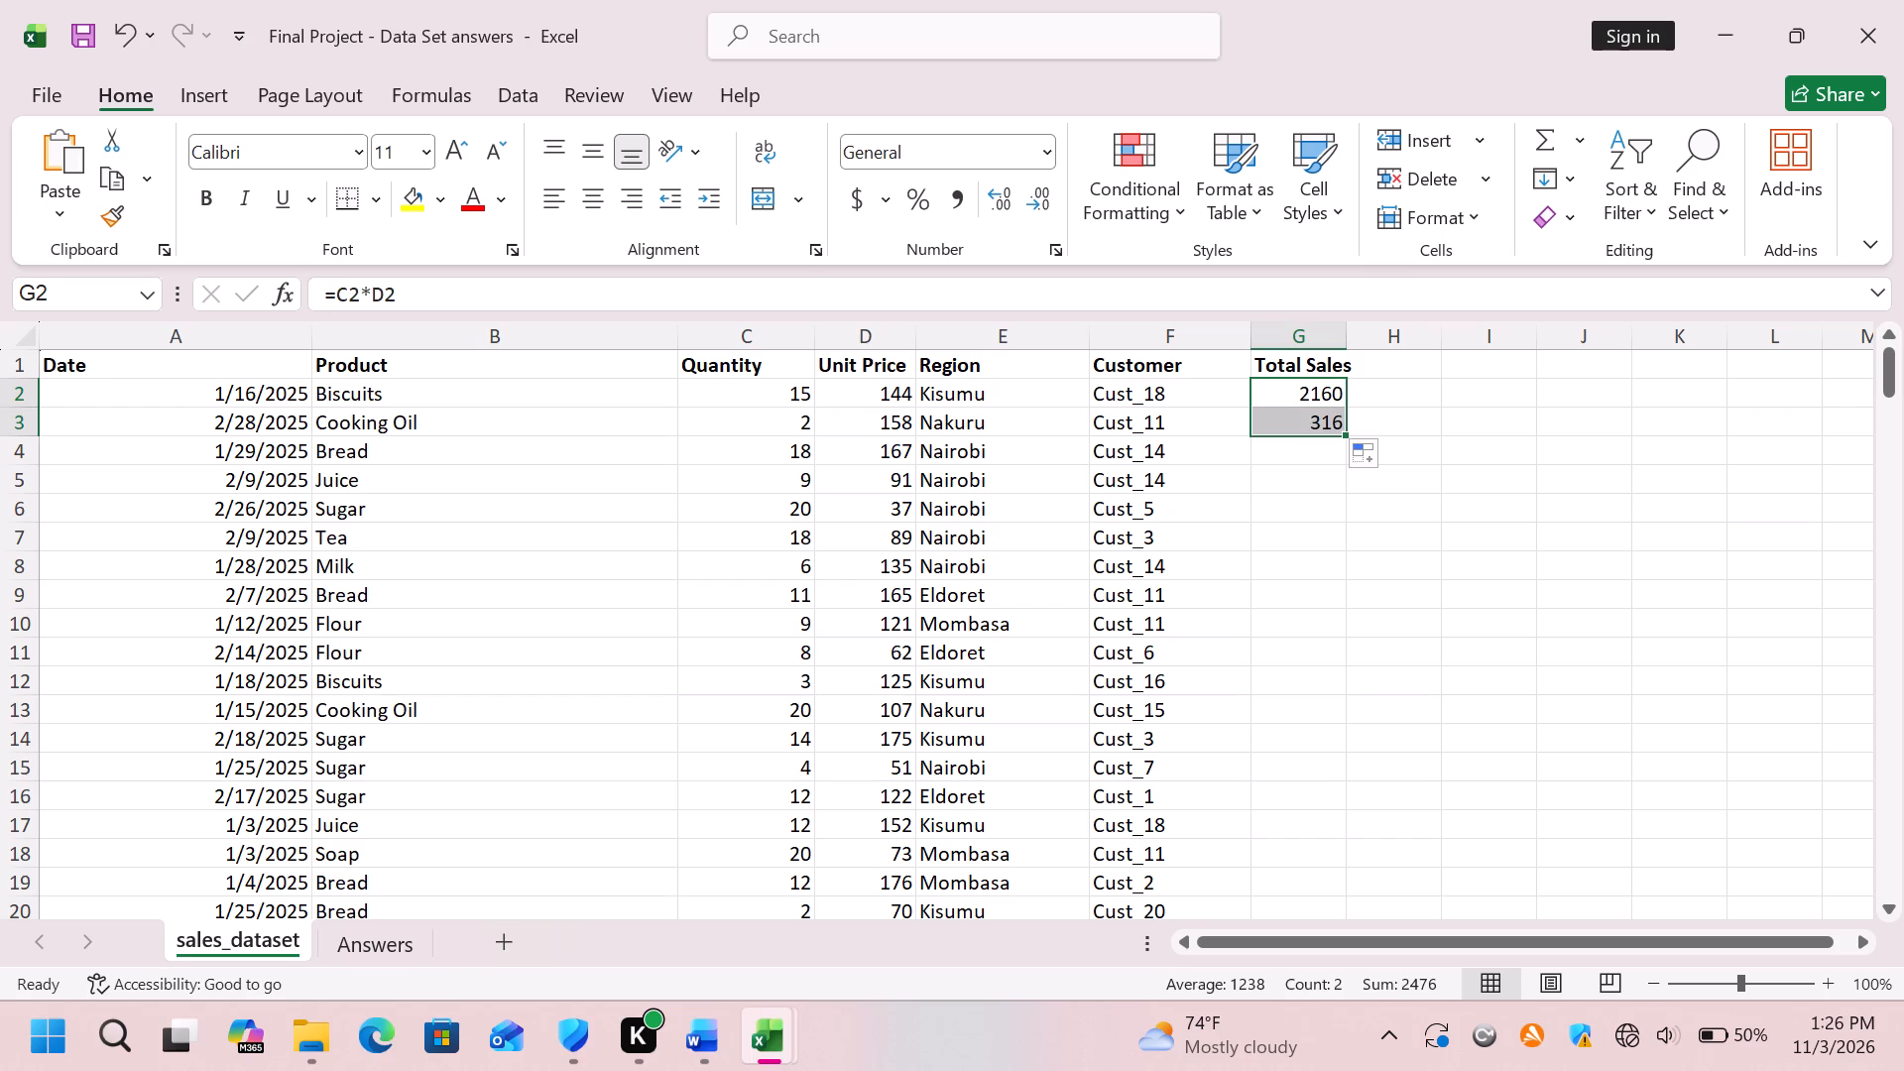
{"action": "left_click", "coordinate": [1315, 422]}
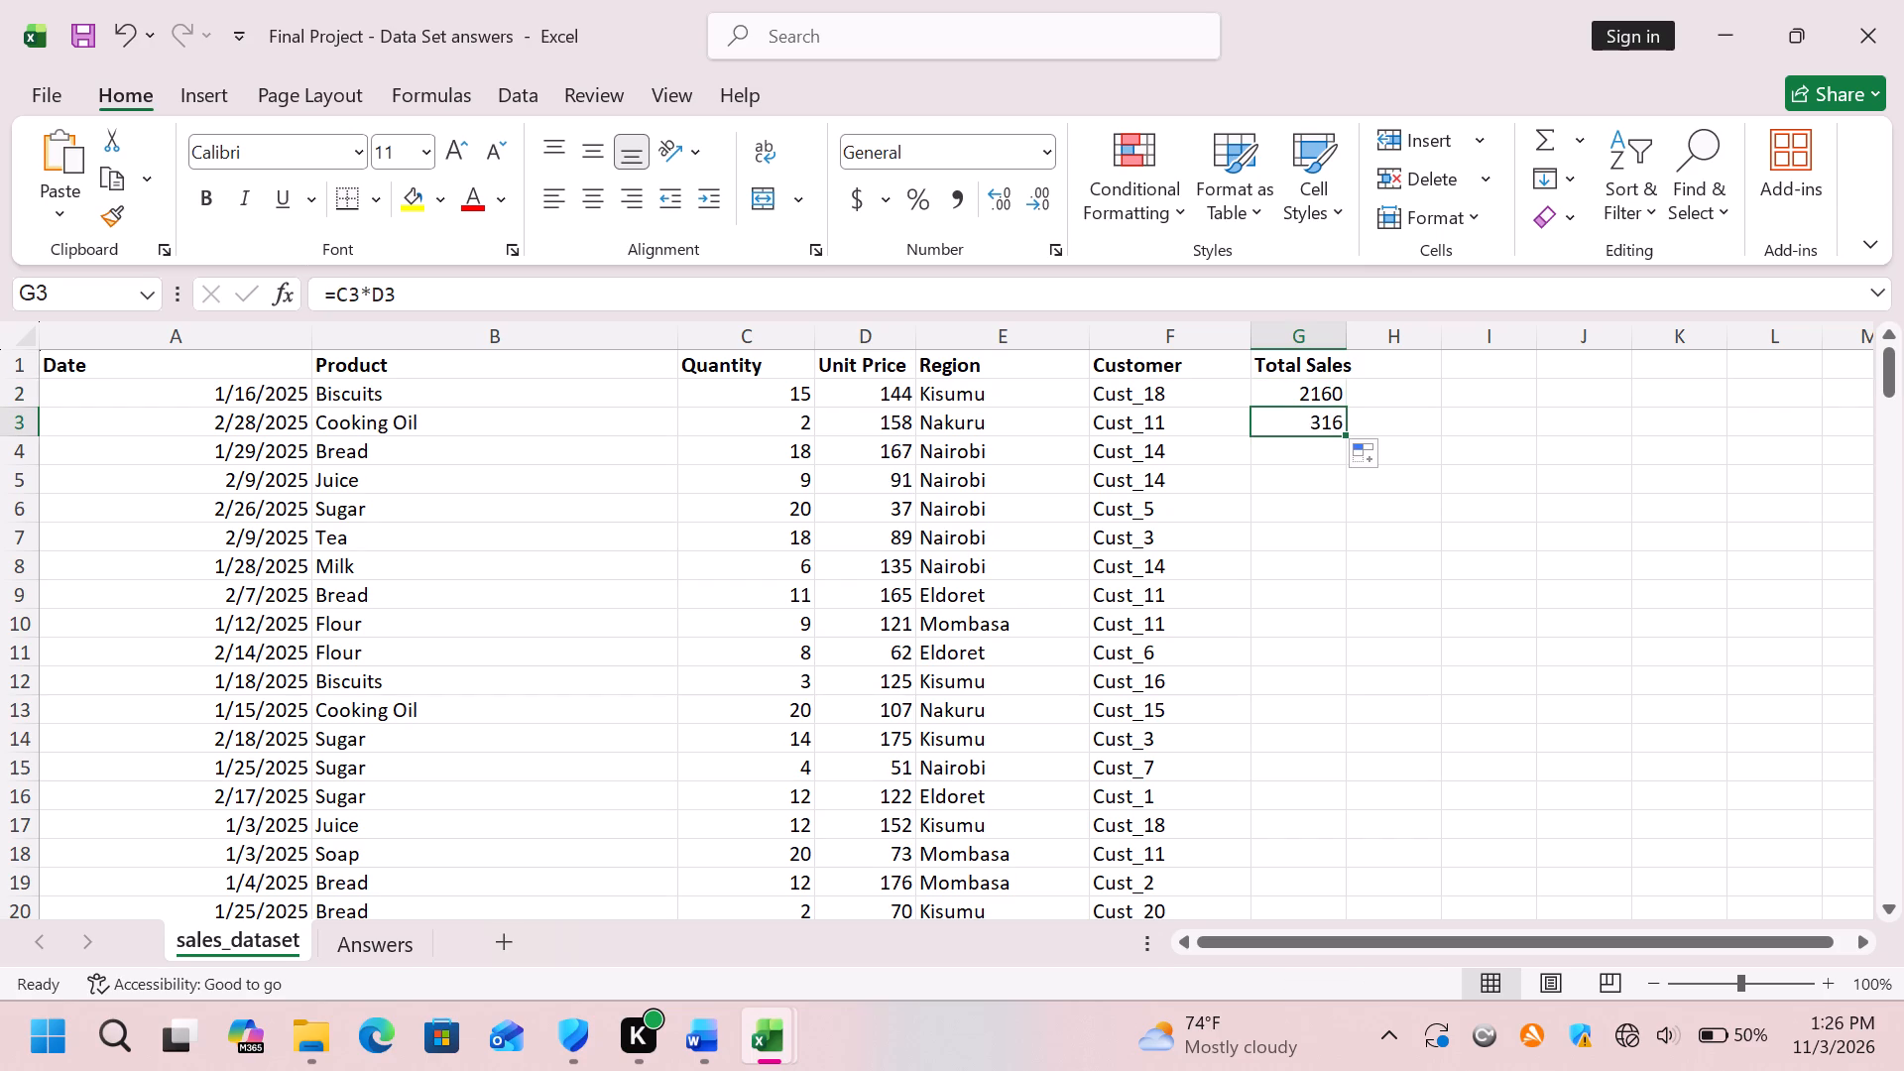
{"action": "left_click_drag", "start_coordinate": [1346, 432], "coordinate": [1316, 474]}
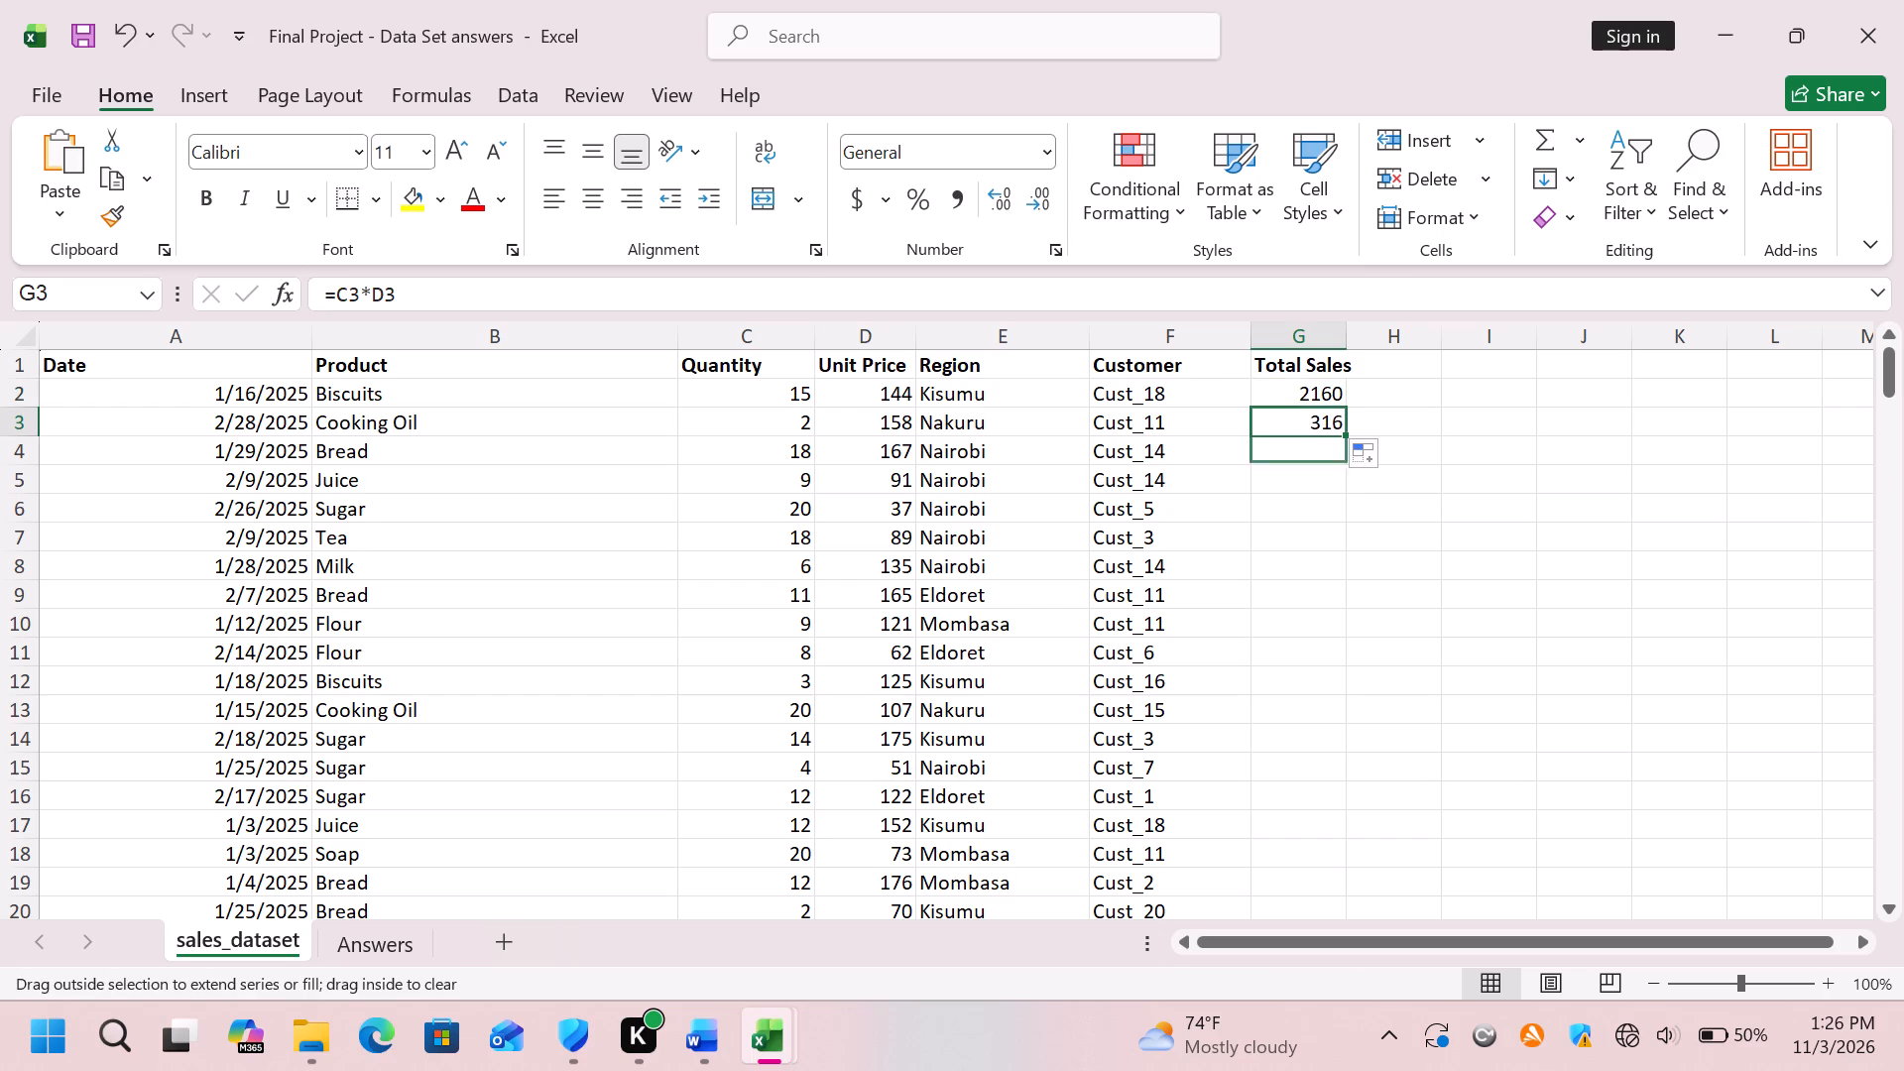
{"action": "left_click_drag", "start_coordinate": [1316, 474], "coordinate": [1203, 928]}
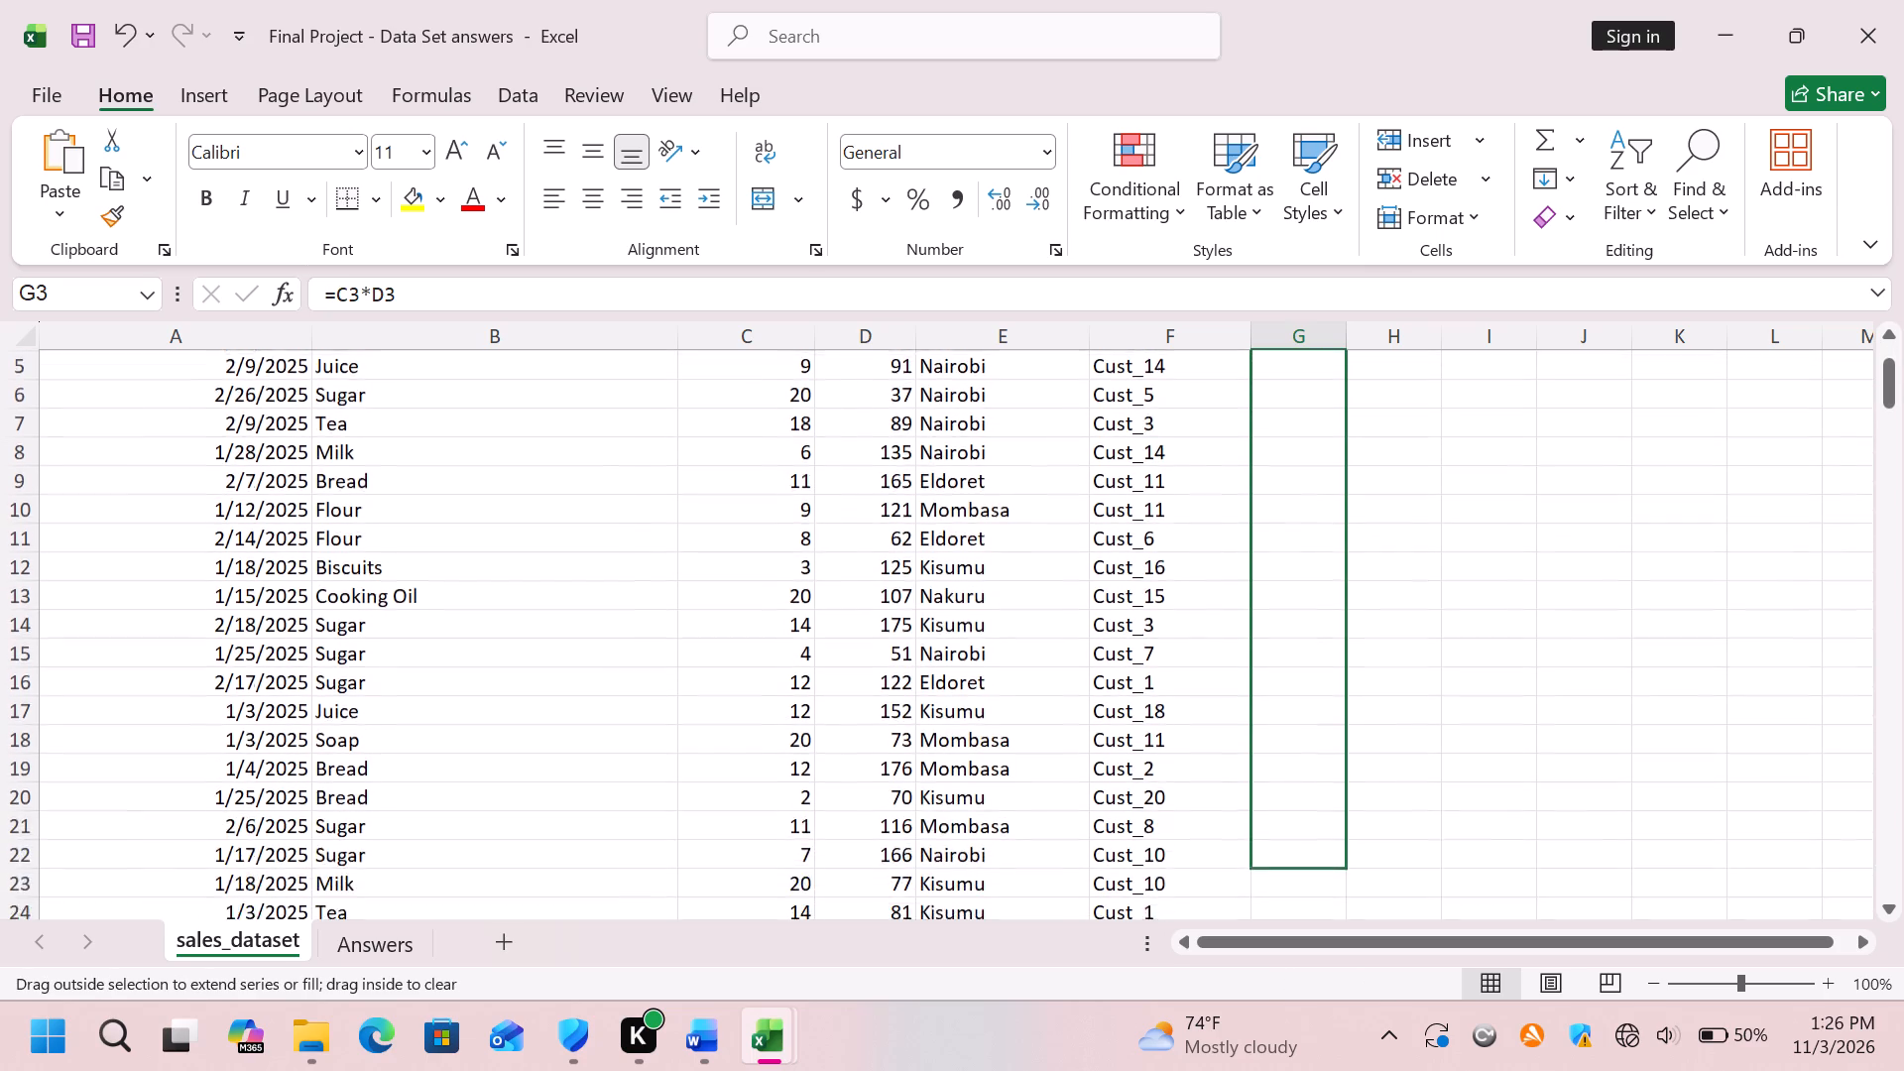
{"action": "left_click_drag", "start_coordinate": [1203, 928], "coordinate": [1320, 932]}
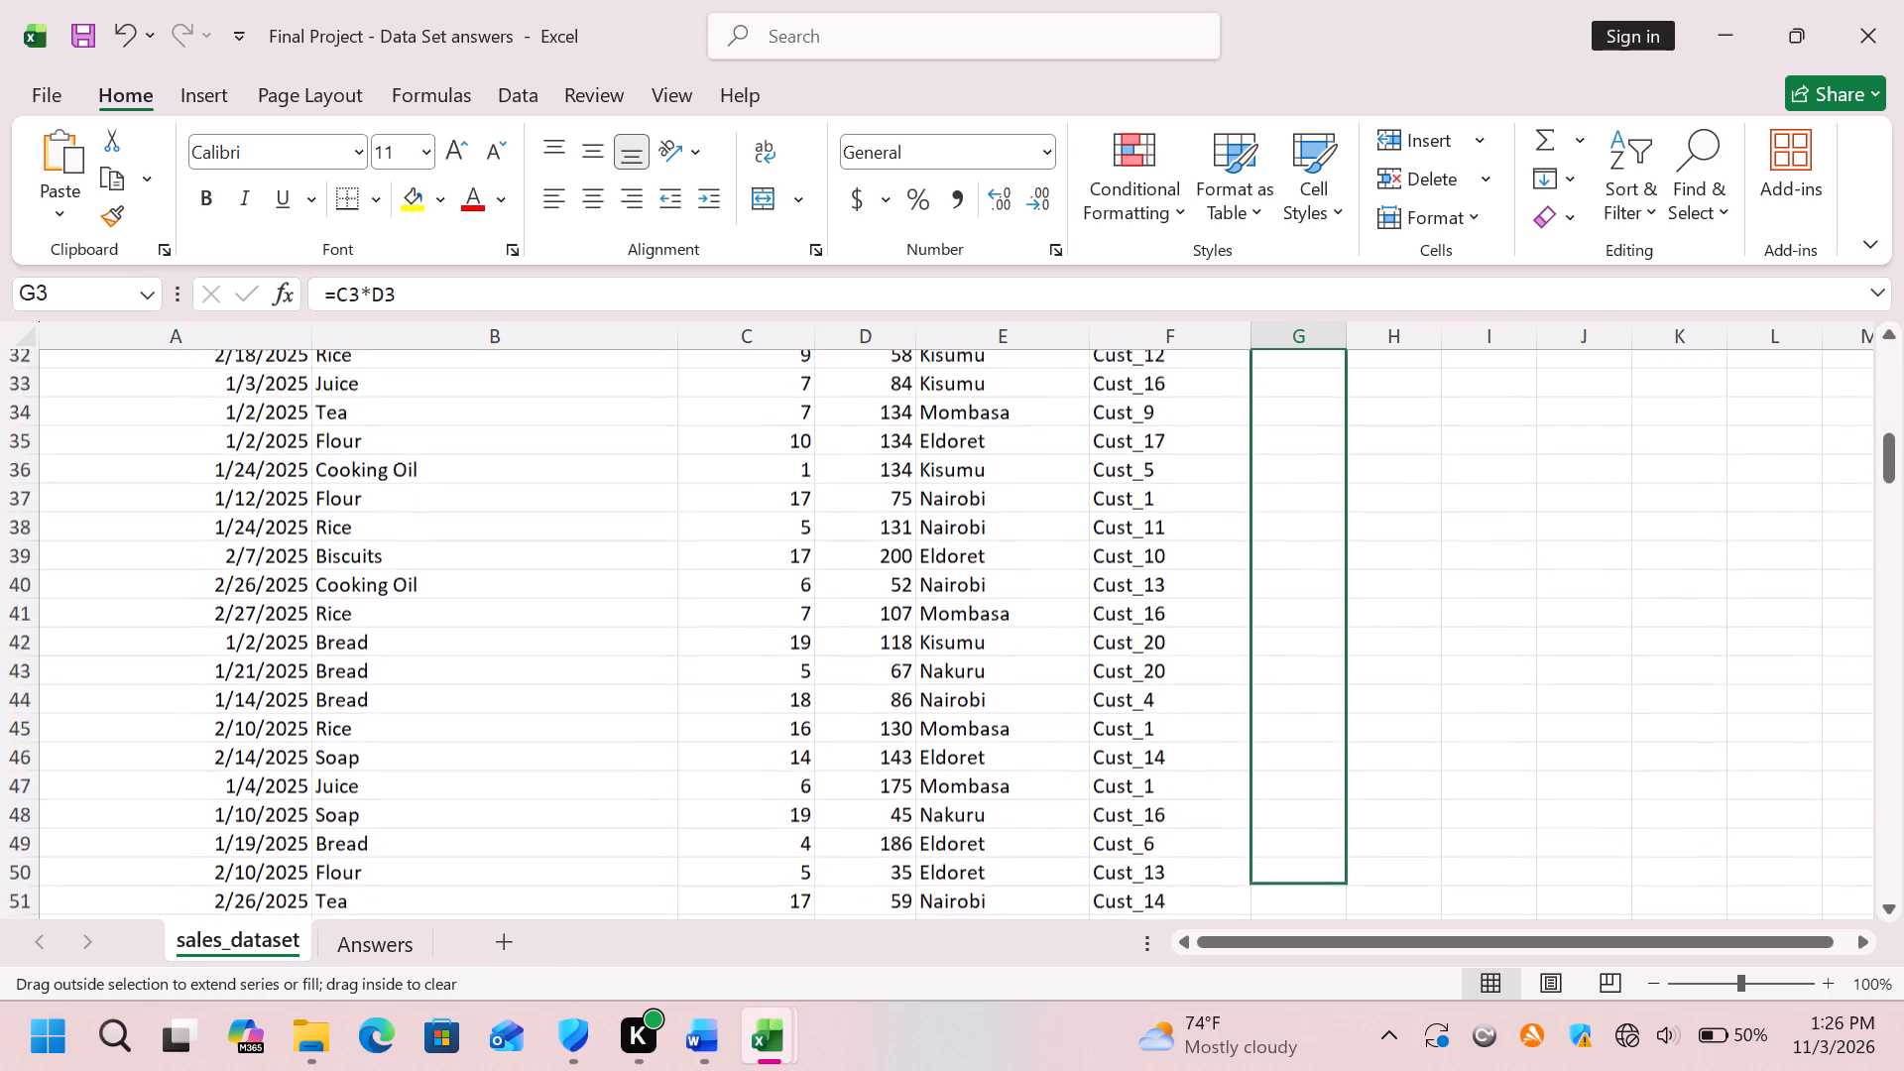
{"action": "left_click_drag", "start_coordinate": [1320, 932], "coordinate": [1319, 934]}
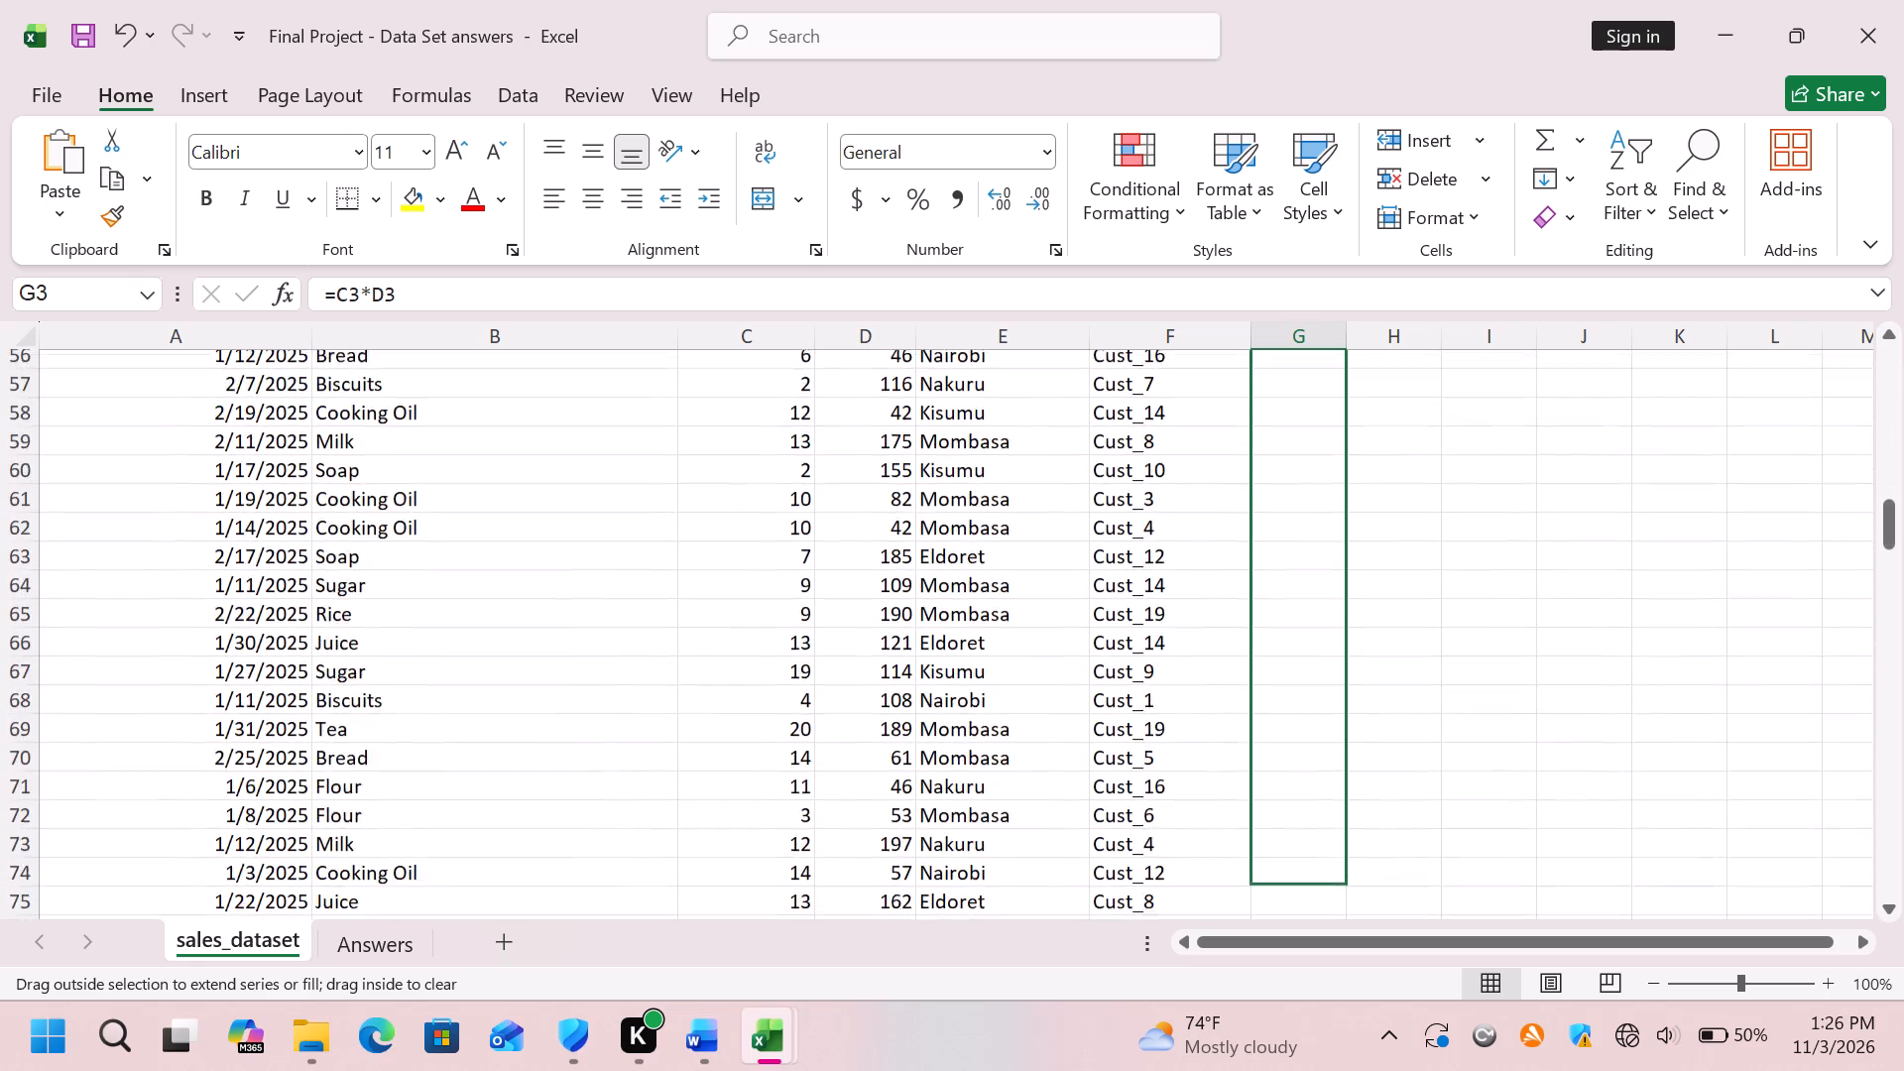
{"action": "left_click_drag", "start_coordinate": [1319, 934], "coordinate": [1318, 924]}
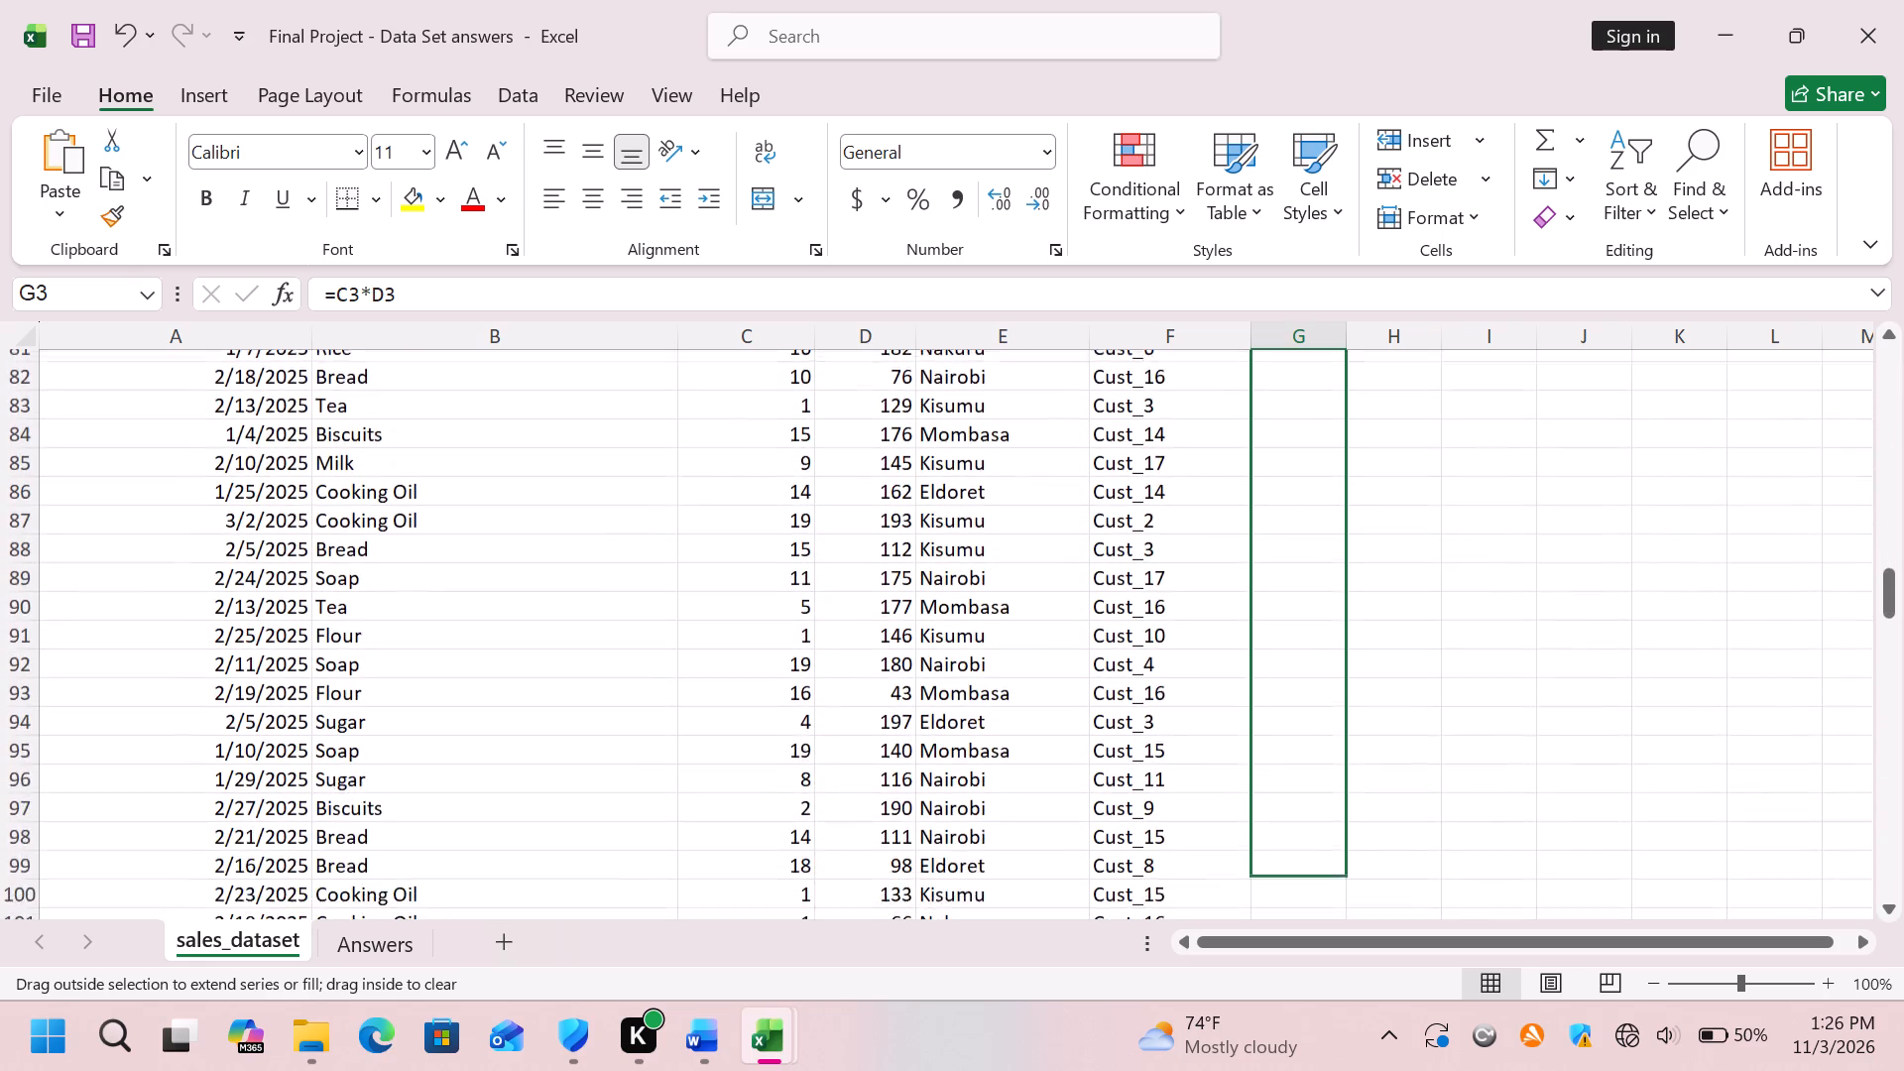
{"action": "left_click_drag", "start_coordinate": [1318, 924], "coordinate": [1315, 927]}
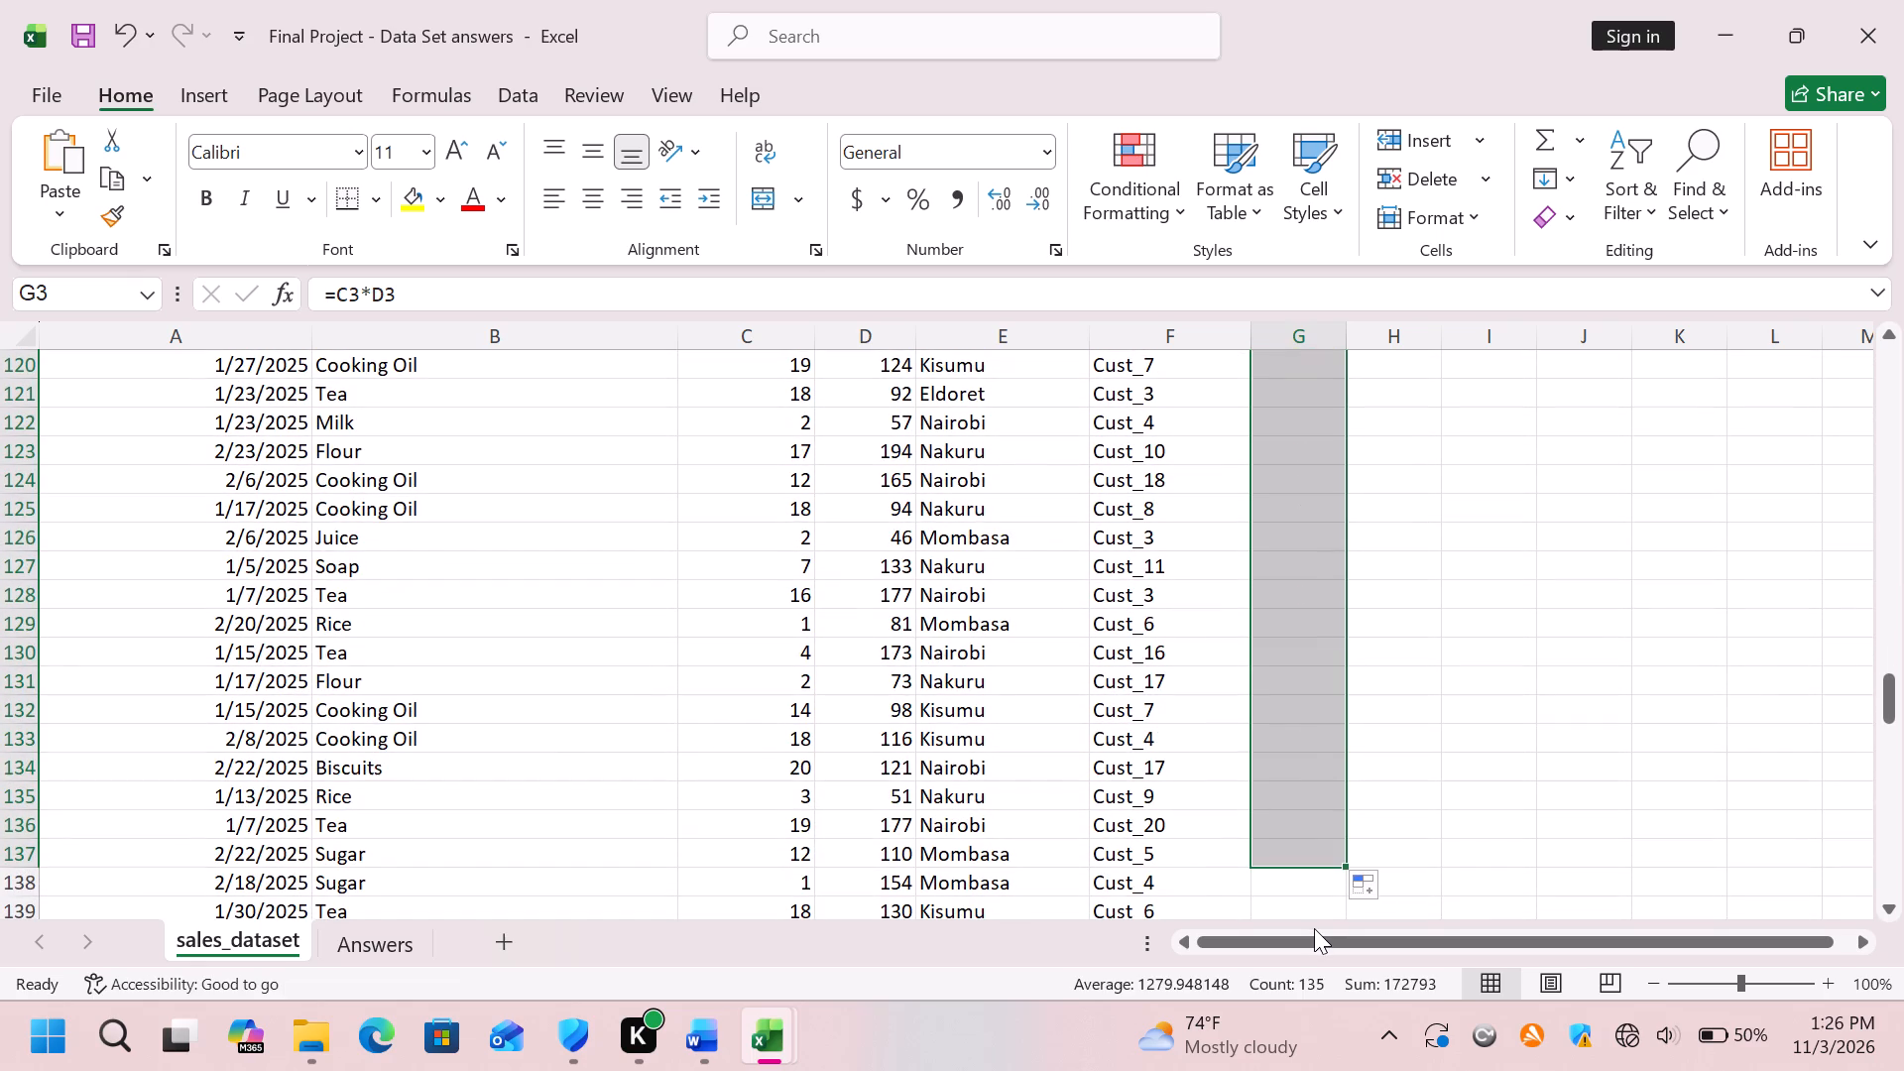
Extend the Total Sales formula from G137 down column G through G163.
{"action": "left_click", "coordinate": [1320, 873]}
{"action": "left_click", "coordinate": [1335, 856]}
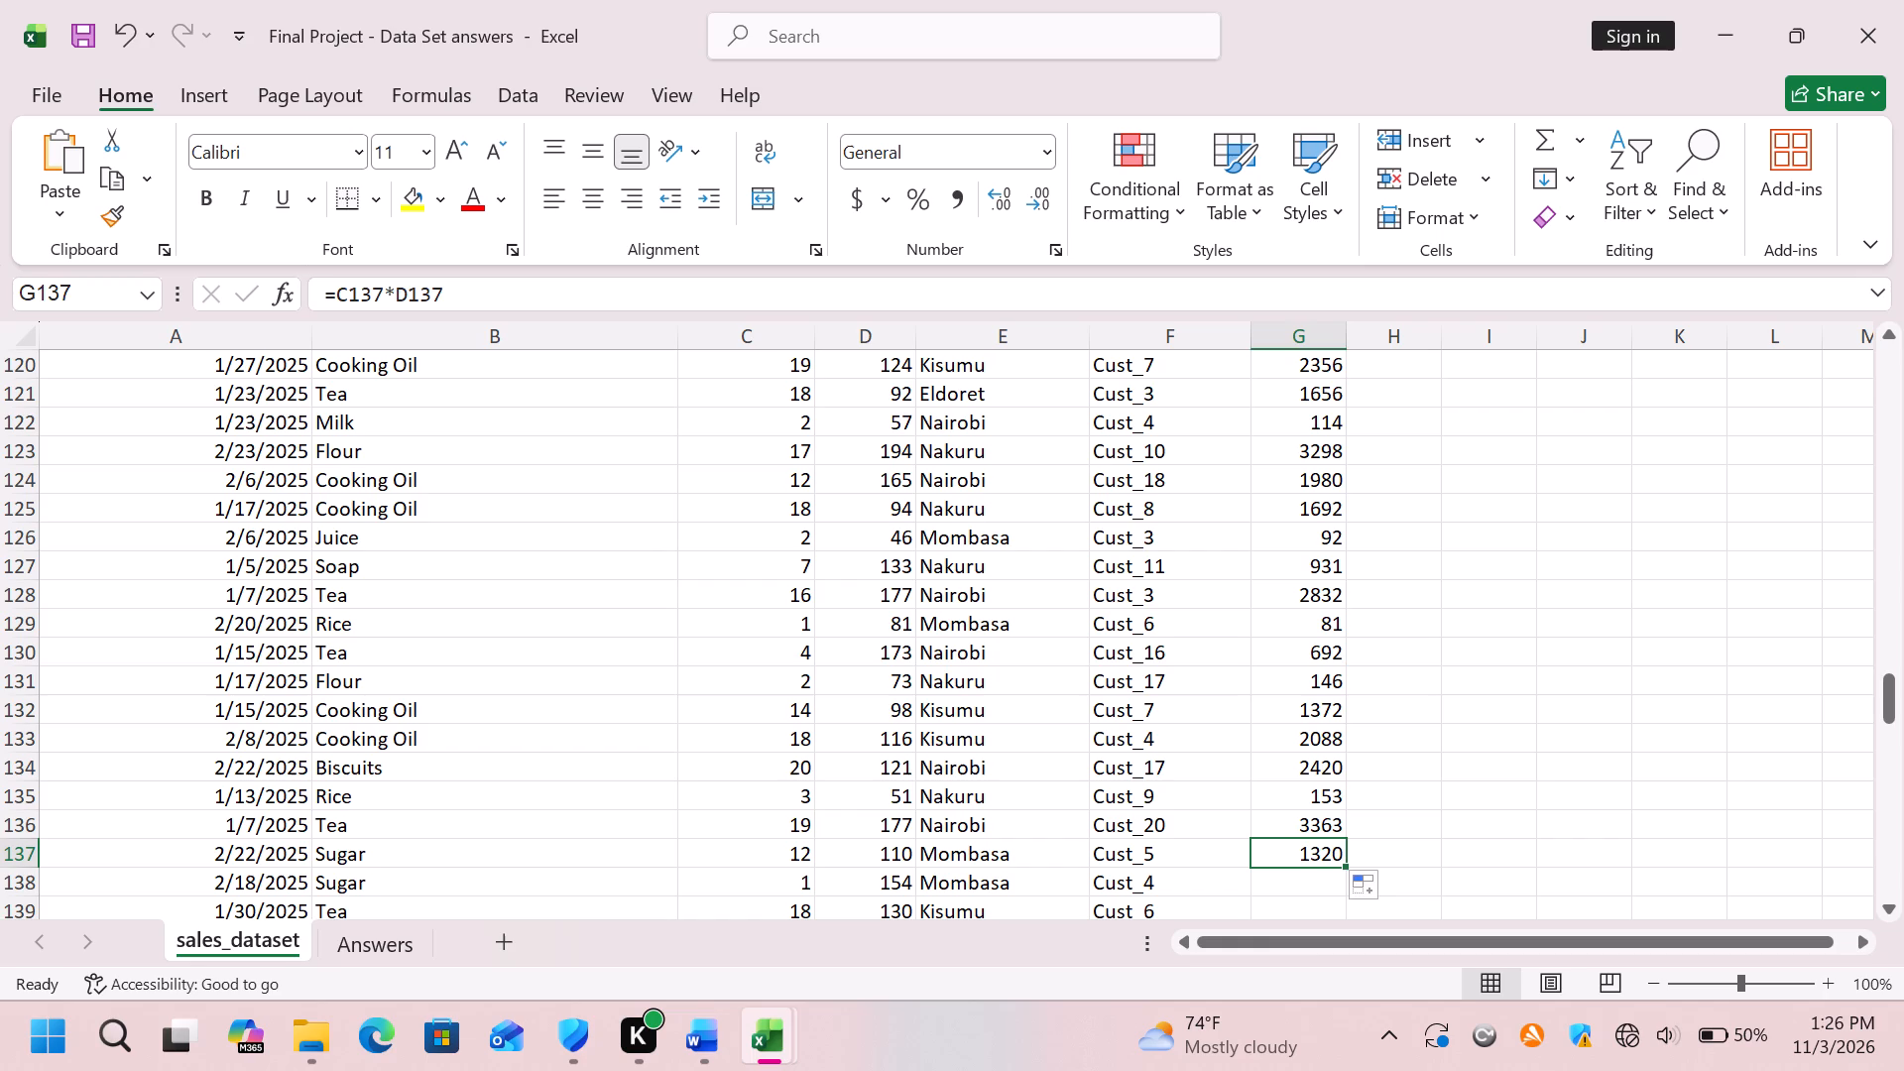
{"action": "left_click_drag", "start_coordinate": [1342, 861], "coordinate": [1319, 914]}
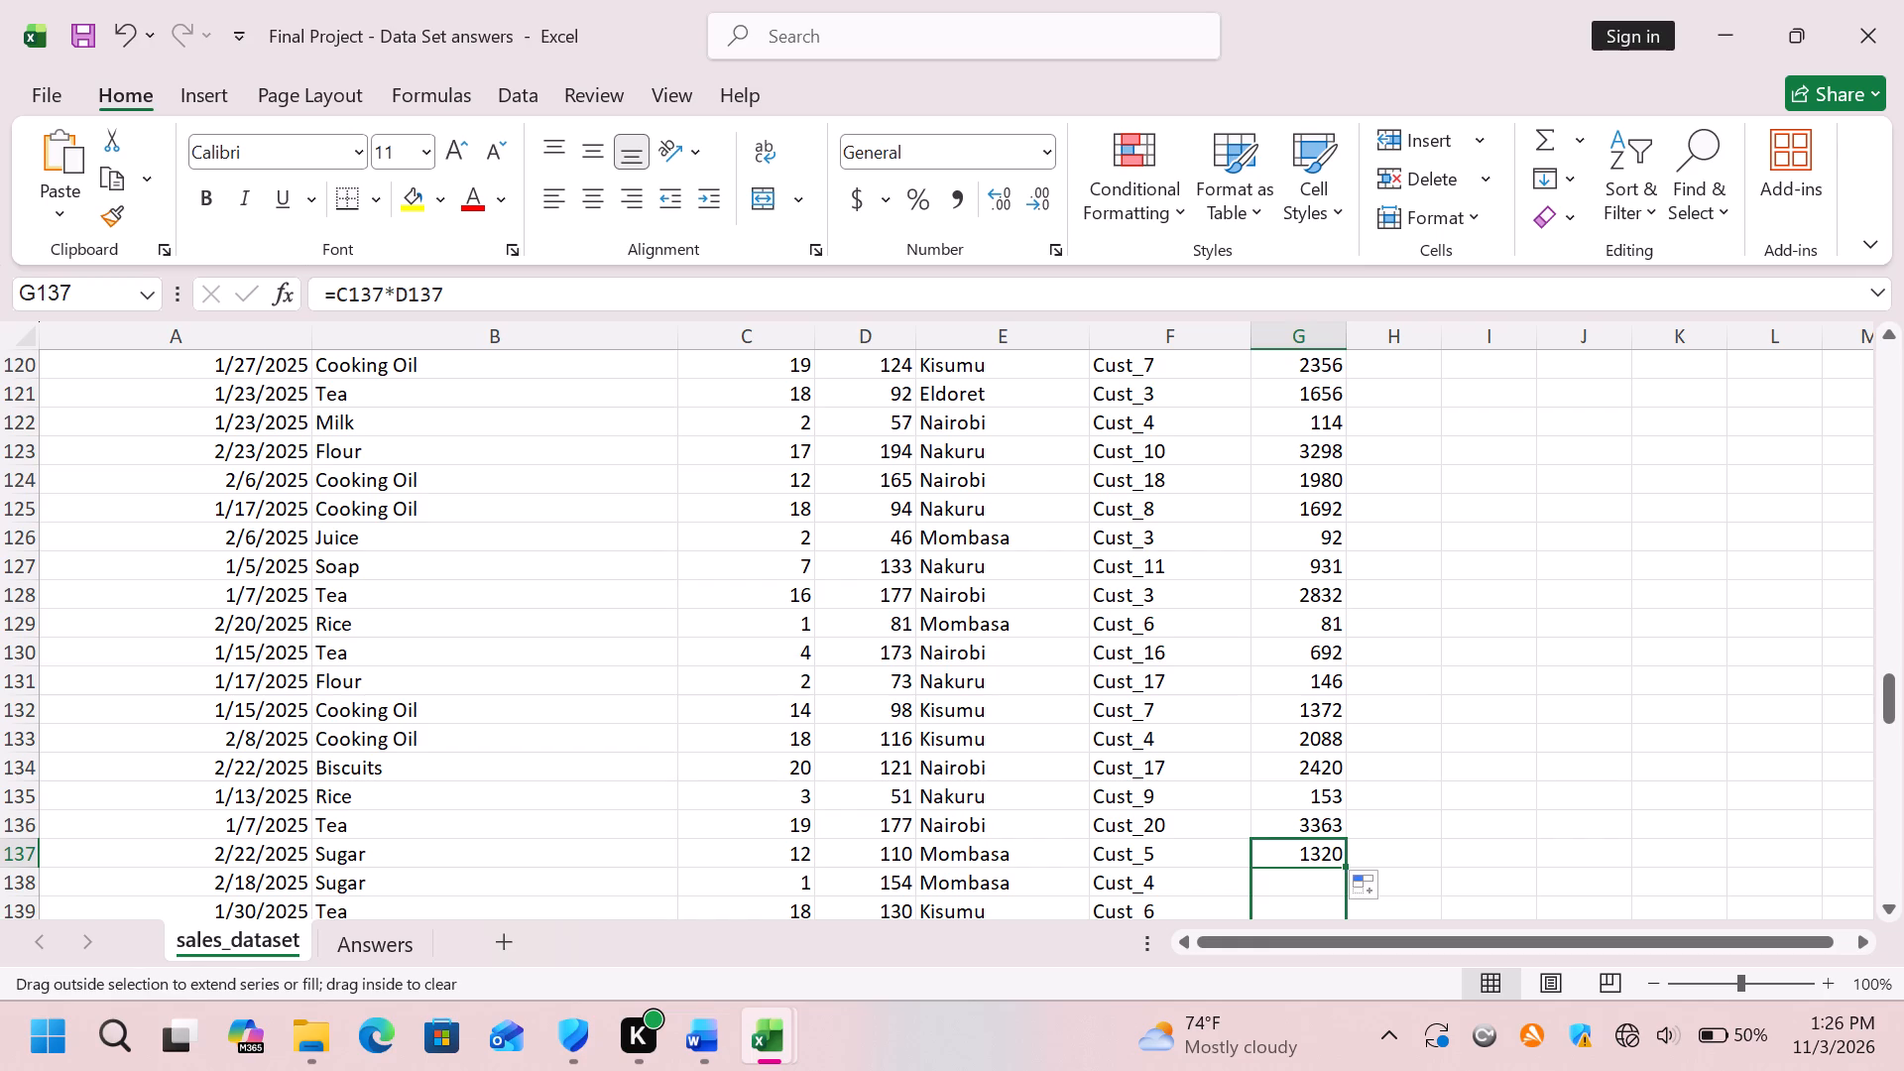
{"action": "left_click_drag", "start_coordinate": [1319, 914], "coordinate": [1317, 920]}
{"action": "scroll", "coordinate": [1322, 882], "scroll_direction": "down", "scroll_amount": 3}
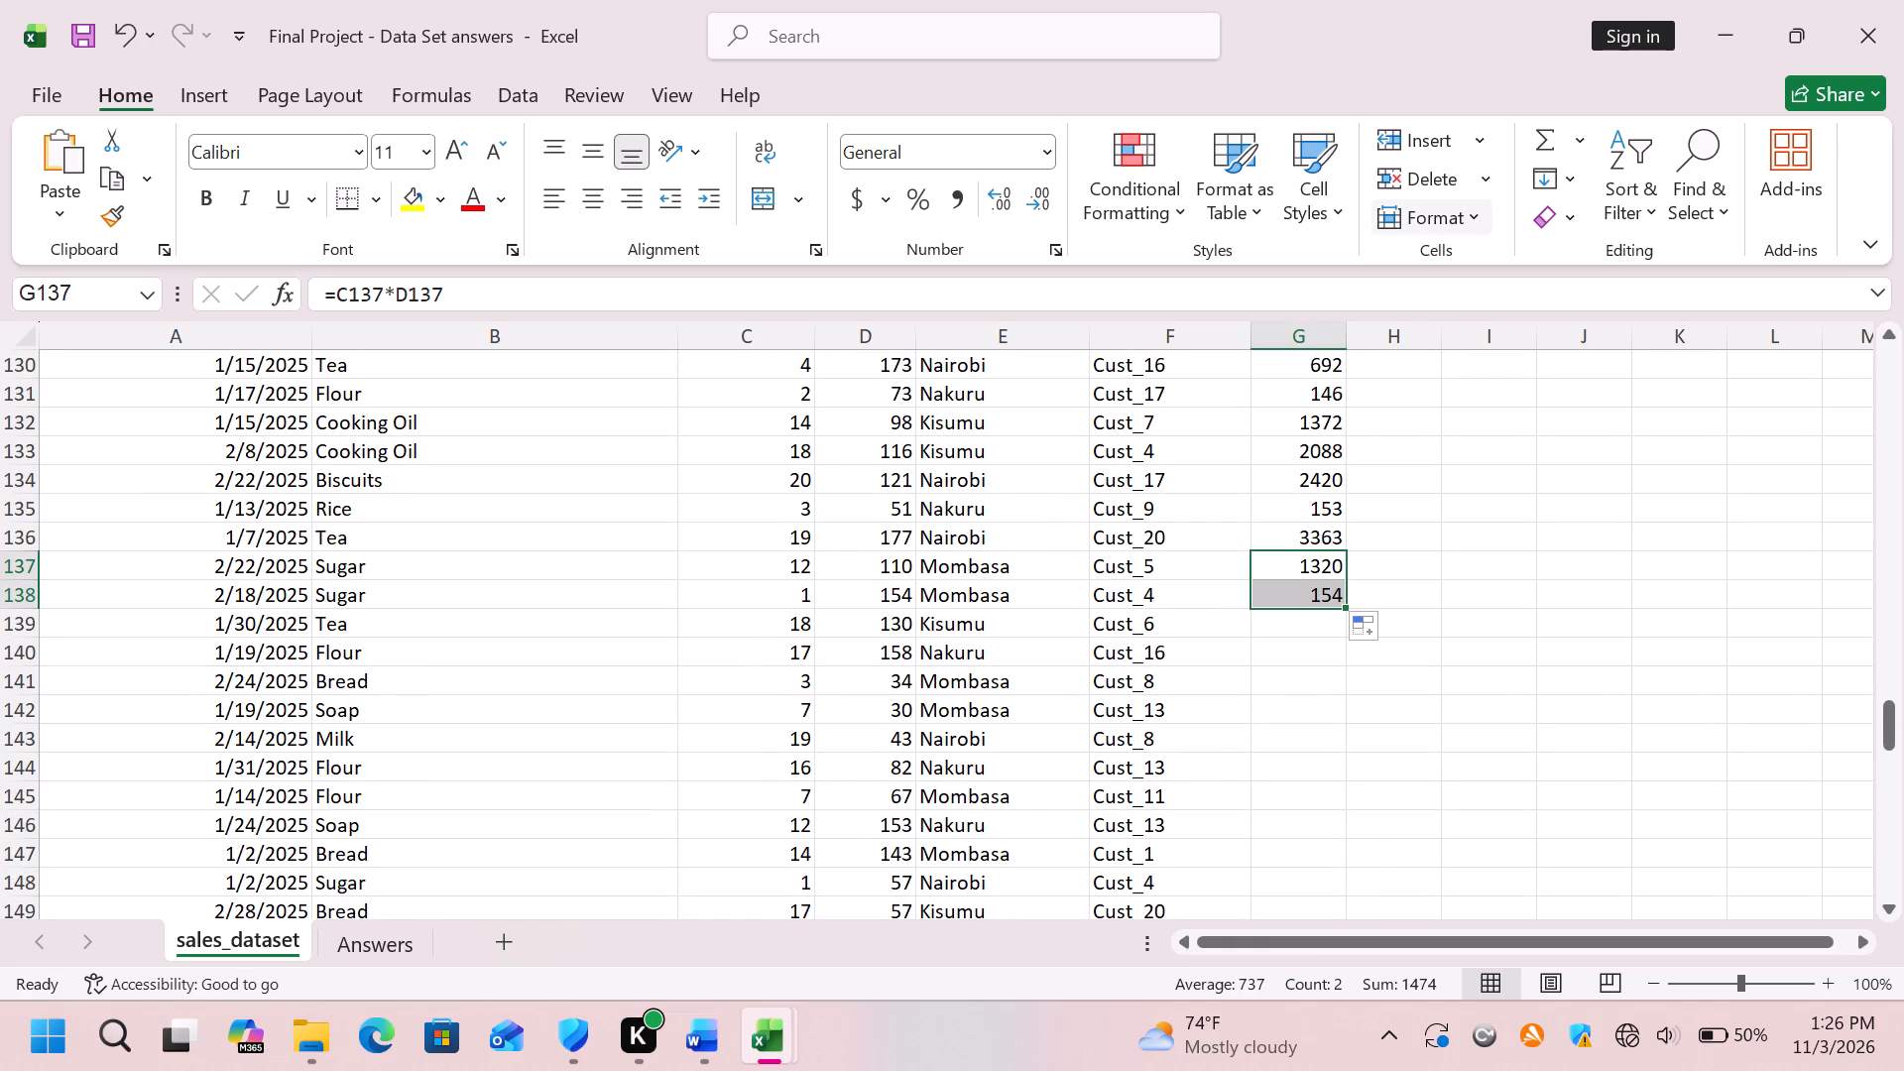
{"action": "left_click_drag", "start_coordinate": [1347, 604], "coordinate": [1332, 671]}
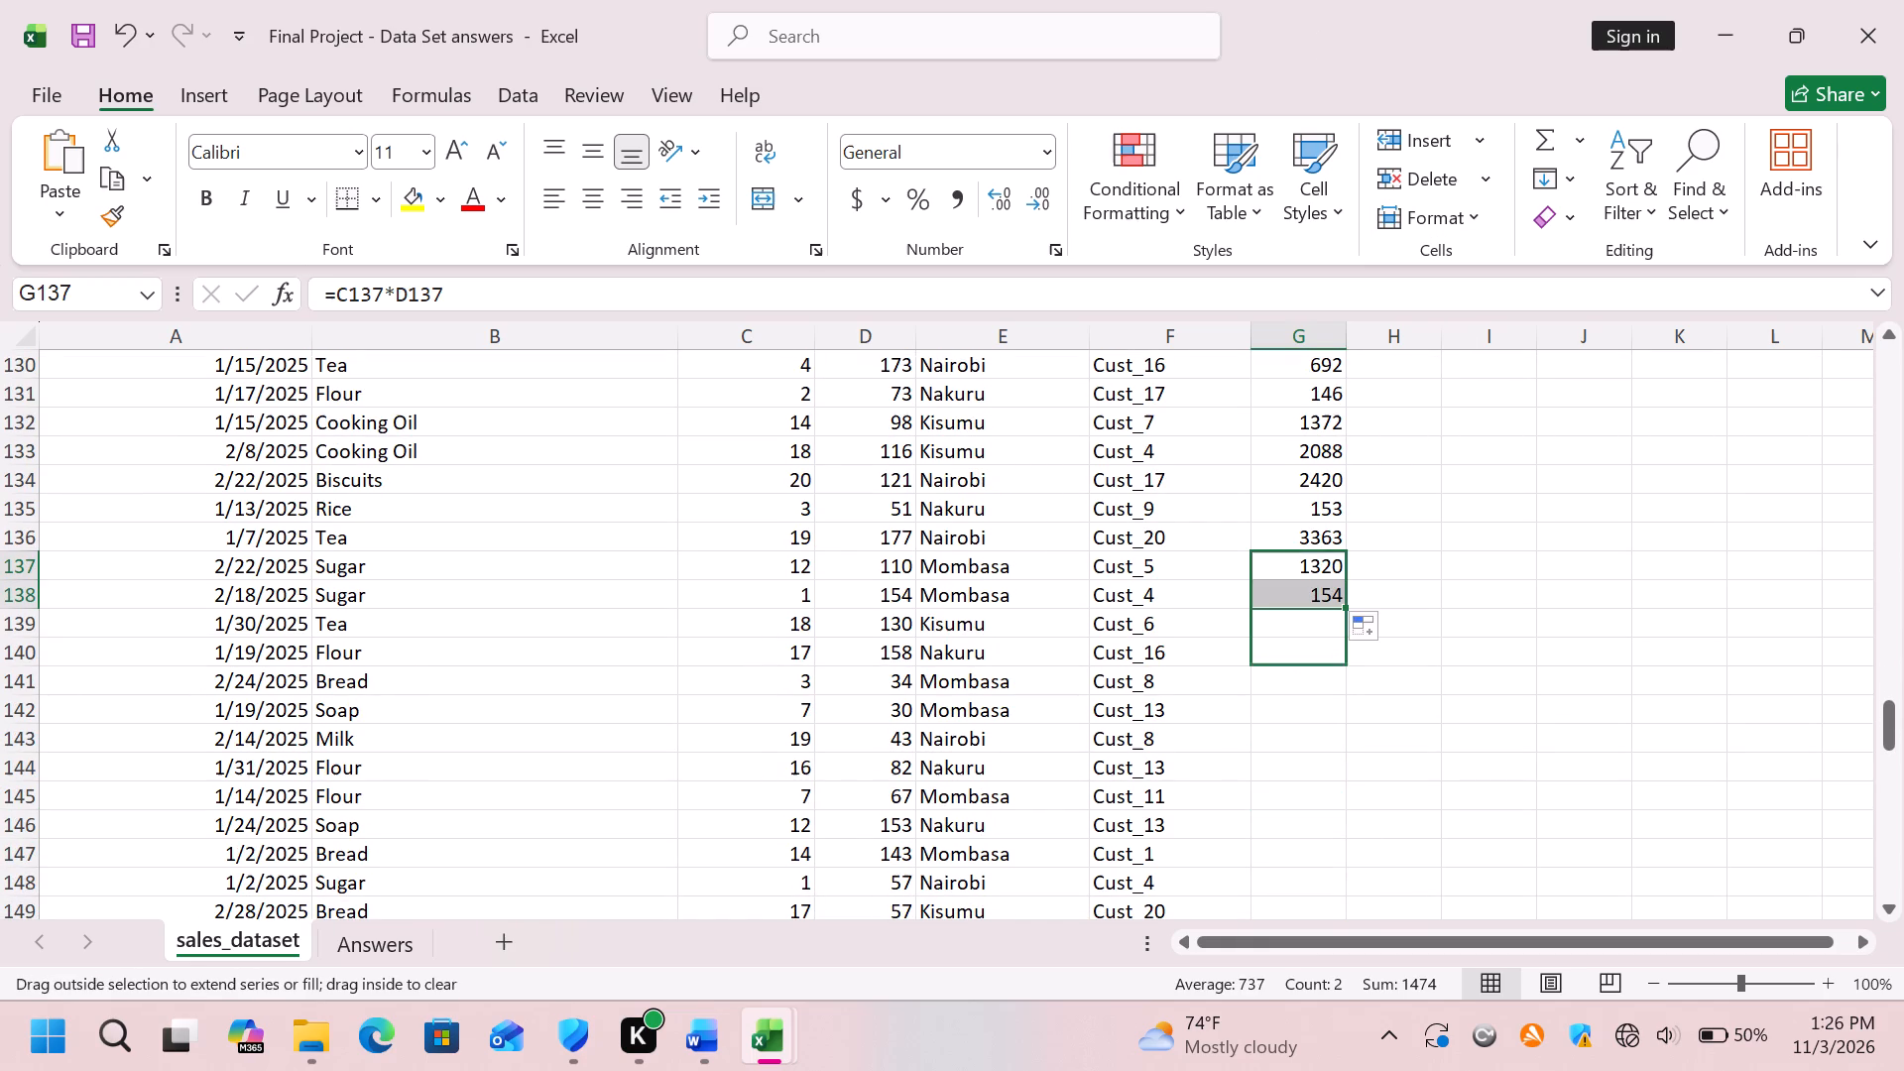
{"action": "left_click_drag", "start_coordinate": [1332, 671], "coordinate": [1319, 857]}
{"action": "scroll", "coordinate": [1317, 873], "scroll_direction": "down", "scroll_amount": 3}
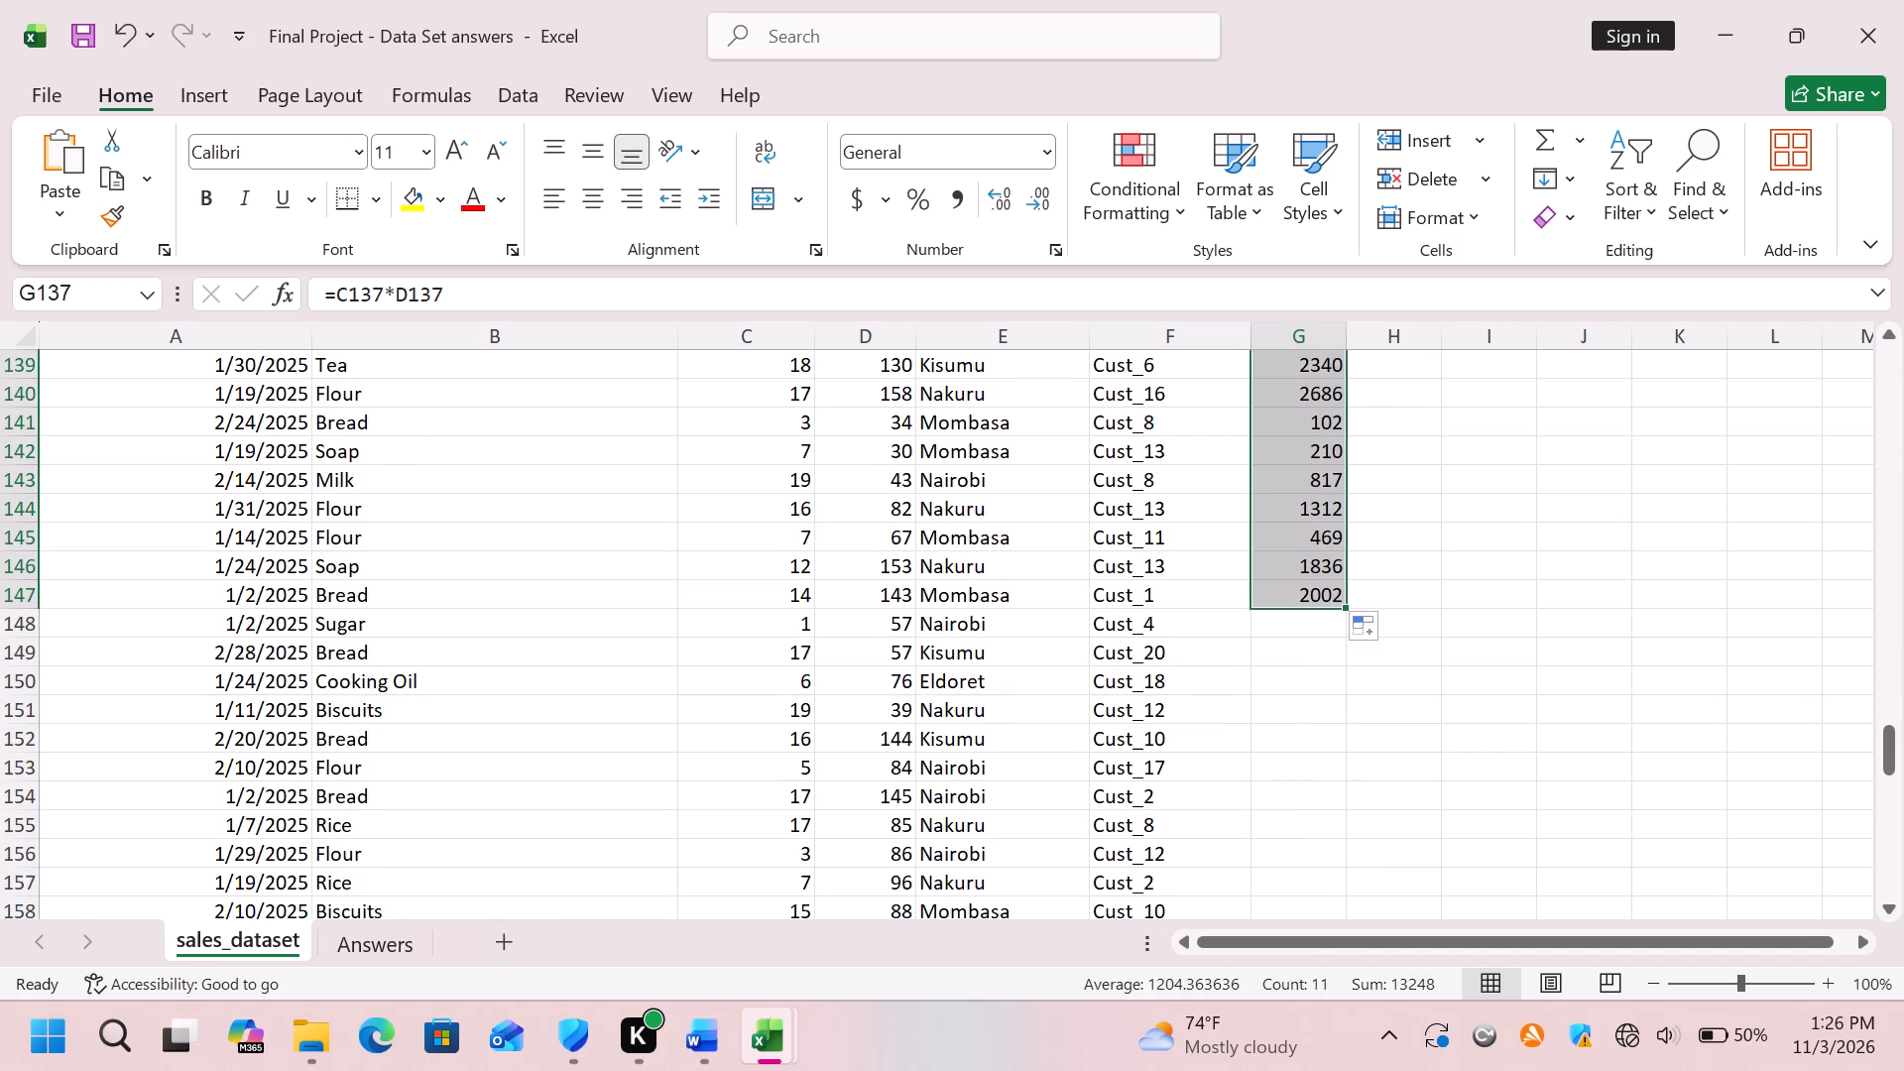
{"action": "left_click_drag", "start_coordinate": [1342, 603], "coordinate": [1326, 771]}
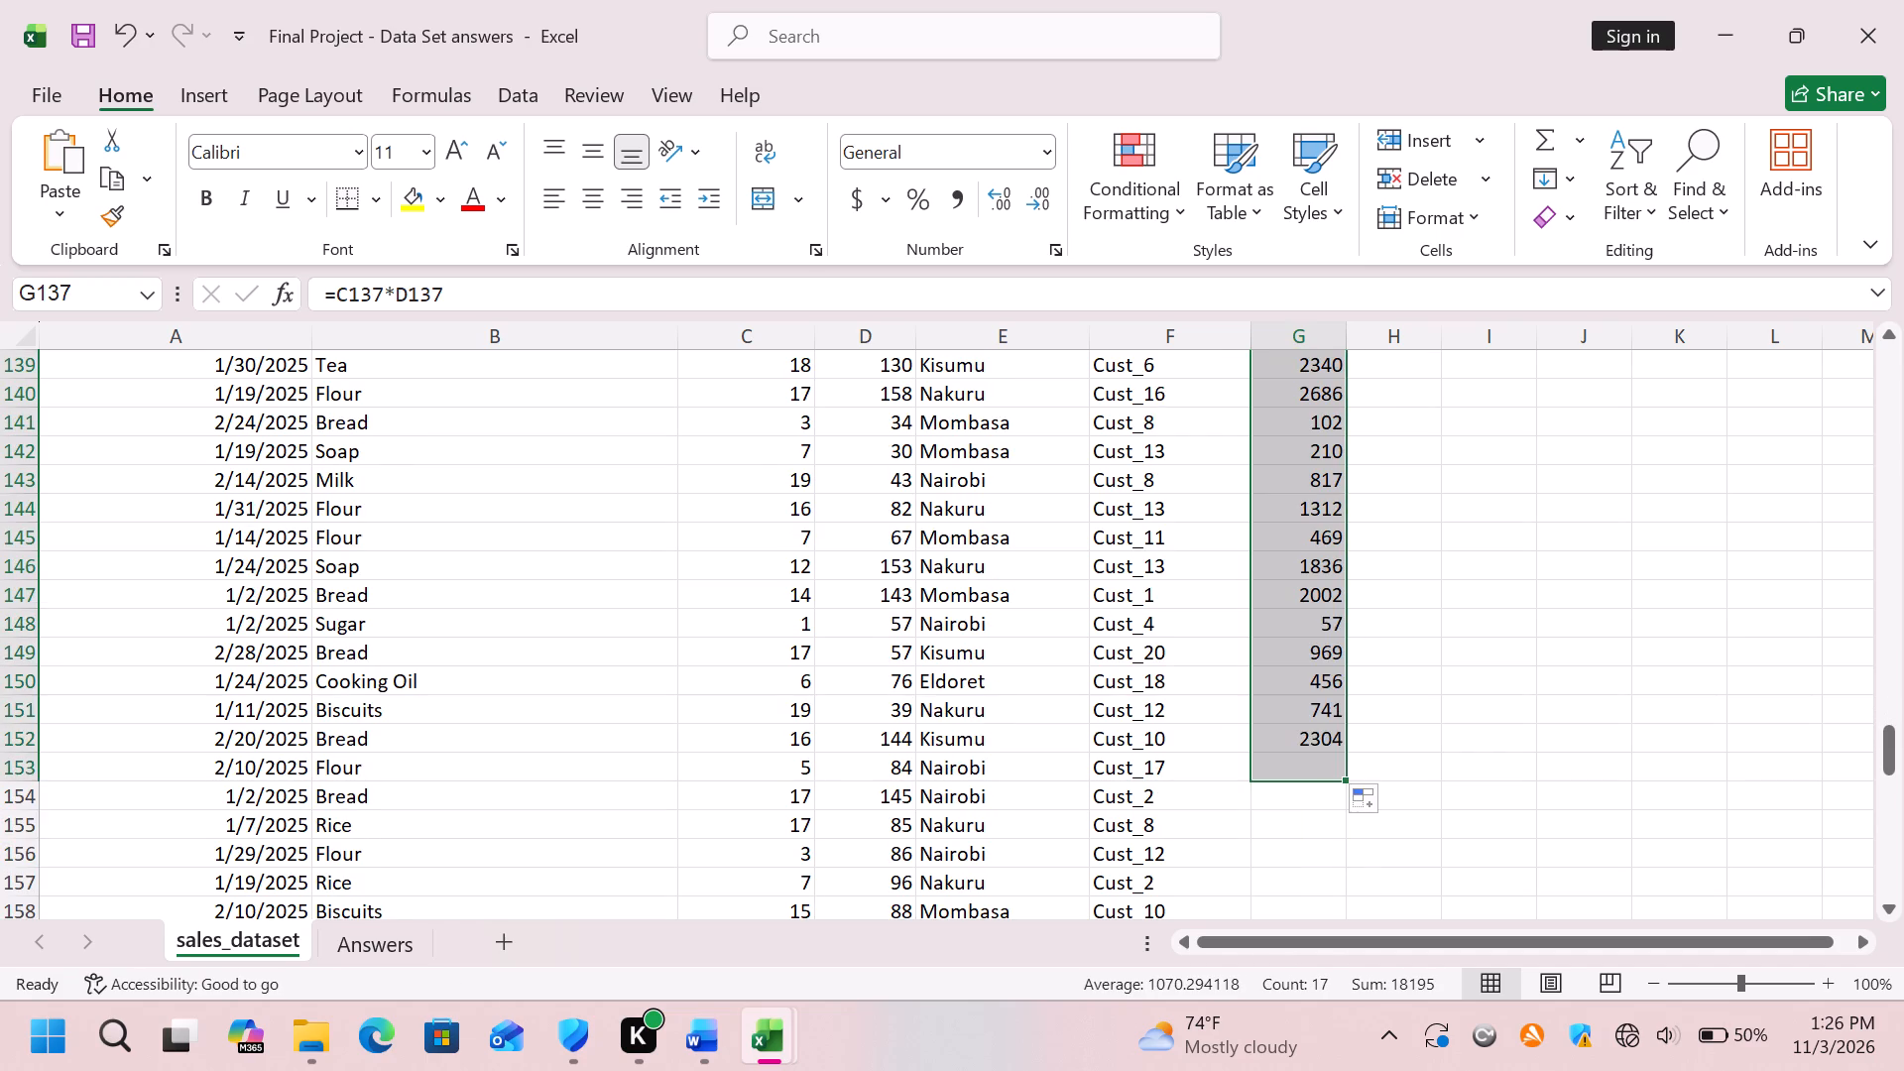
{"action": "scroll", "coordinate": [1330, 767], "scroll_direction": "down", "scroll_amount": 2}
{"action": "left_click_drag", "start_coordinate": [1343, 604], "coordinate": [1340, 628]}
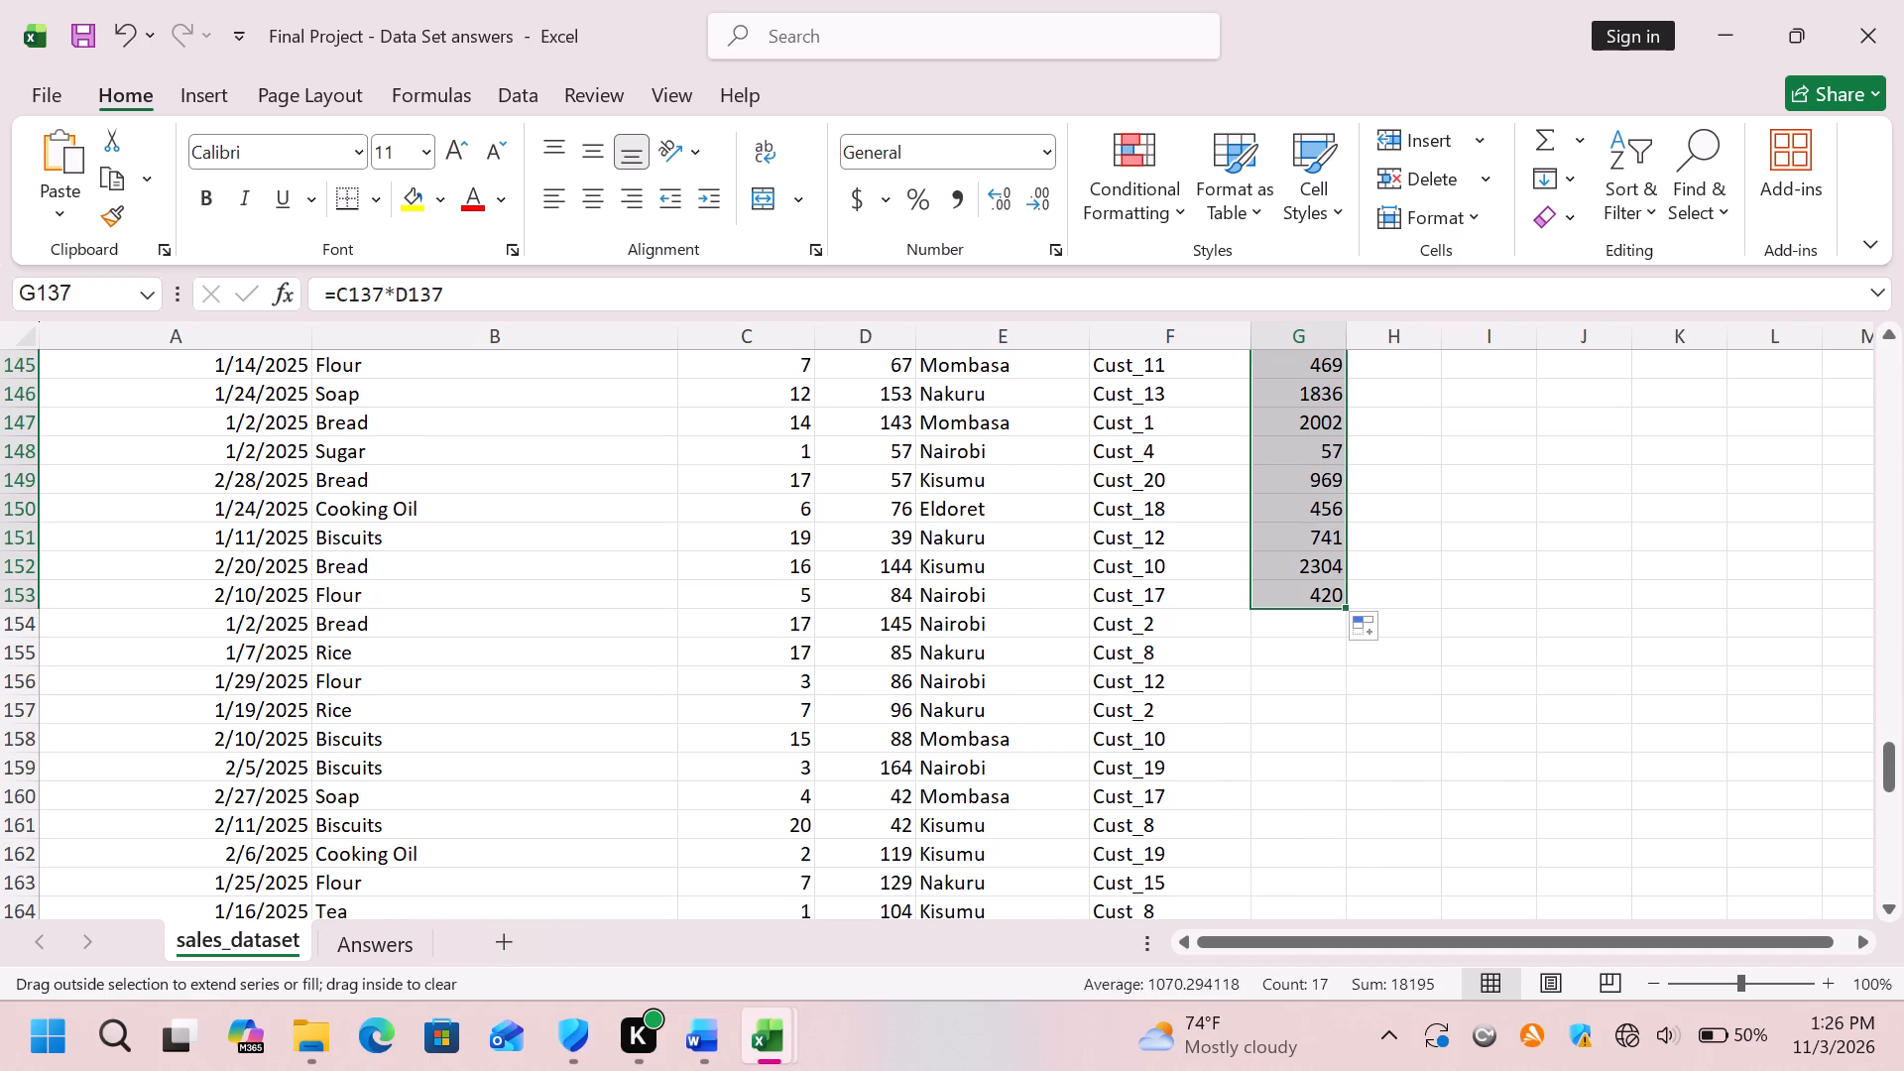
{"action": "left_click_drag", "start_coordinate": [1340, 628], "coordinate": [1293, 901]}
{"action": "scroll", "coordinate": [1297, 886], "scroll_direction": "down", "scroll_amount": 2}
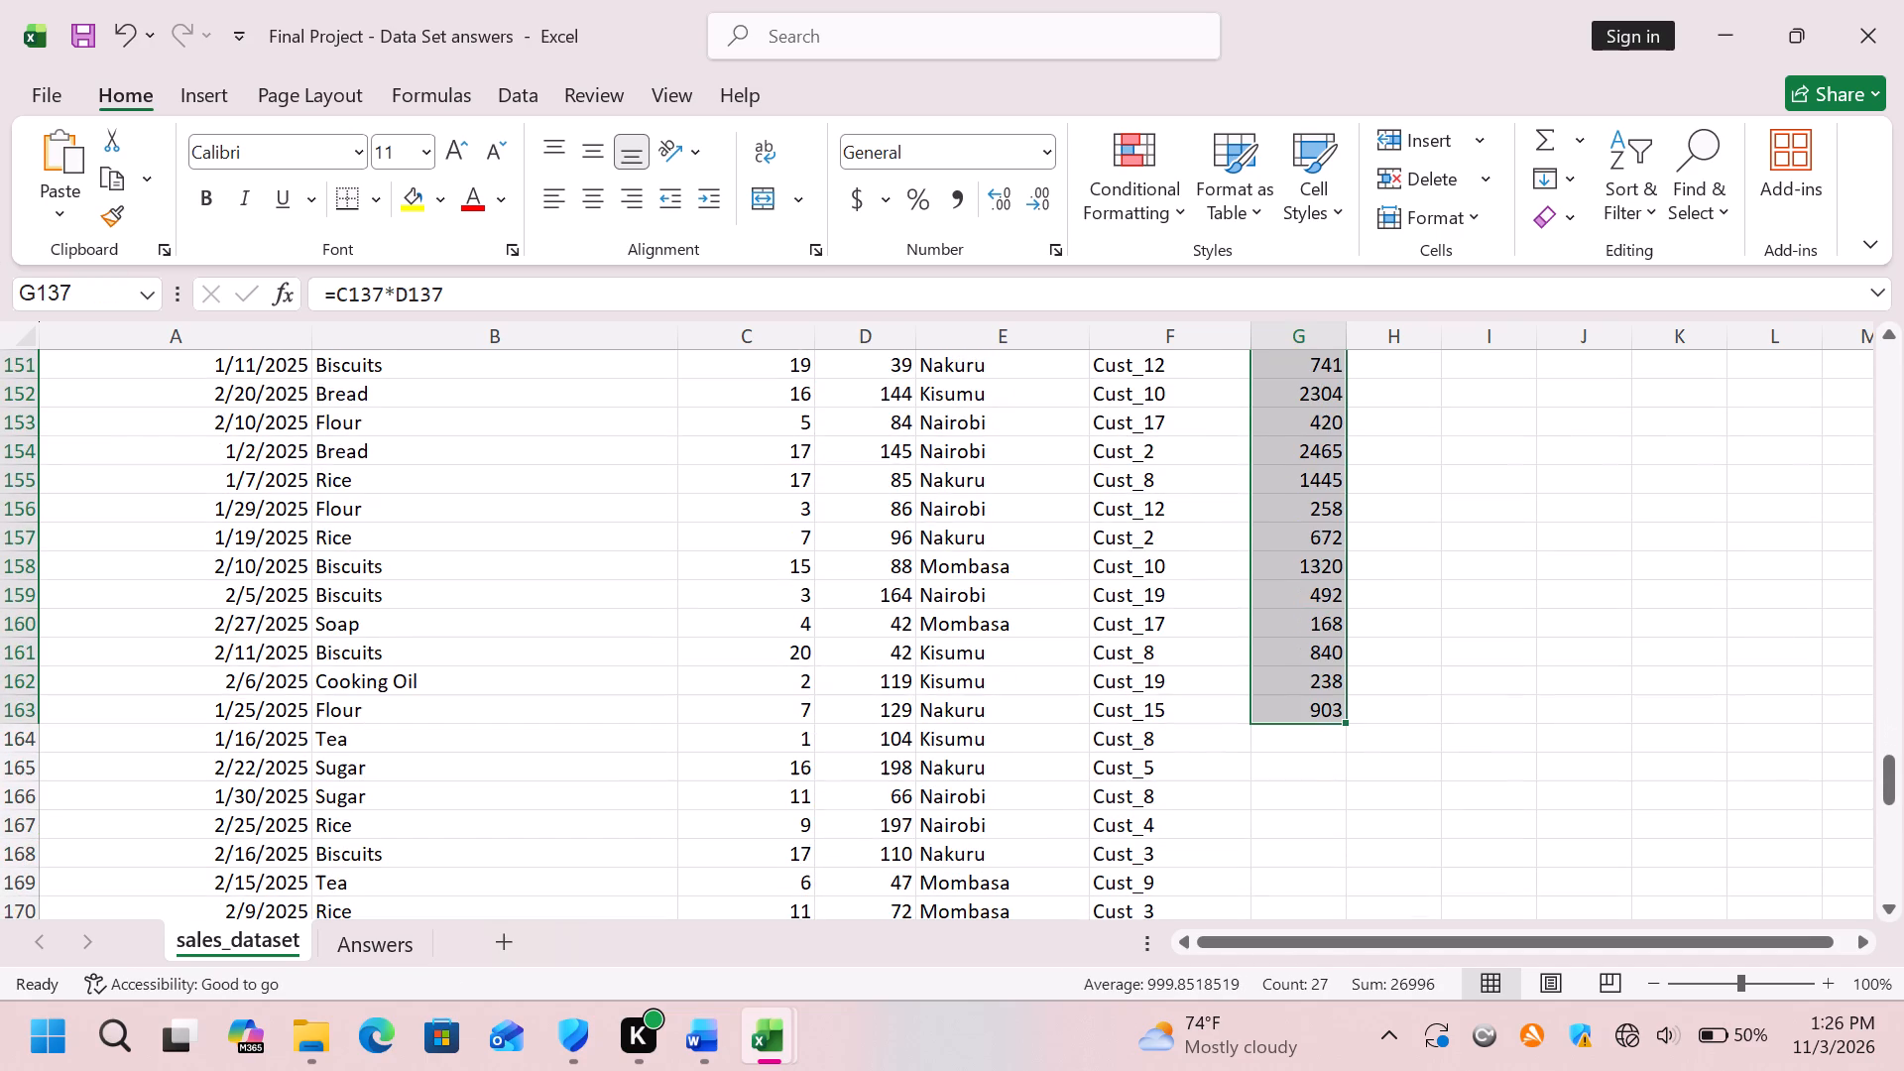
Continue filling the Total Sales formula down column G from row 163 through G174.
{"action": "scroll", "coordinate": [1317, 745], "scroll_direction": "down", "scroll_amount": 2}
{"action": "scroll", "coordinate": [1353, 664], "scroll_direction": "down", "scroll_amount": 3}
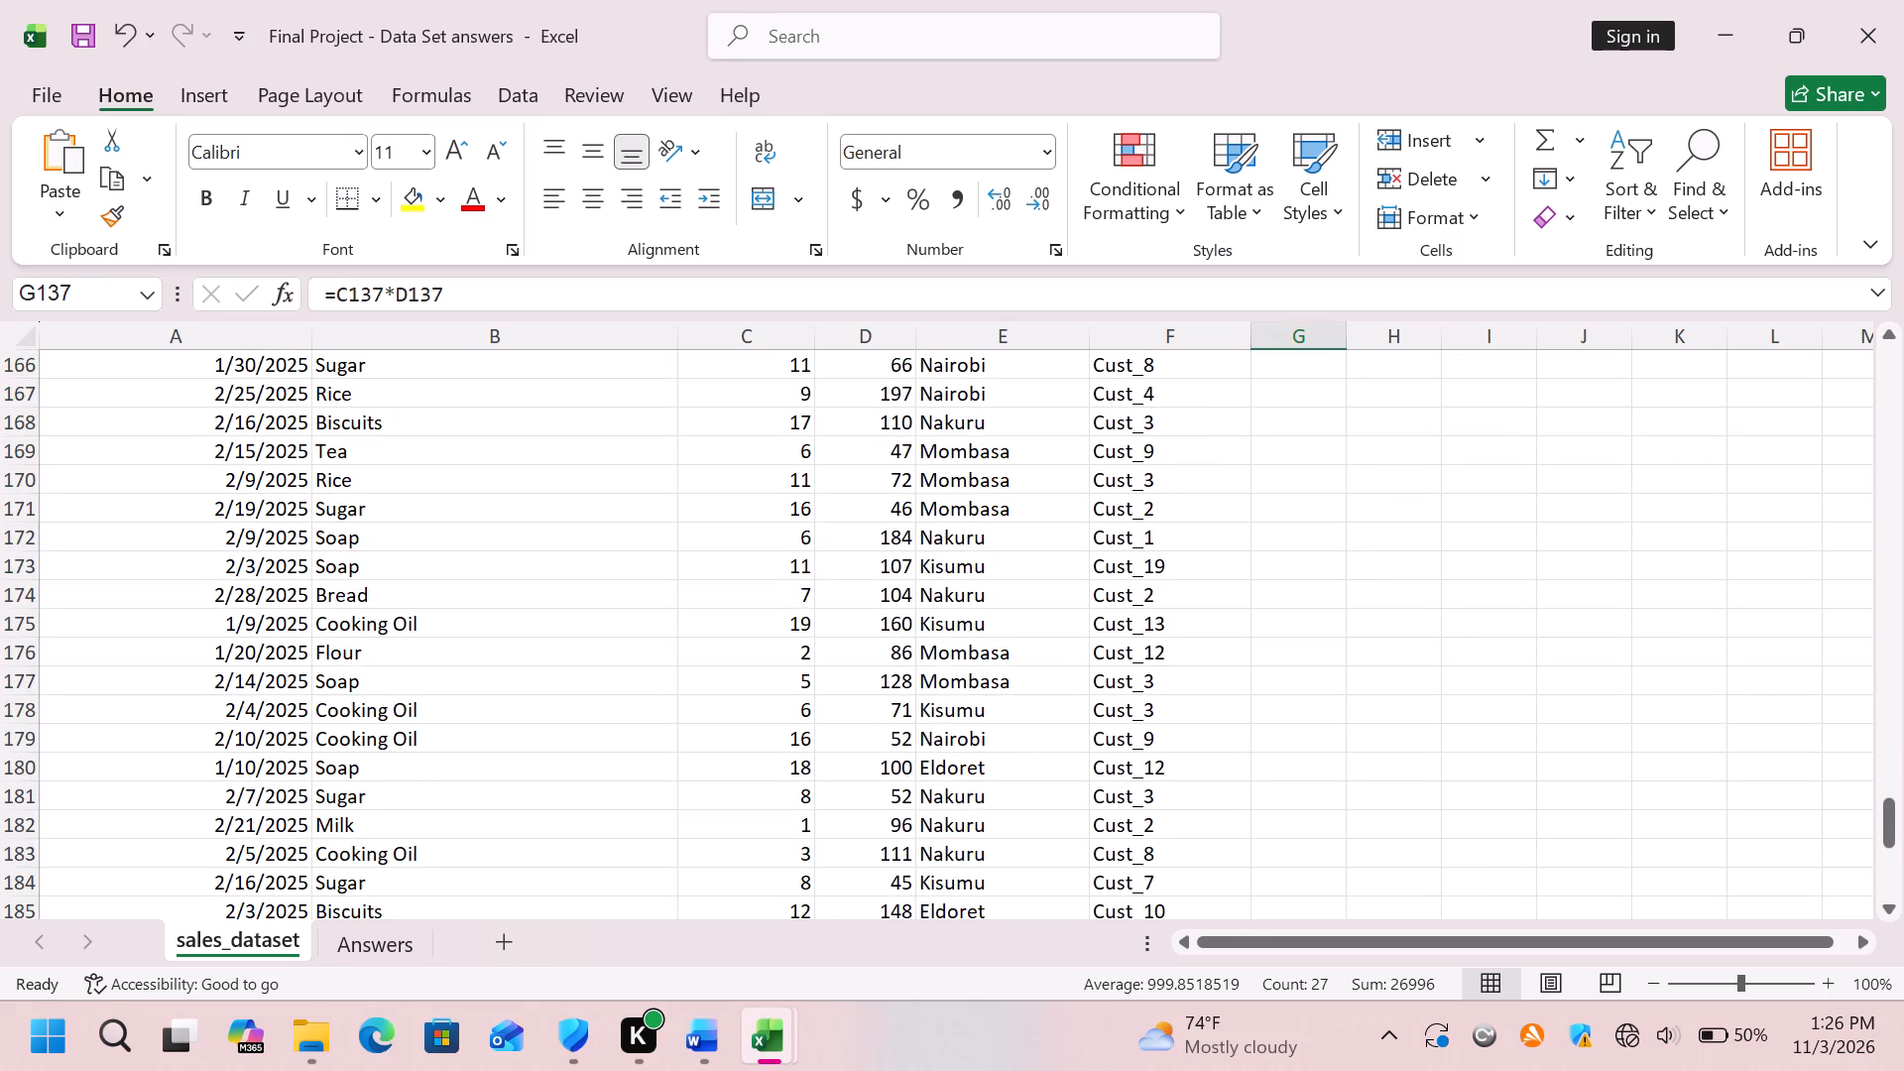
{"action": "scroll", "coordinate": [1366, 496], "scroll_direction": "up", "scroll_amount": 2}
{"action": "left_click_drag", "start_coordinate": [1341, 464], "coordinate": [1312, 609]}
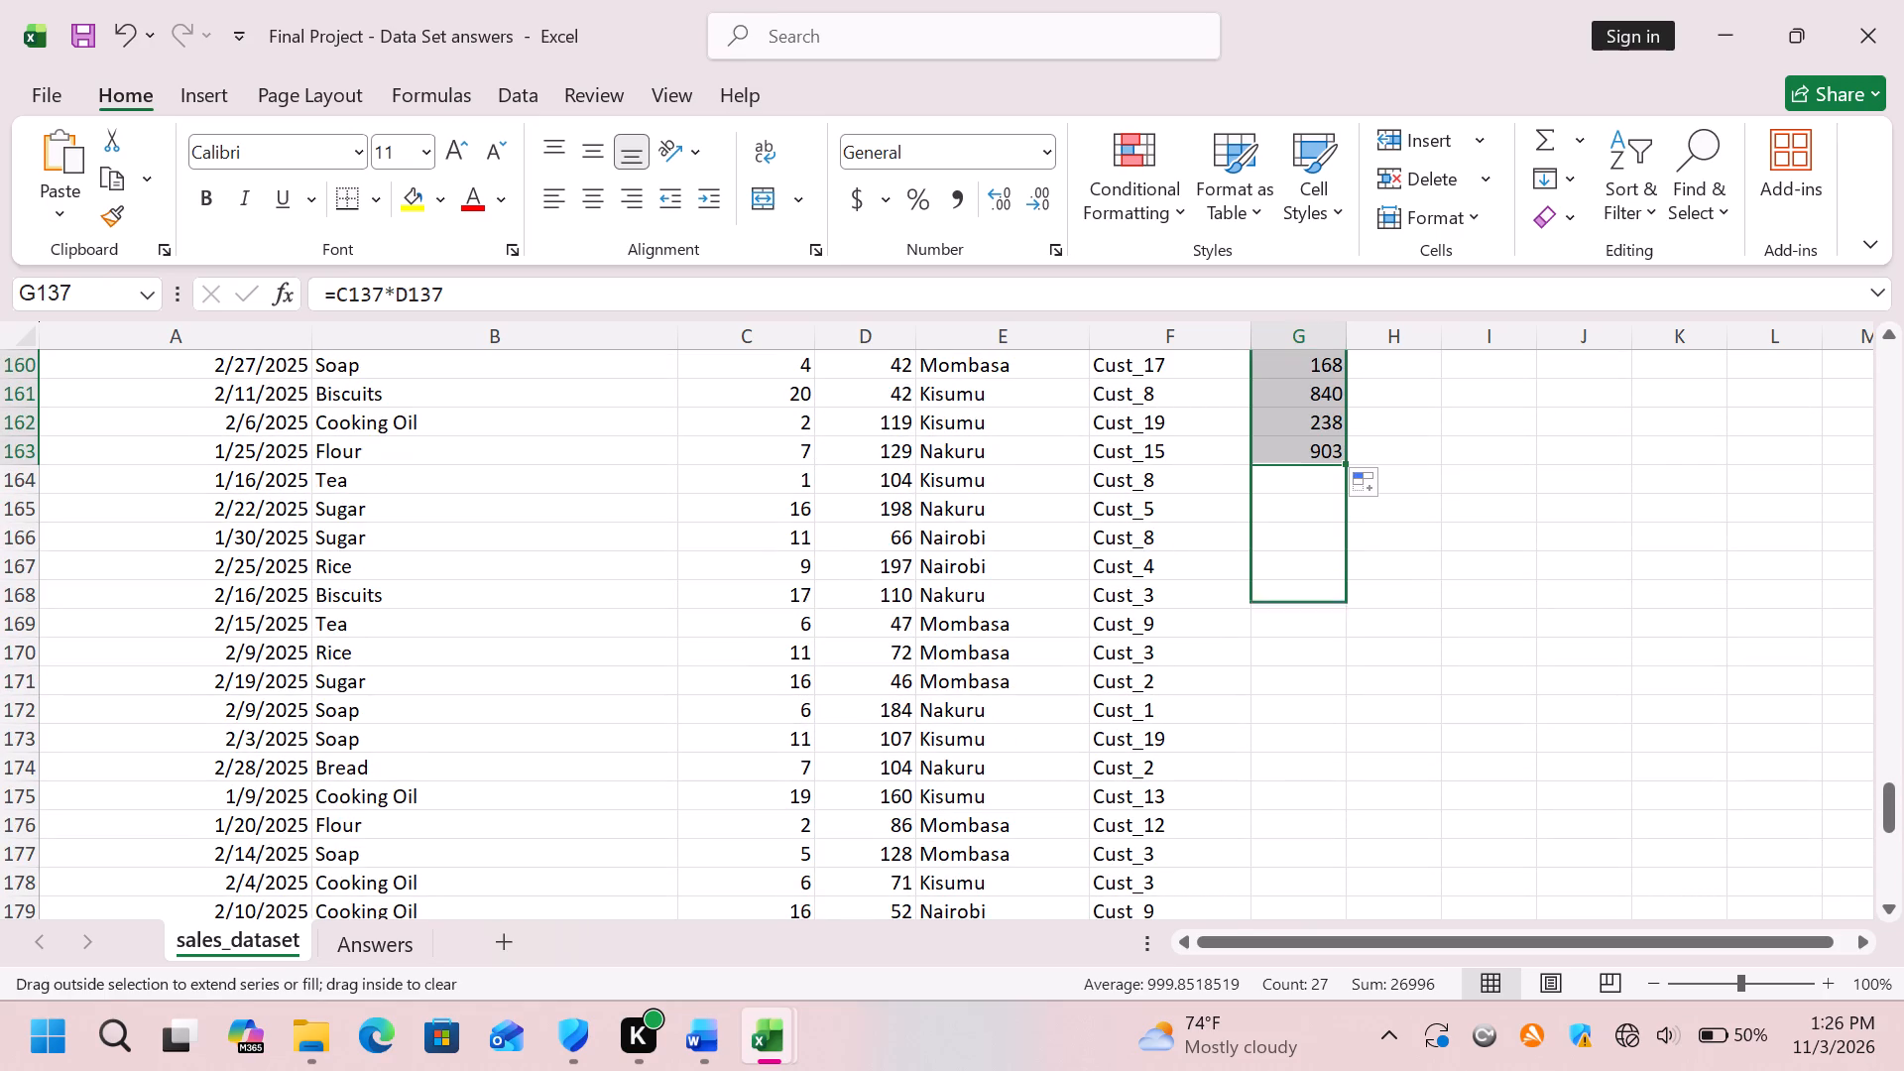
{"action": "left_click_drag", "start_coordinate": [1312, 609], "coordinate": [1280, 772]}
{"action": "left_click", "coordinate": [1280, 763]}
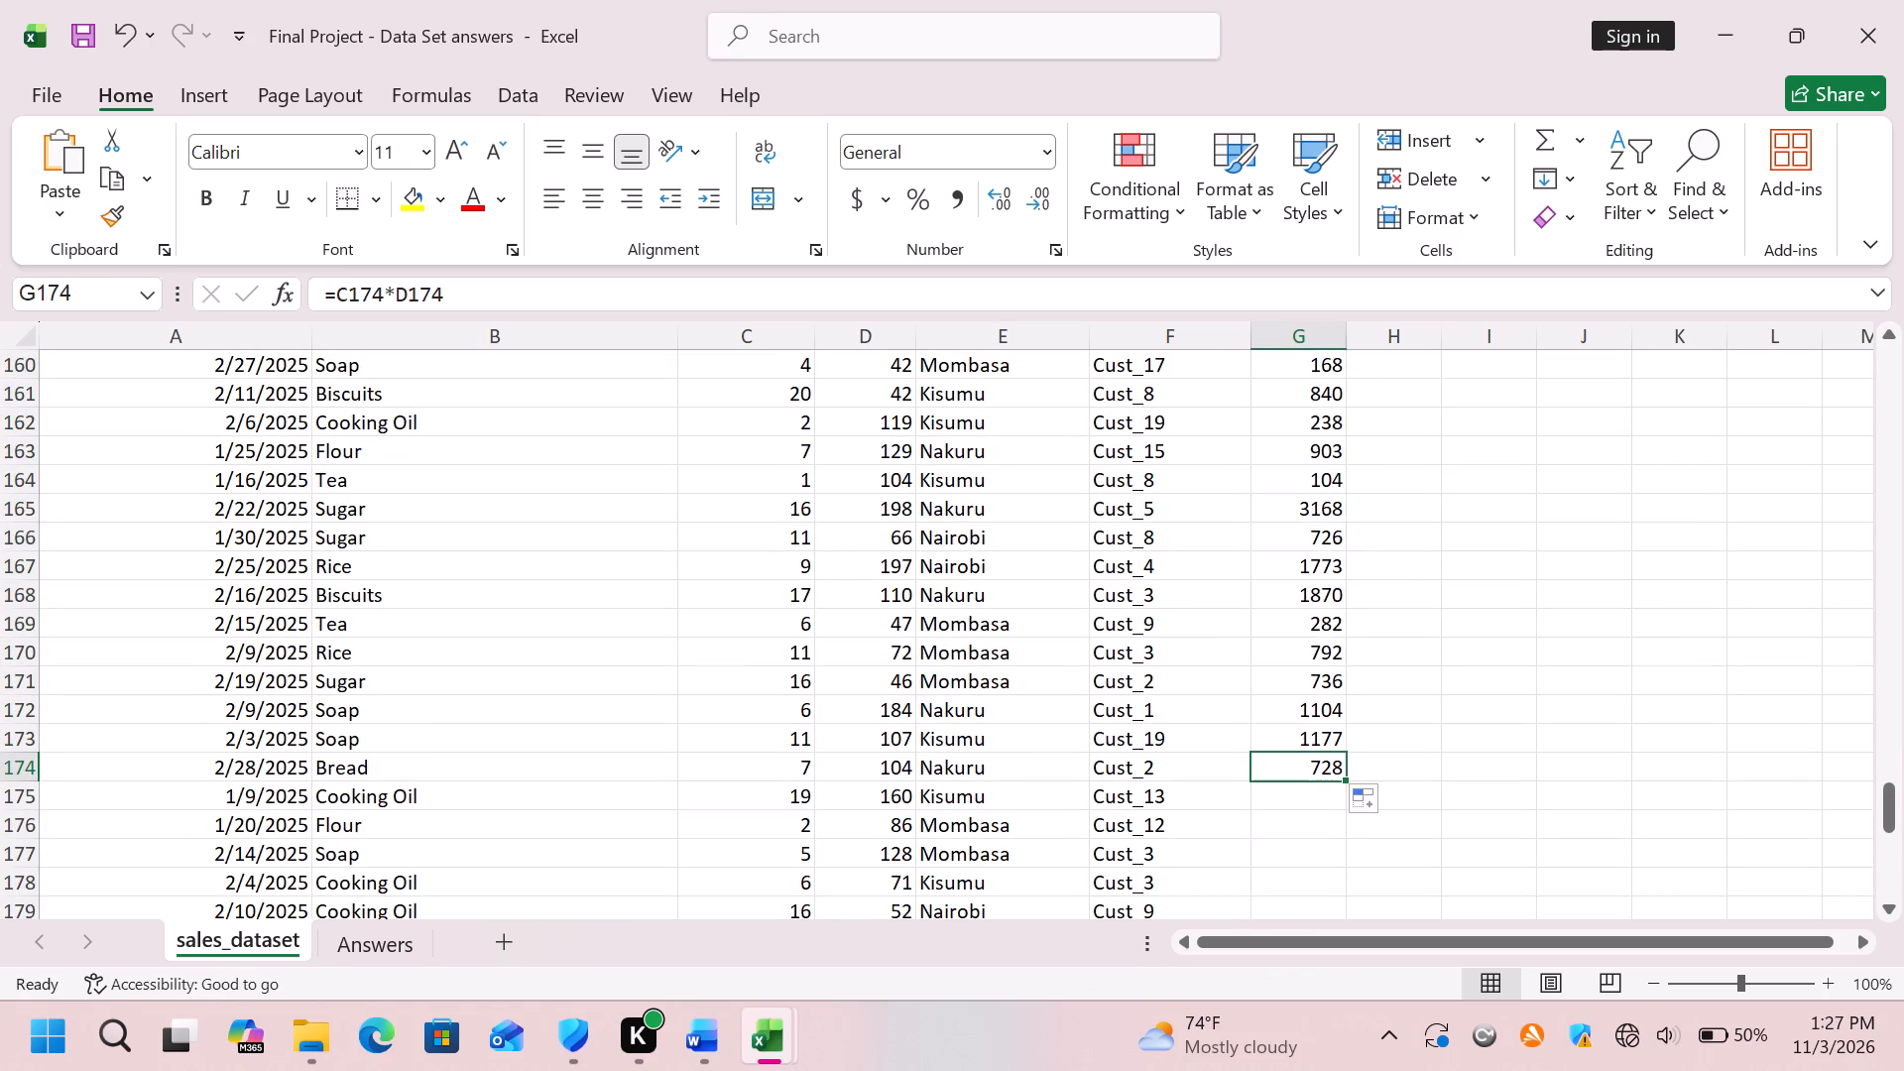
Fill the Total Sales formula from G174 down through the last sales record in G201.
{"action": "scroll", "coordinate": [1325, 763], "scroll_direction": "down", "scroll_amount": 3}
{"action": "scroll", "coordinate": [1365, 601], "scroll_direction": "down", "scroll_amount": 2}
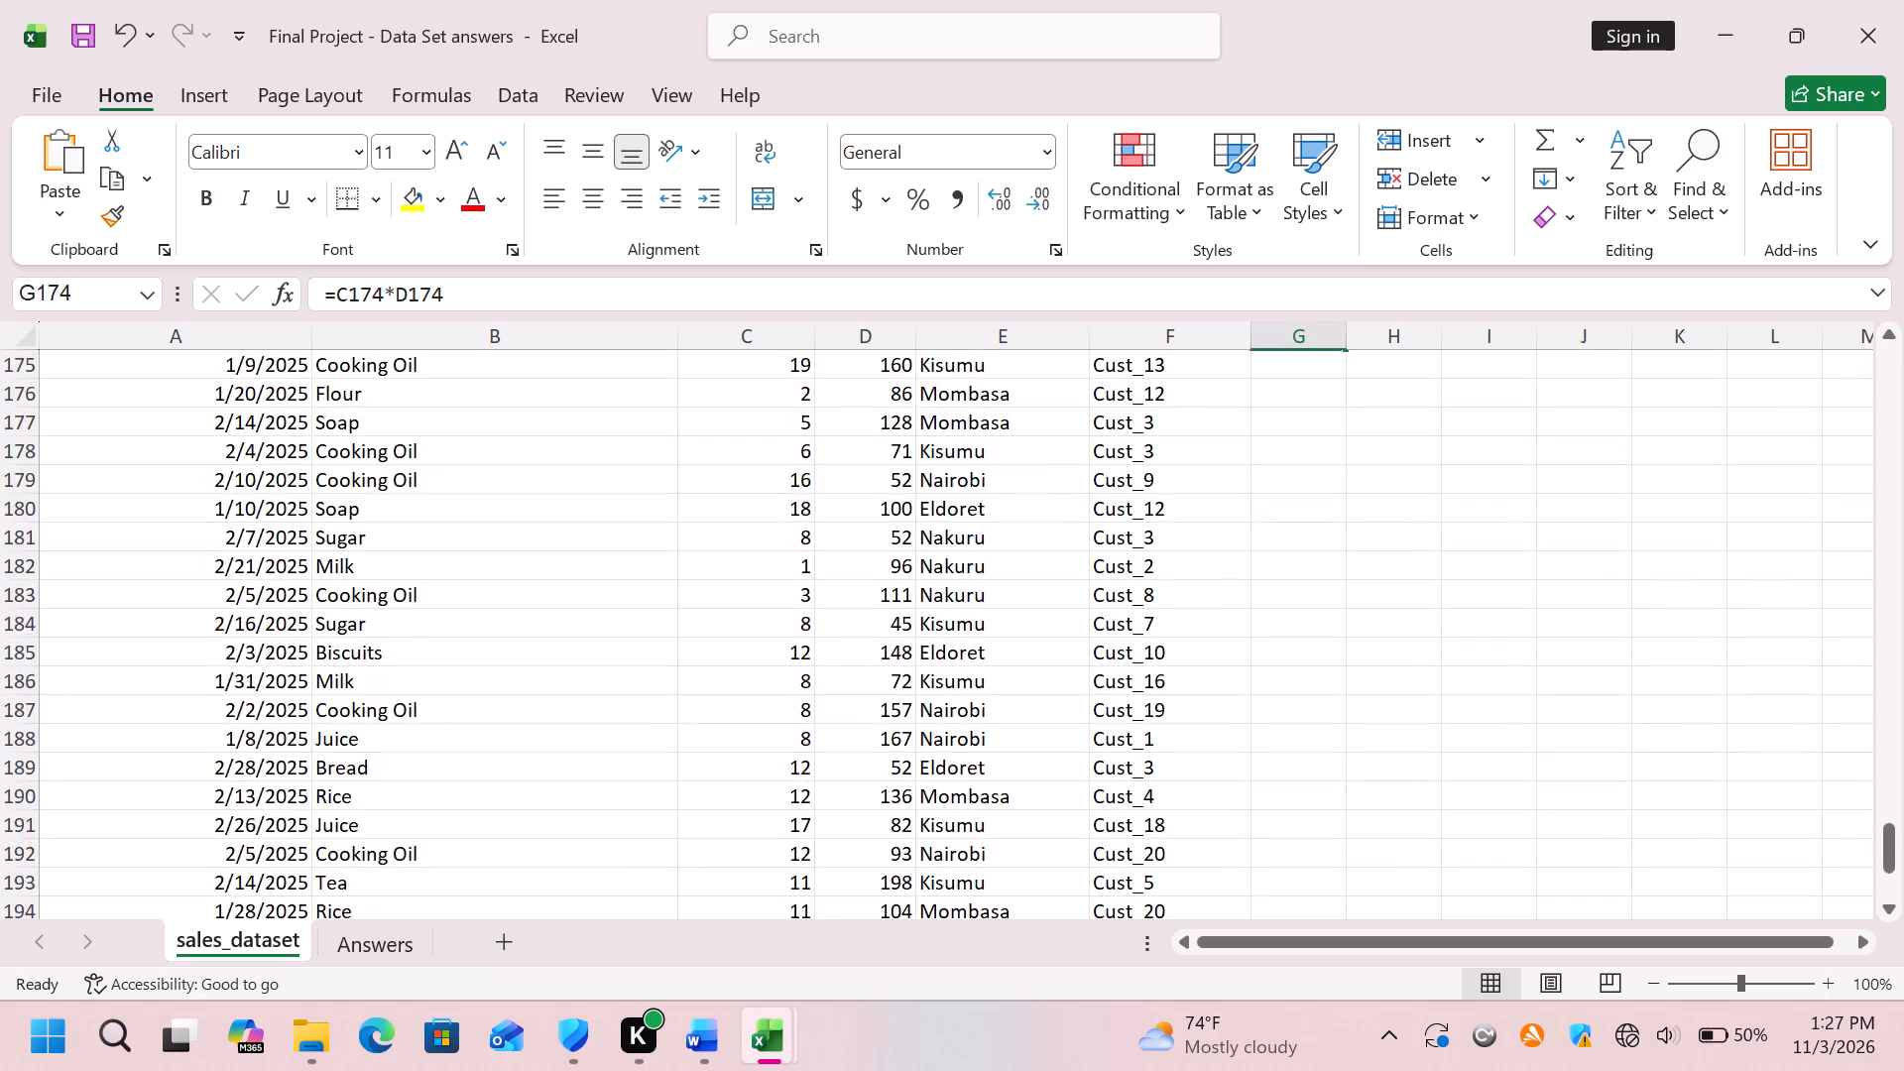
{"action": "scroll", "coordinate": [1361, 592], "scroll_direction": "up", "scroll_amount": 2}
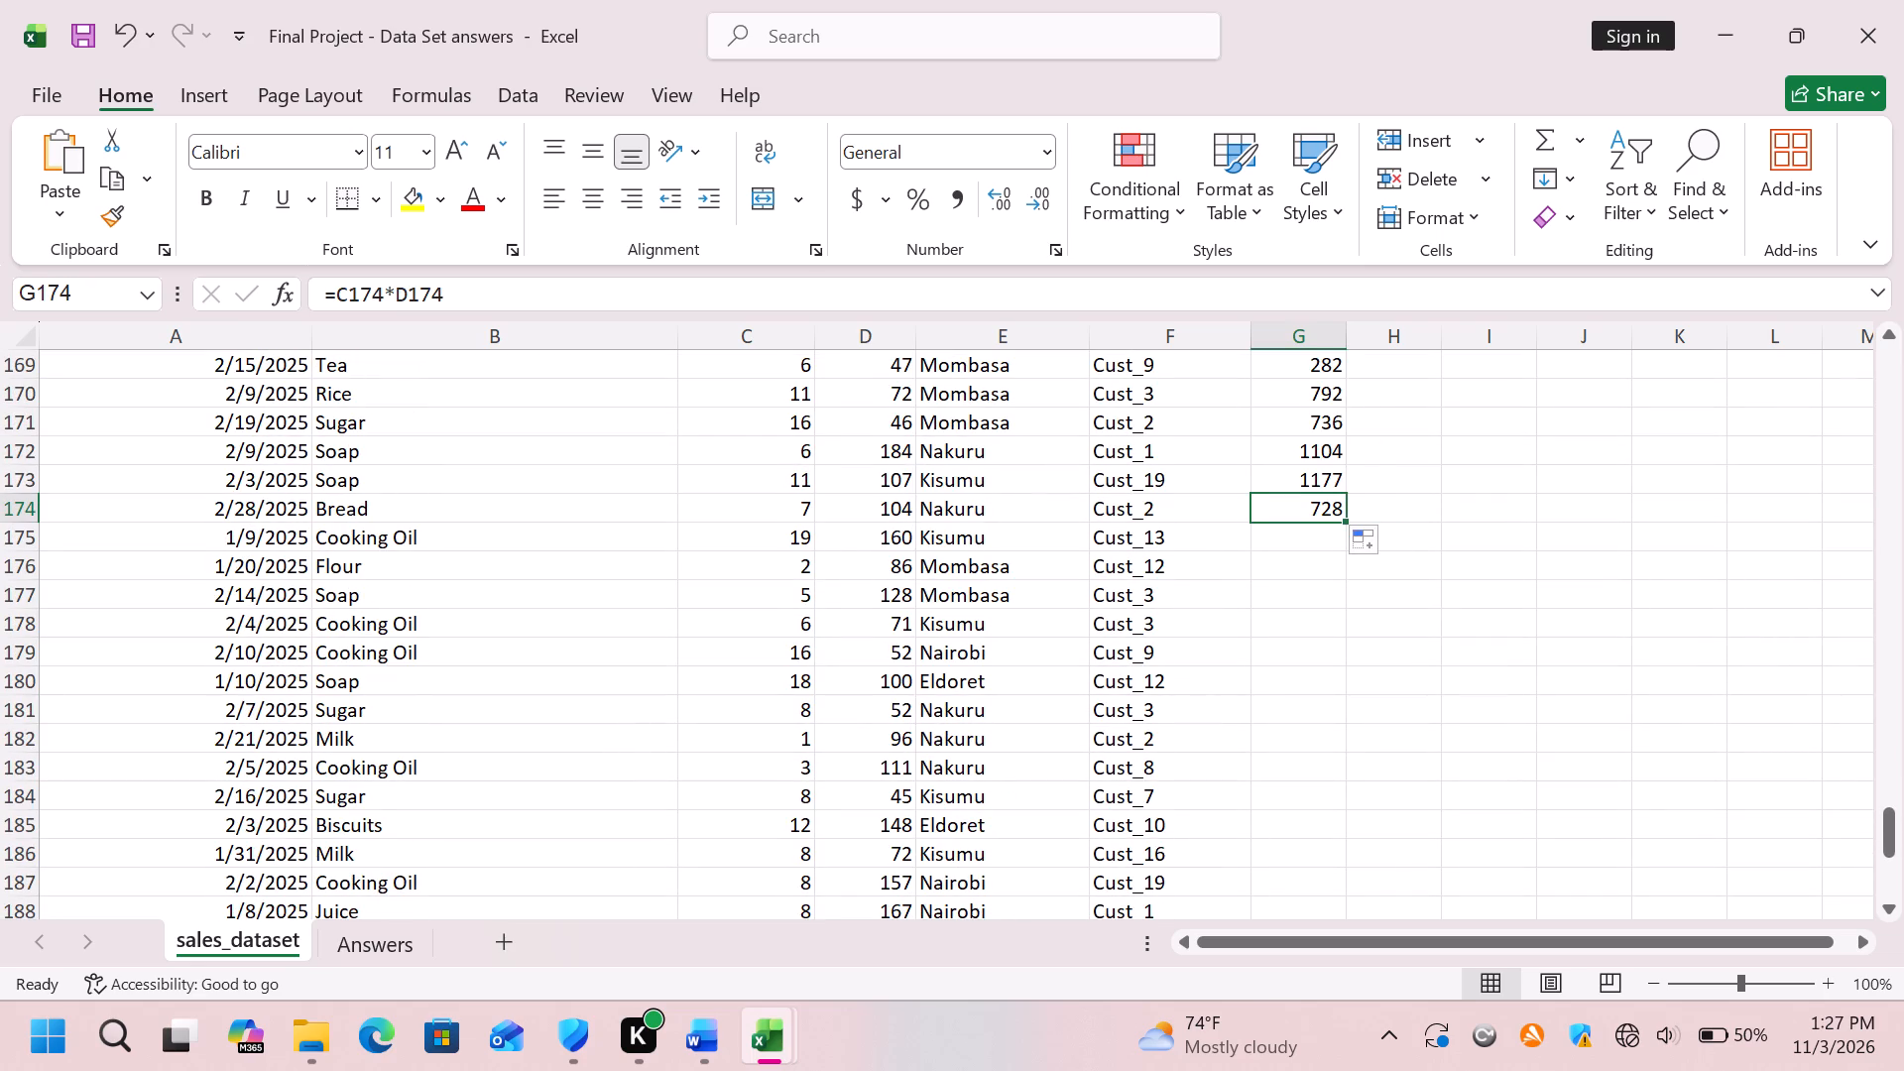
{"action": "left_click_drag", "start_coordinate": [1348, 523], "coordinate": [1306, 915]}
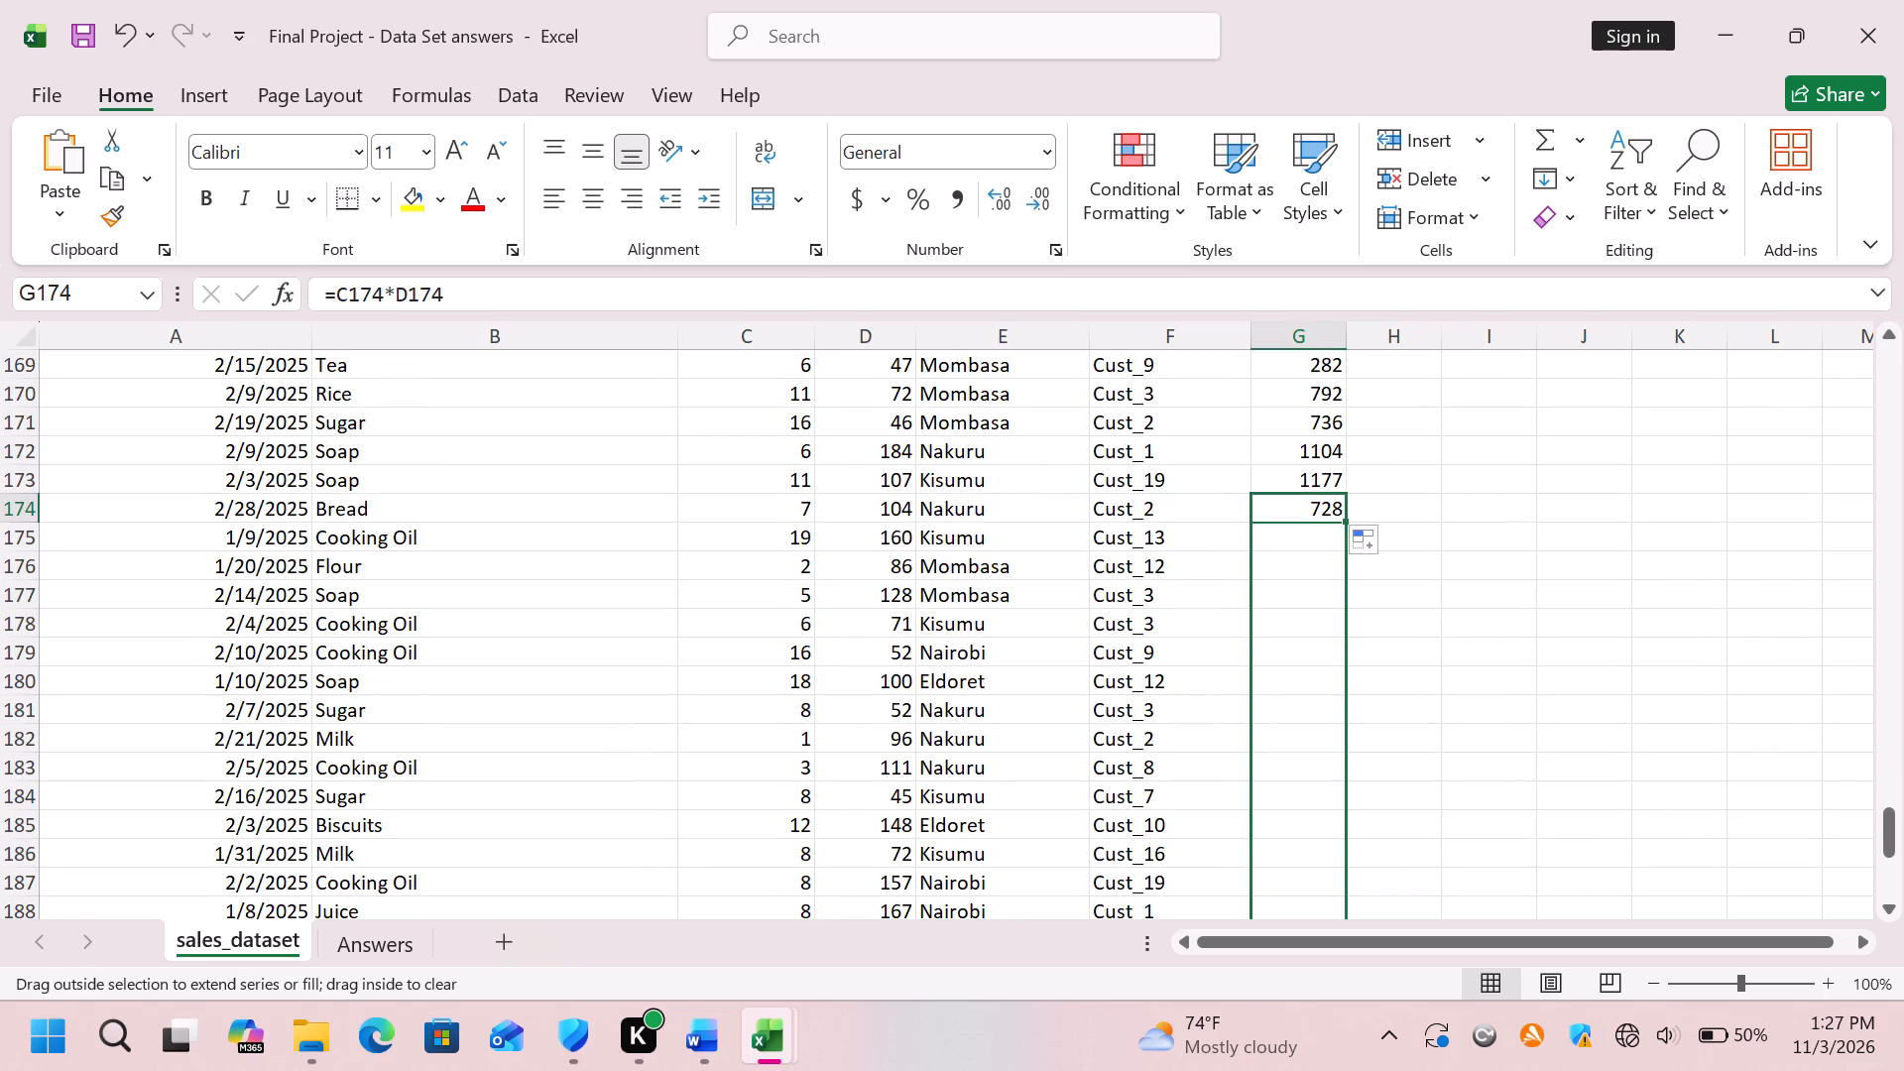
{"action": "left_click_drag", "start_coordinate": [1306, 915], "coordinate": [1308, 925]}
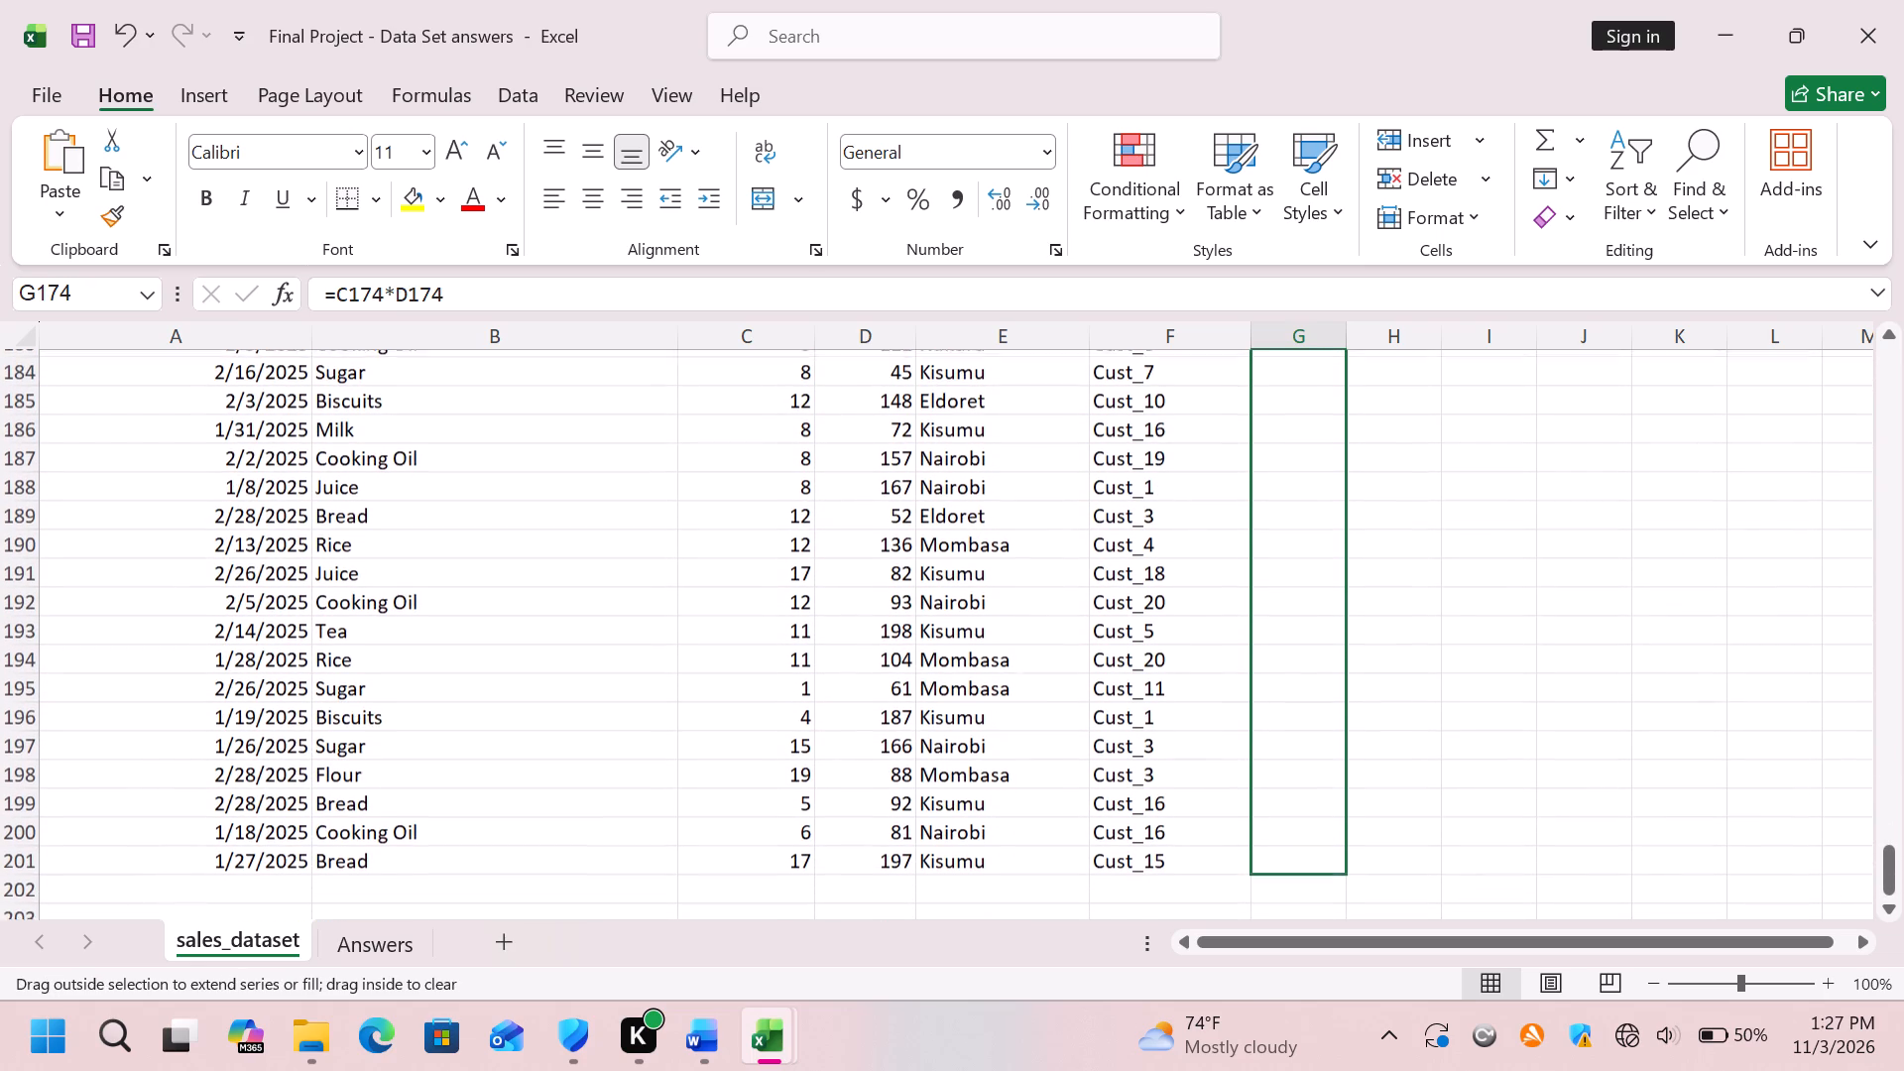
{"action": "left_click_drag", "start_coordinate": [1308, 925], "coordinate": [1334, 853]}
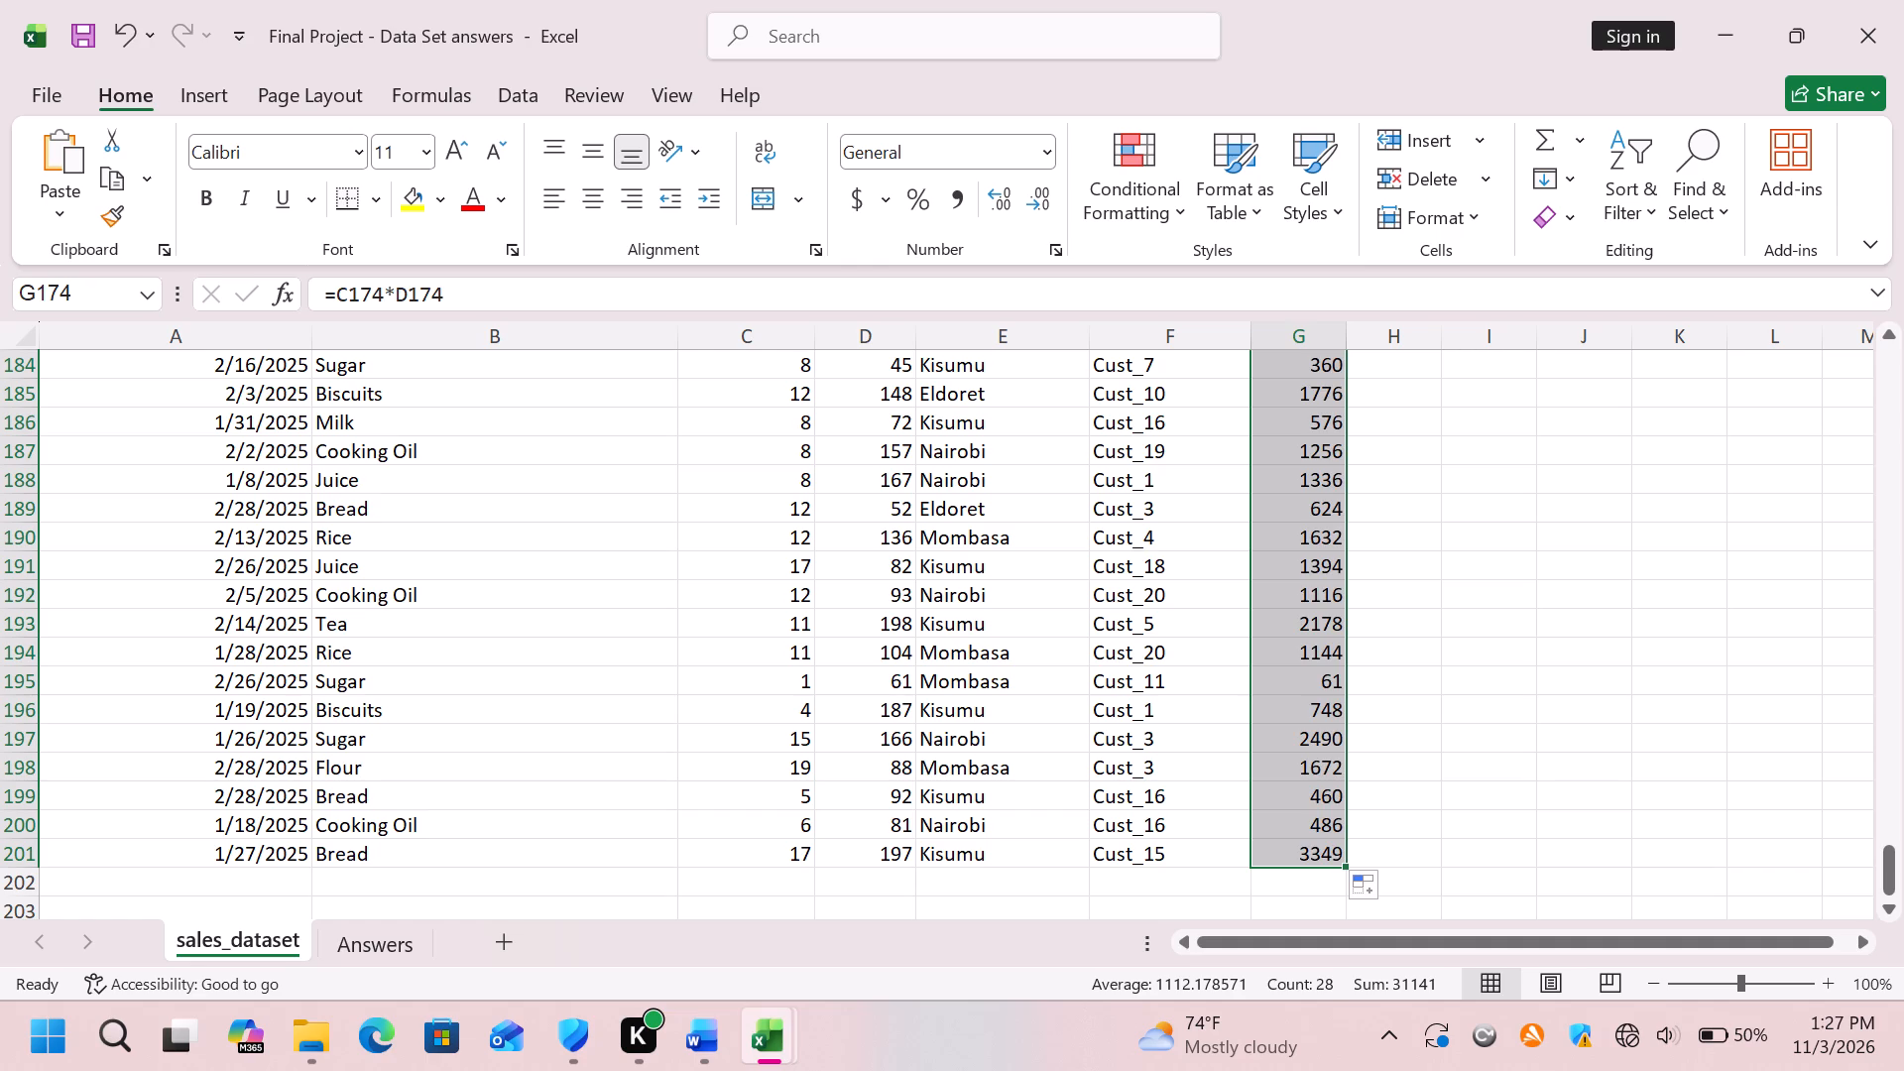
{"action": "left_click", "coordinate": [1410, 843]}
Look back over the filled Total Sales column up to the first record and open the Answers sheet.
{"action": "scroll", "coordinate": [1420, 828], "scroll_direction": "up", "scroll_amount": 14}
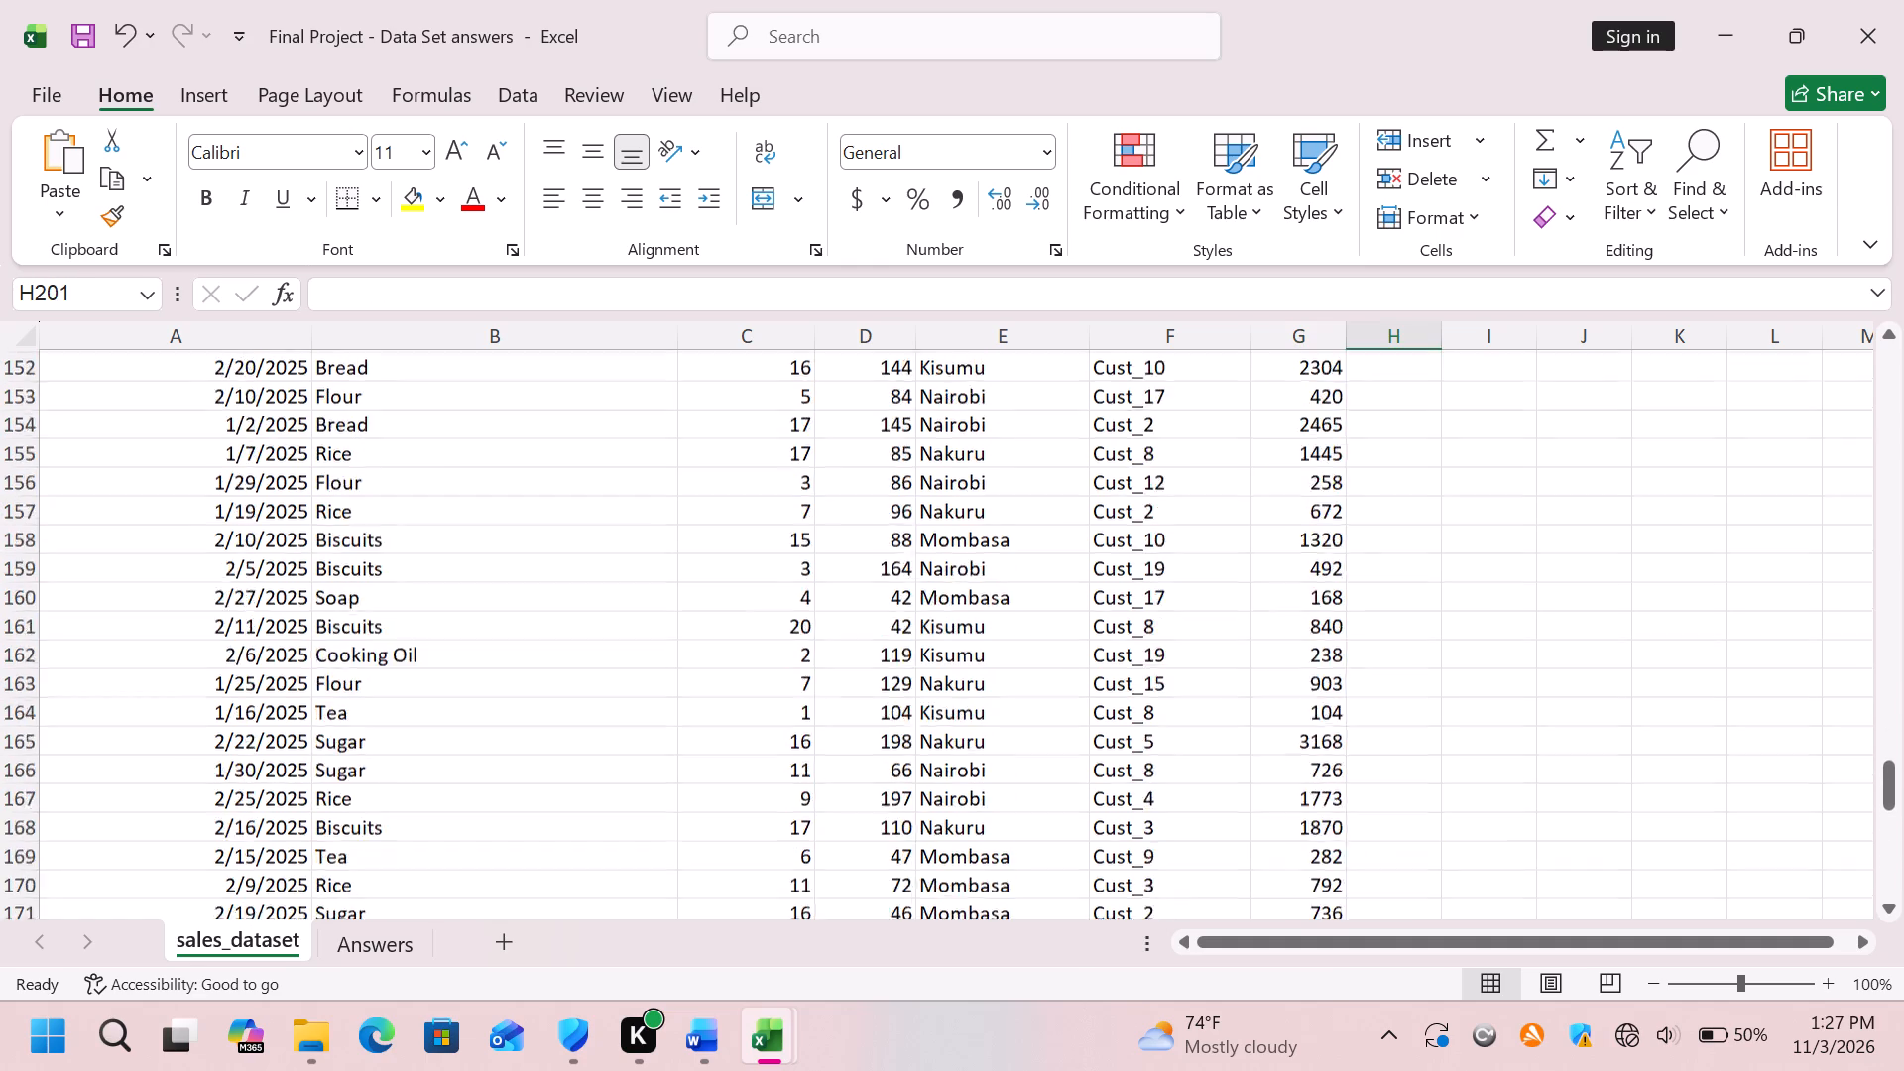
{"action": "scroll", "coordinate": [1463, 740], "scroll_direction": "up", "scroll_amount": 2}
{"action": "left_click_drag", "start_coordinate": [1896, 747], "coordinate": [1903, 368]}
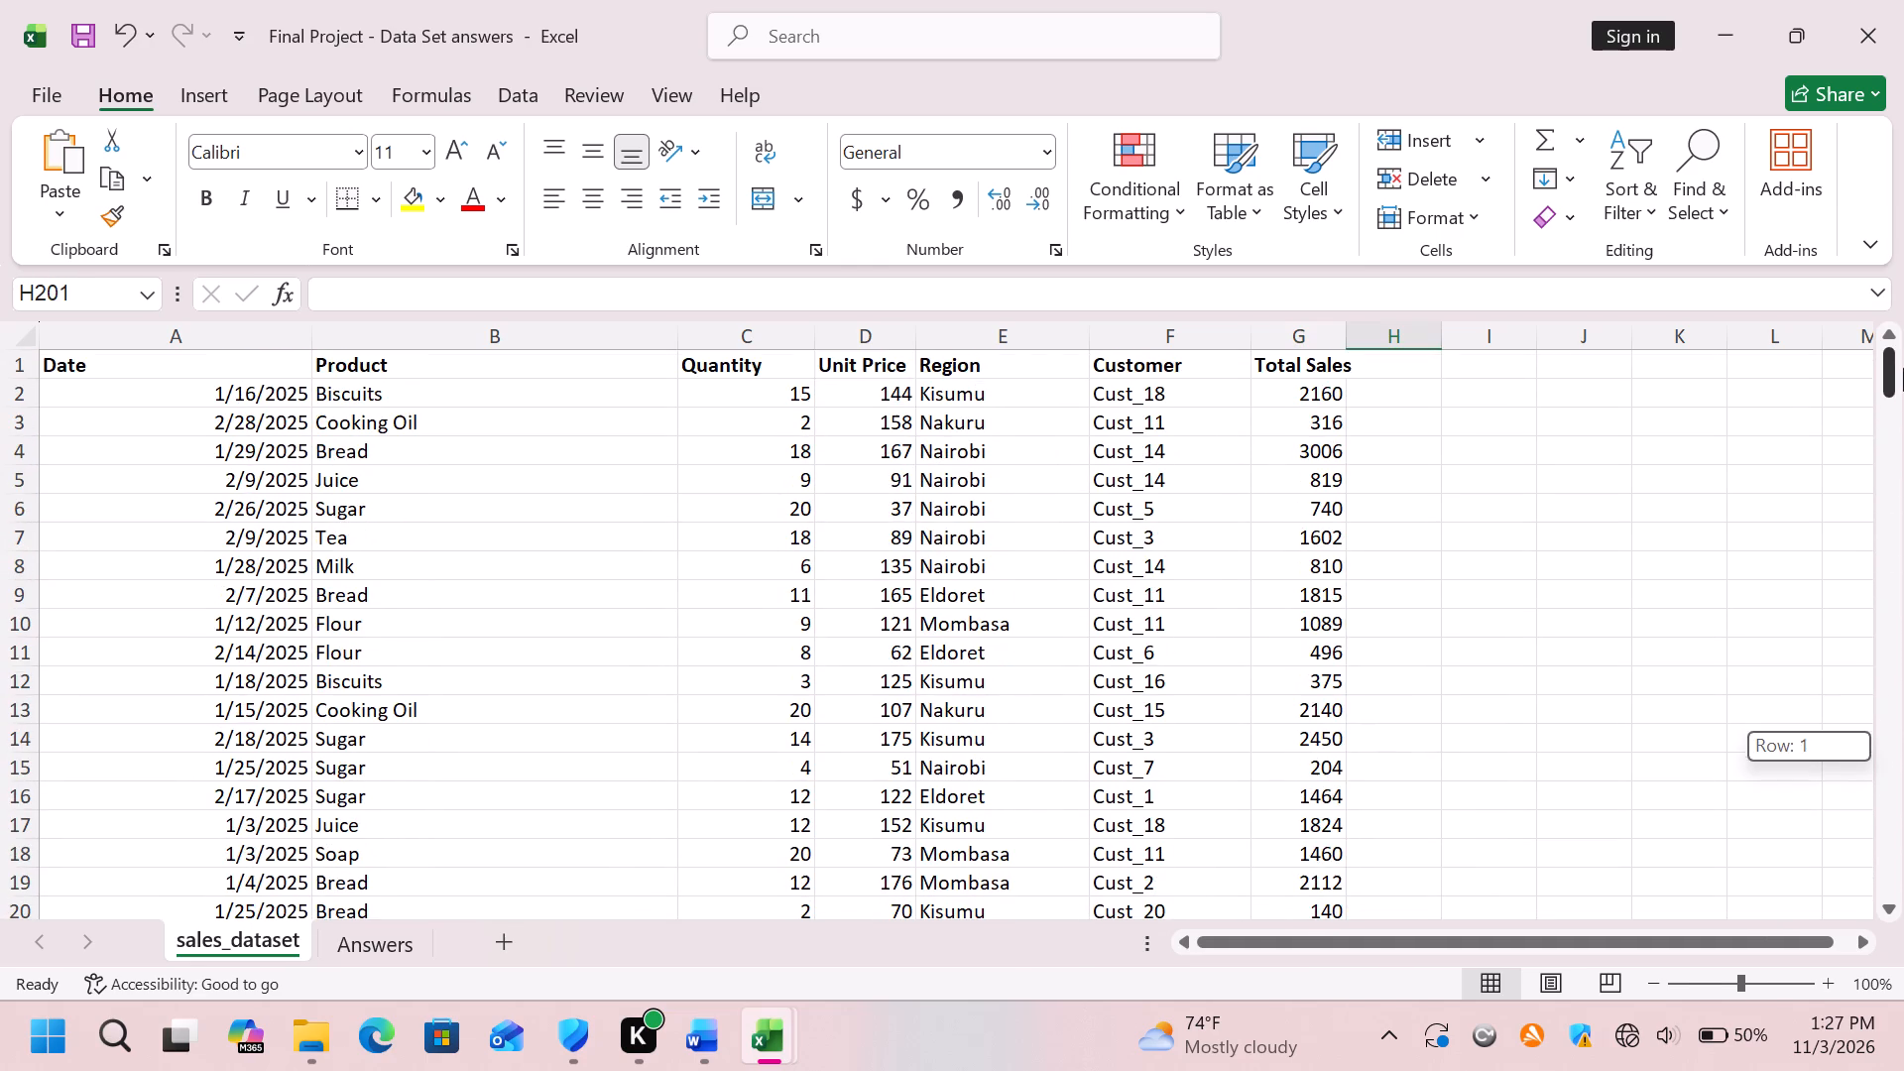
{"action": "left_click_drag", "start_coordinate": [1903, 368], "coordinate": [1903, 353]}
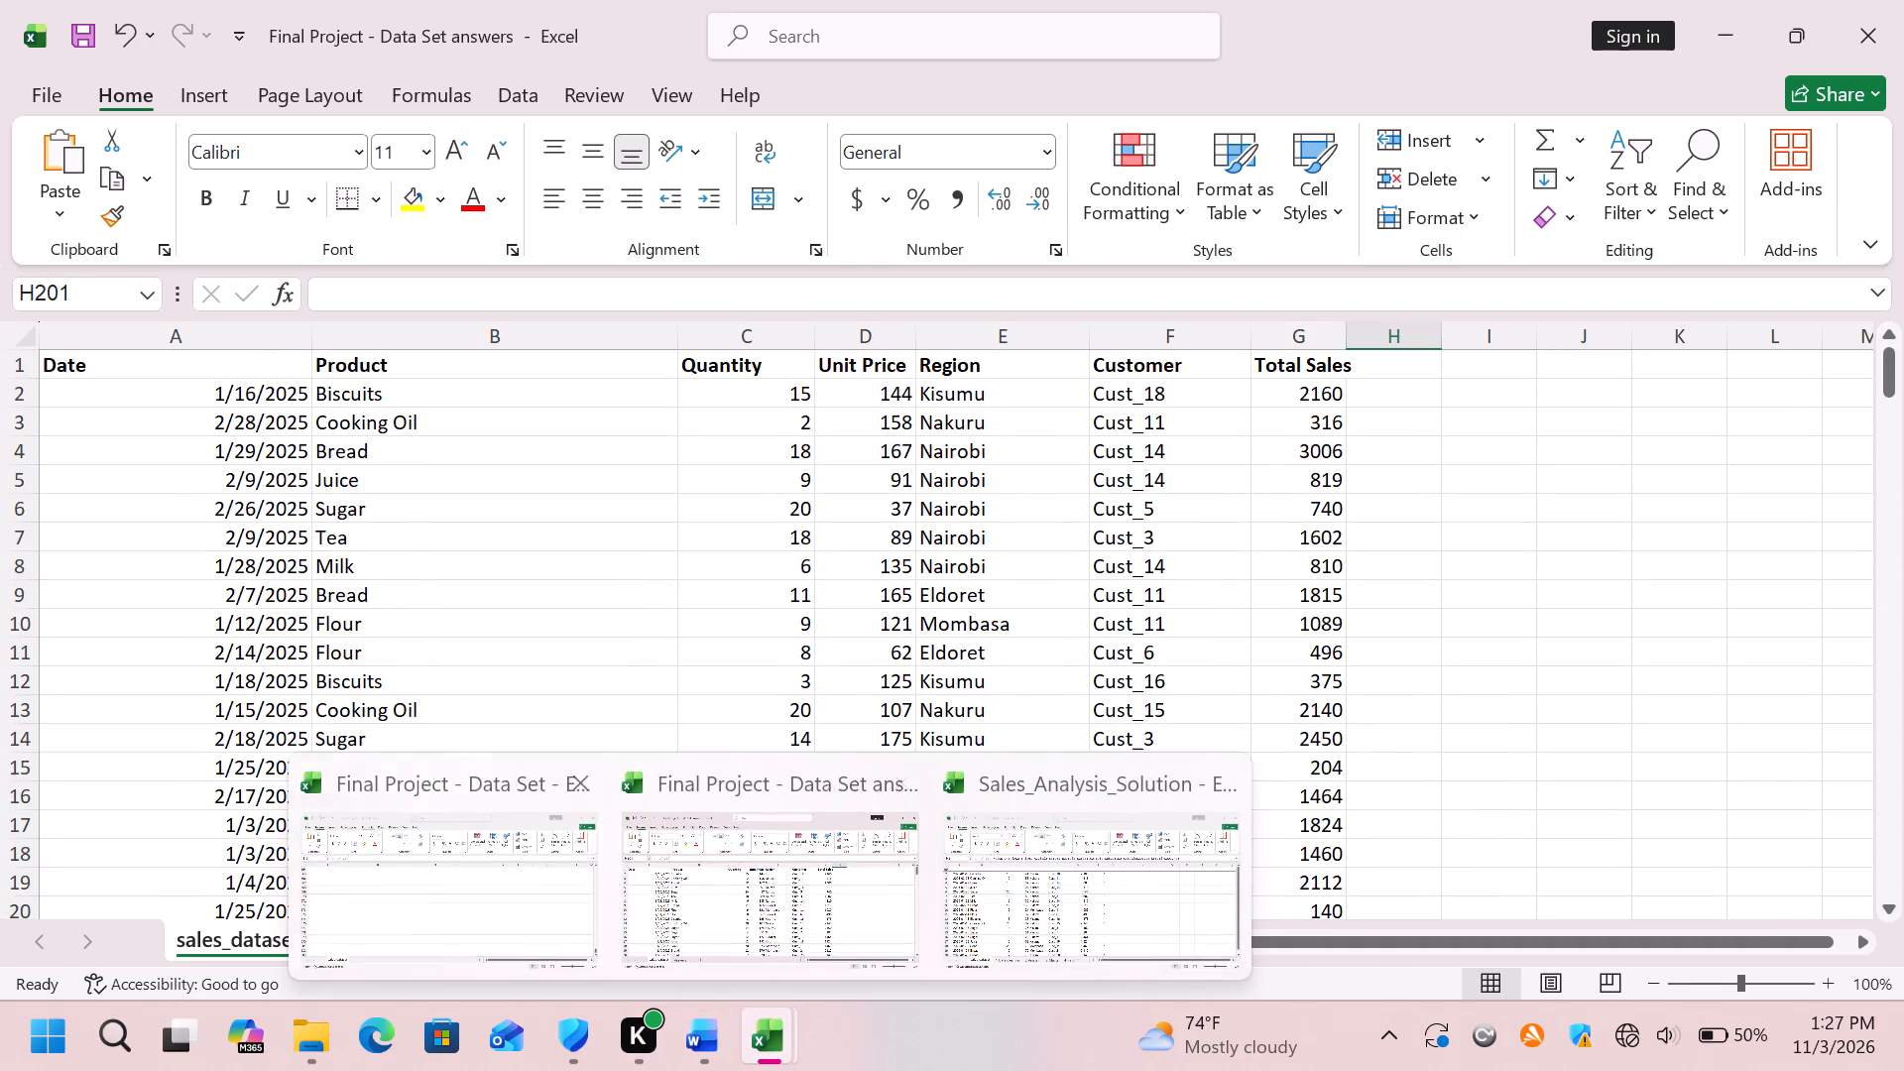
{"action": "left_click", "coordinate": [380, 940]}
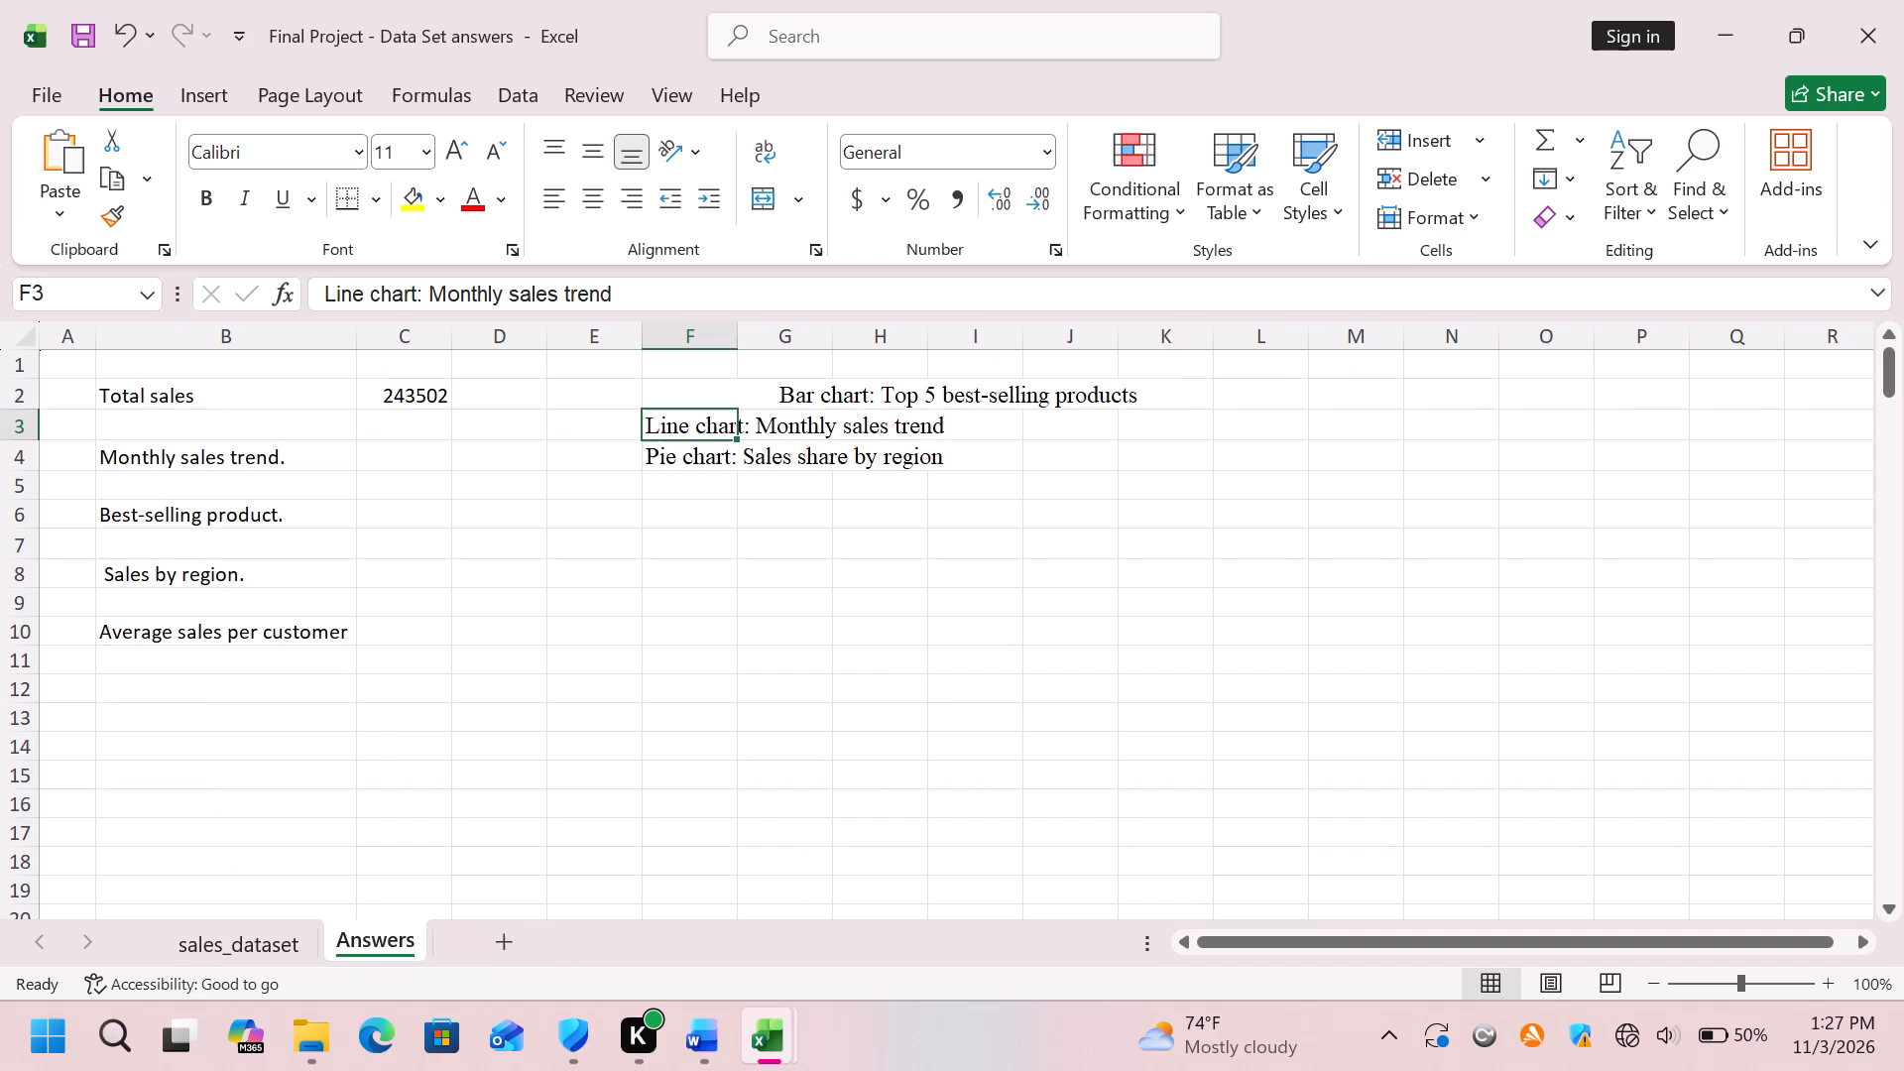
Switch to Word.
{"action": "left_click", "coordinate": [697, 1044]}
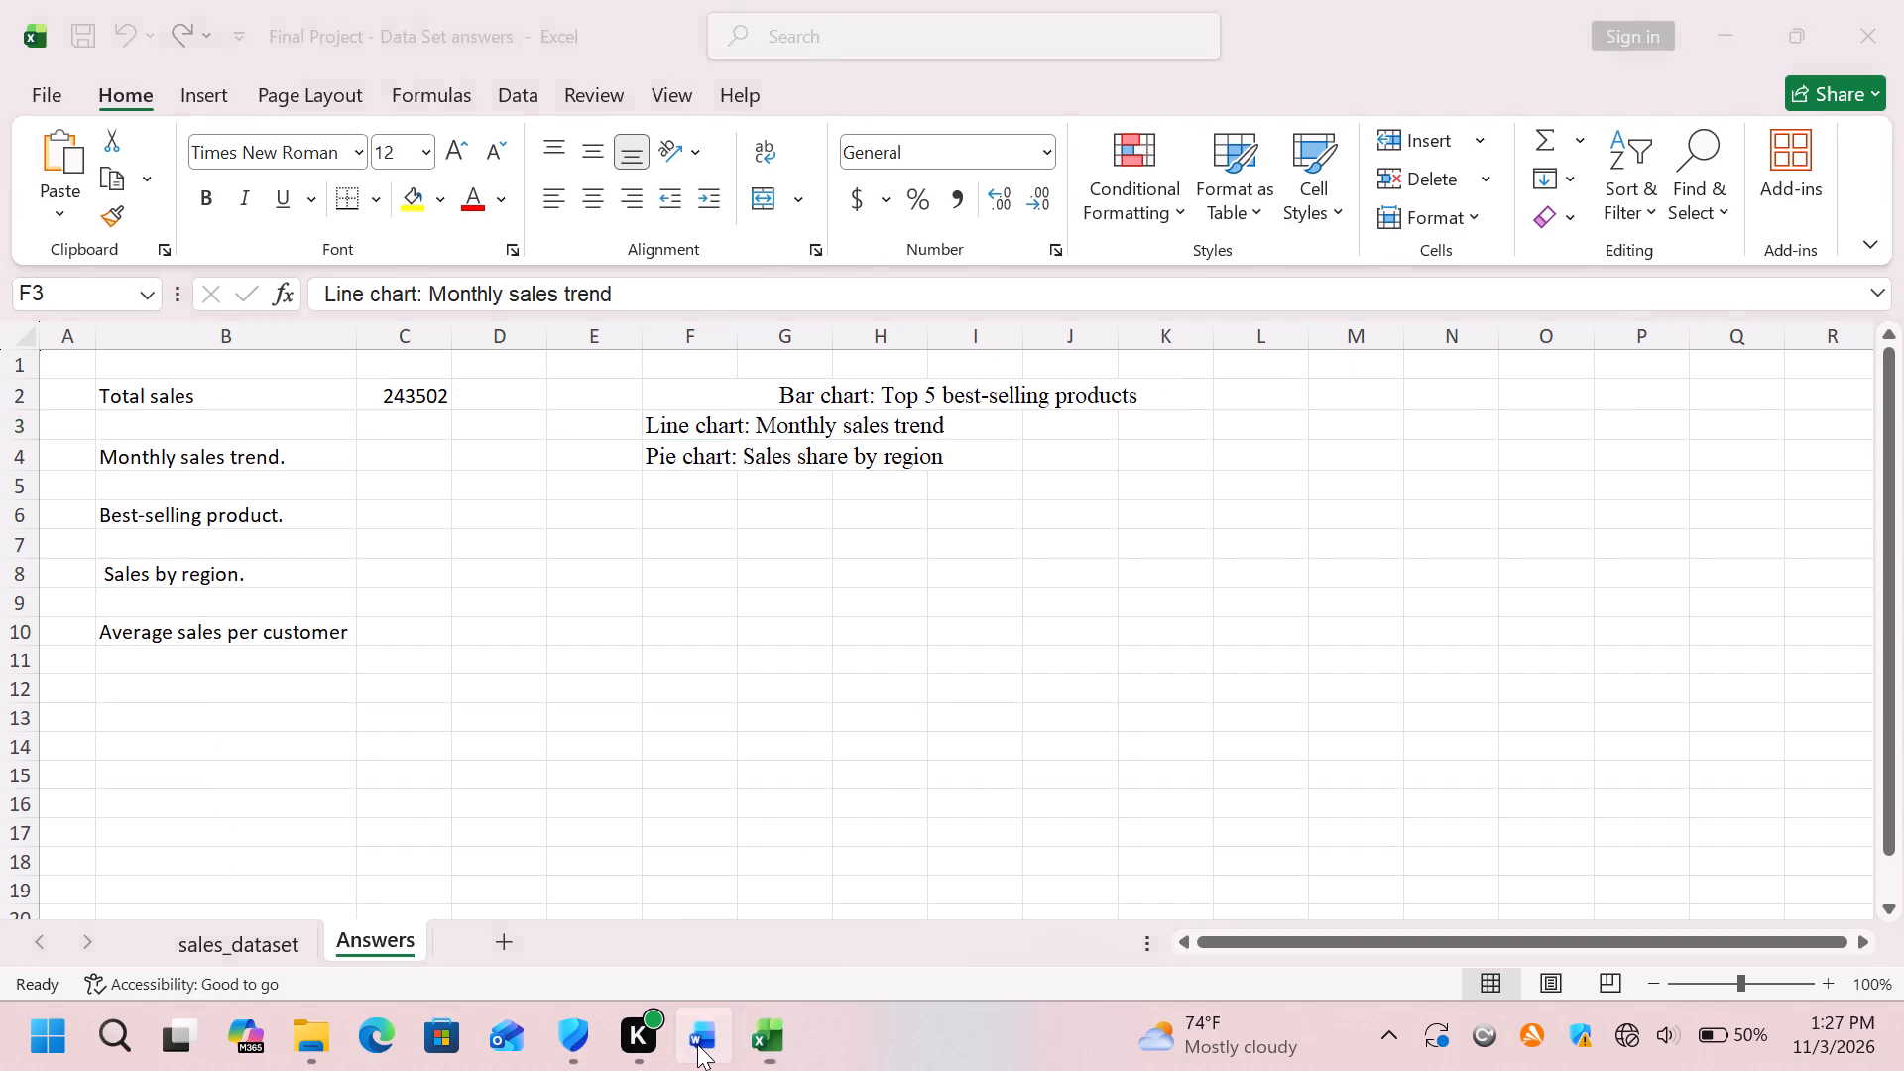
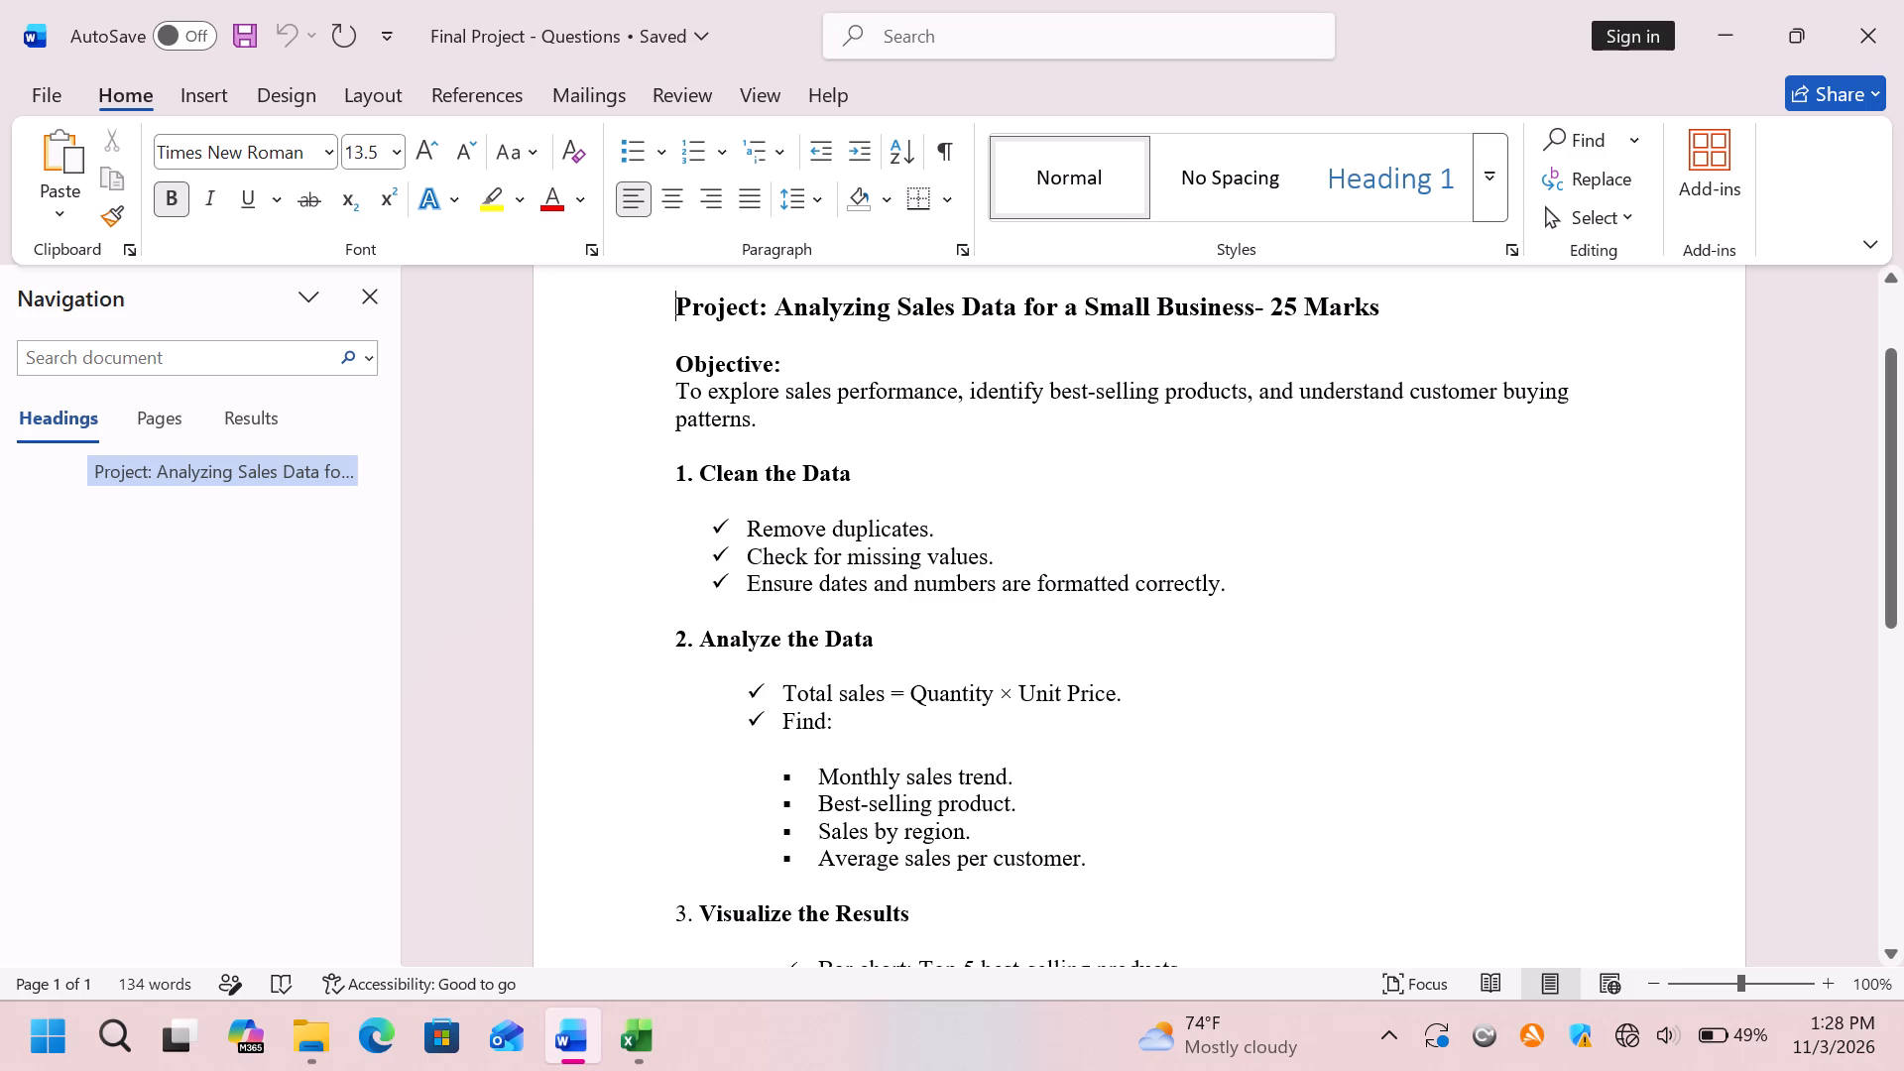
Read the analysis and visualization tasks in the project questions document.
{"action": "scroll", "coordinate": [876, 756], "scroll_direction": "down", "scroll_amount": 1}
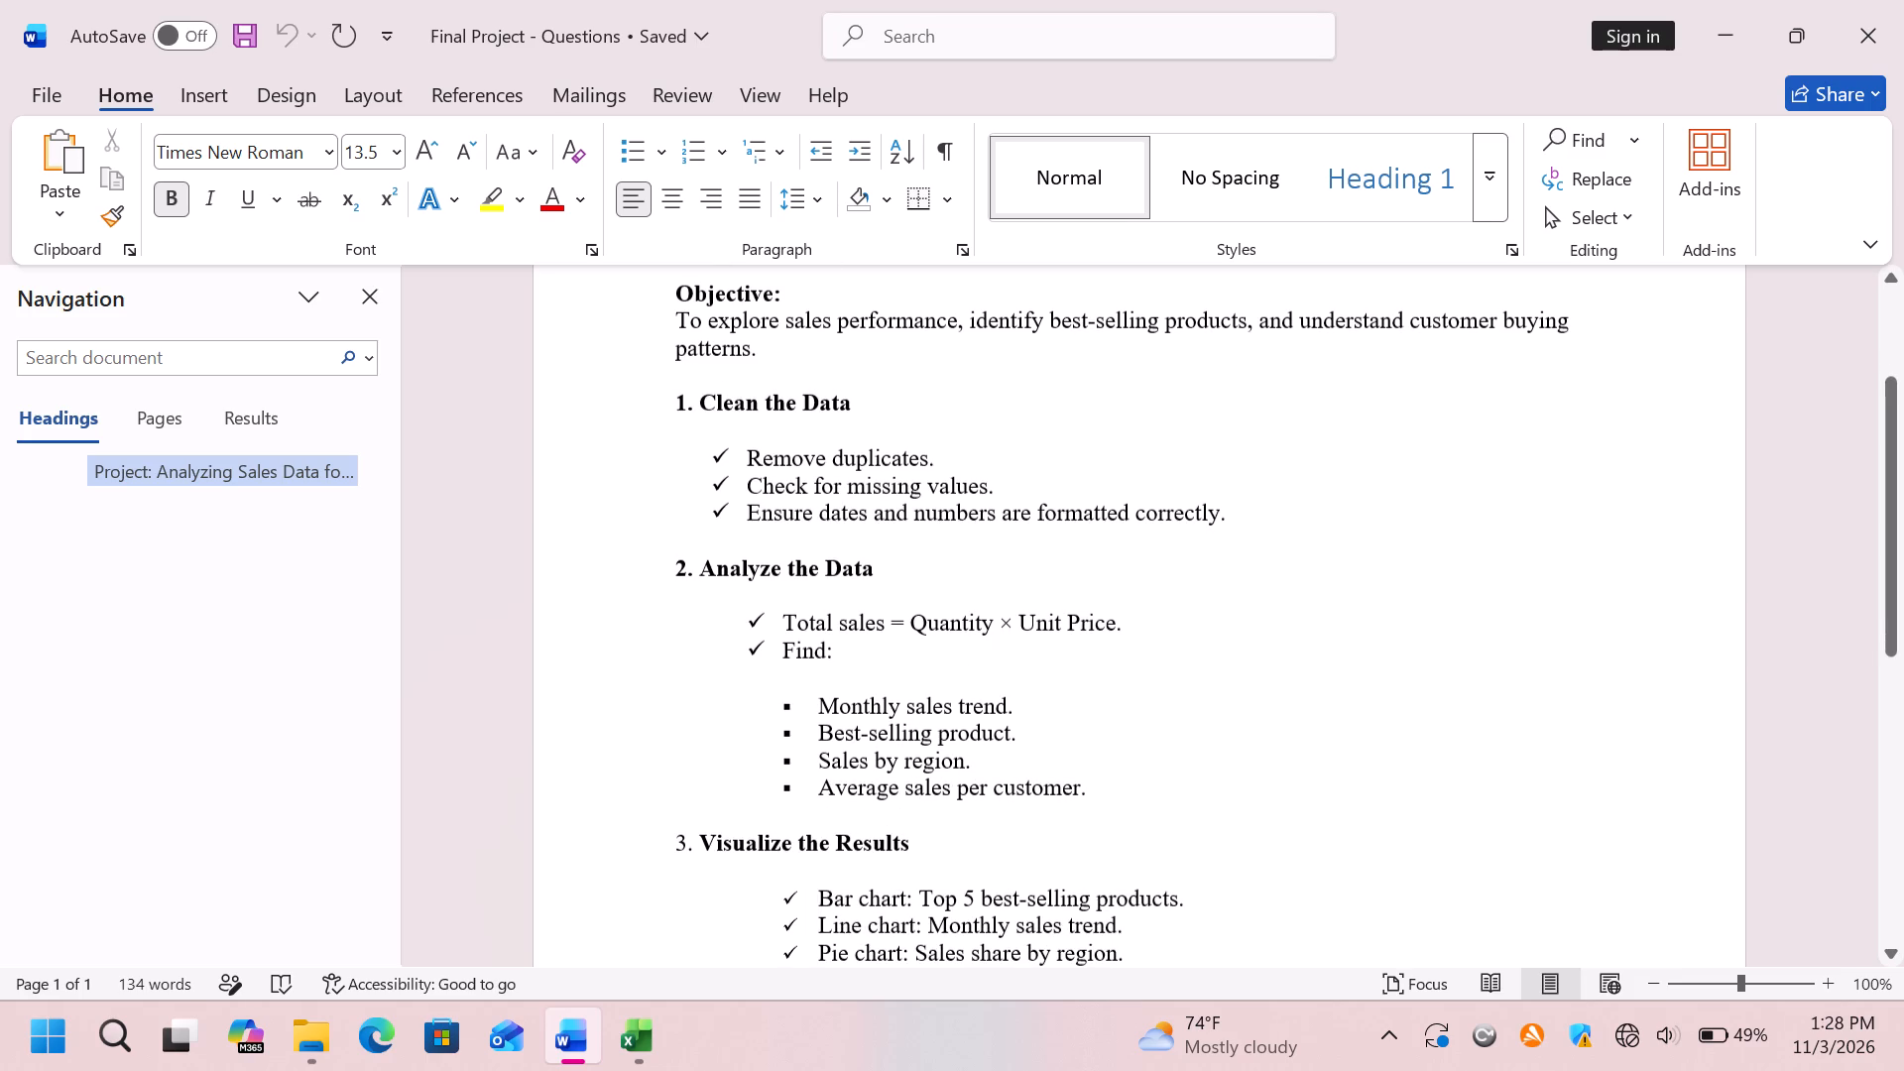
Switch to the Sales_Analysis_Solution workbook in Excel and look through its sales_dataset sheet.
{"action": "left_click", "coordinate": [954, 905]}
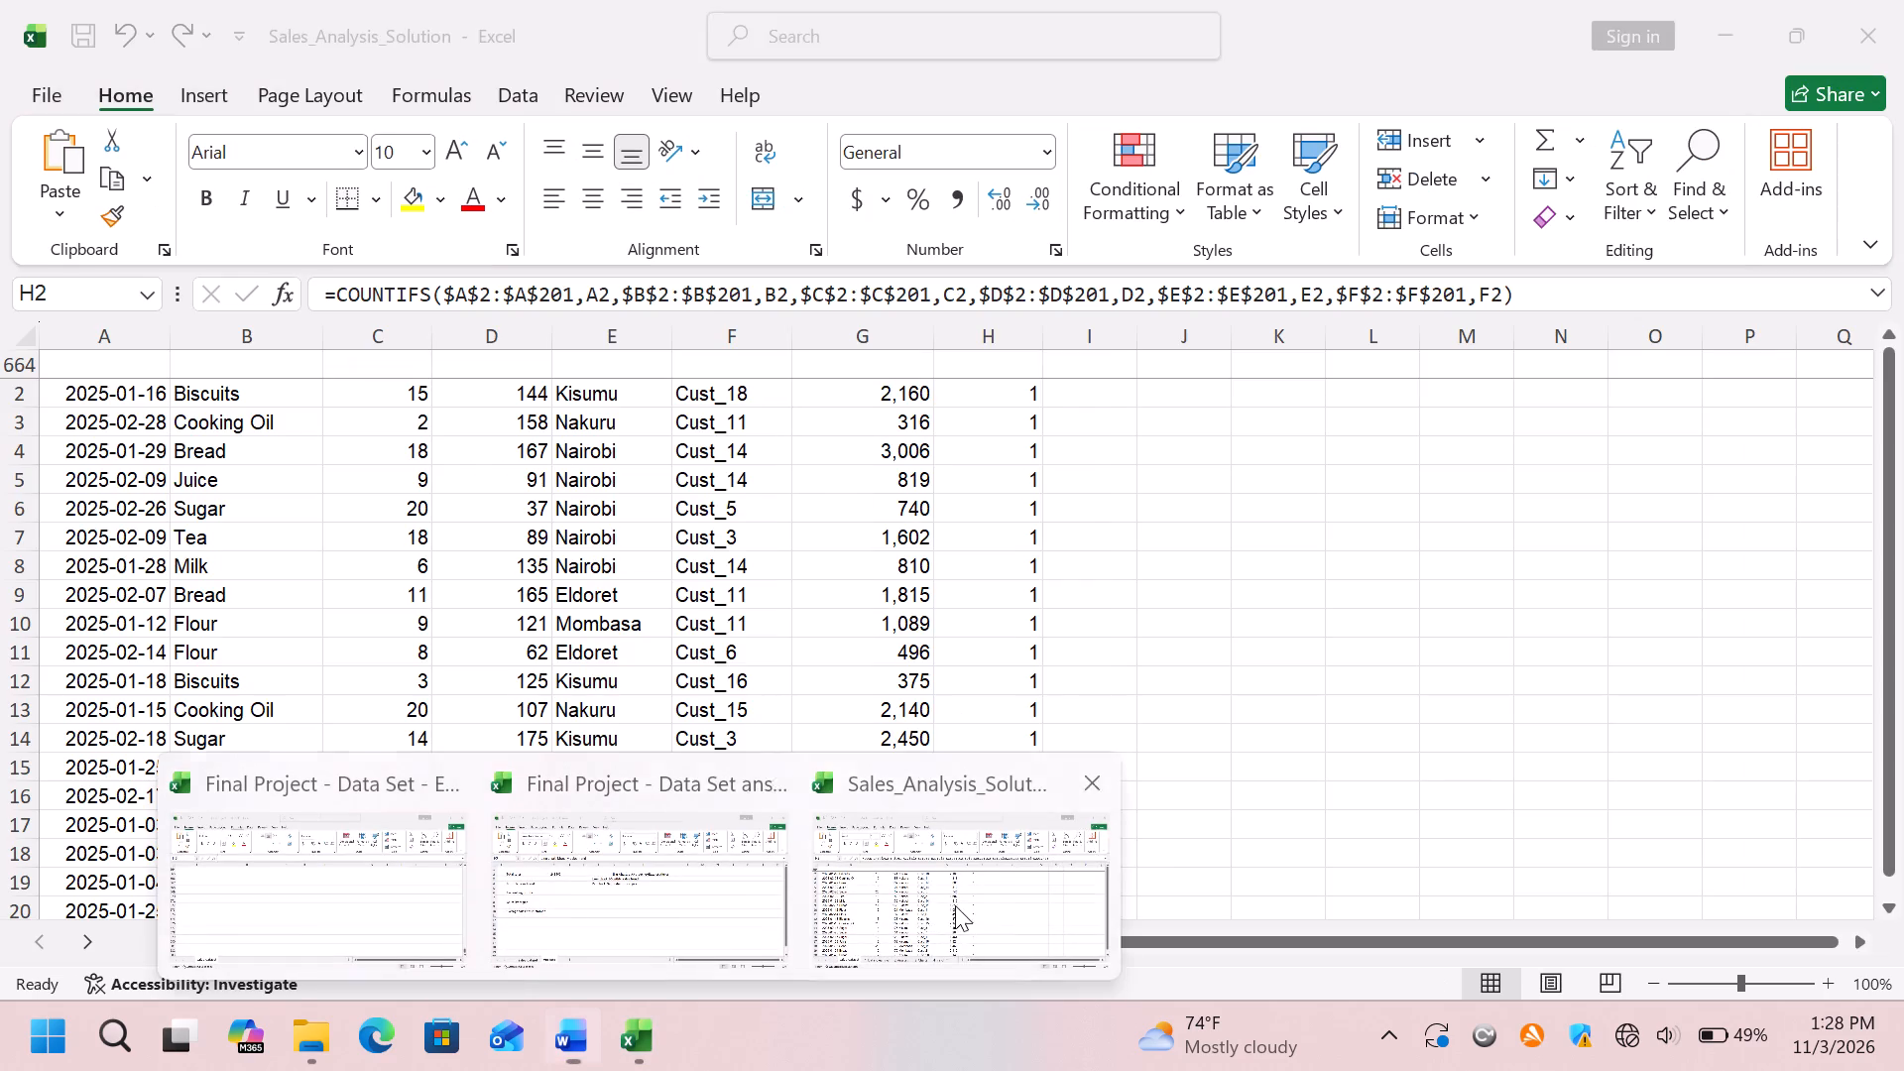
{"action": "scroll", "coordinate": [956, 845], "scroll_direction": "up", "scroll_amount": 4}
{"action": "scroll", "coordinate": [954, 841], "scroll_direction": "down", "scroll_amount": 3}
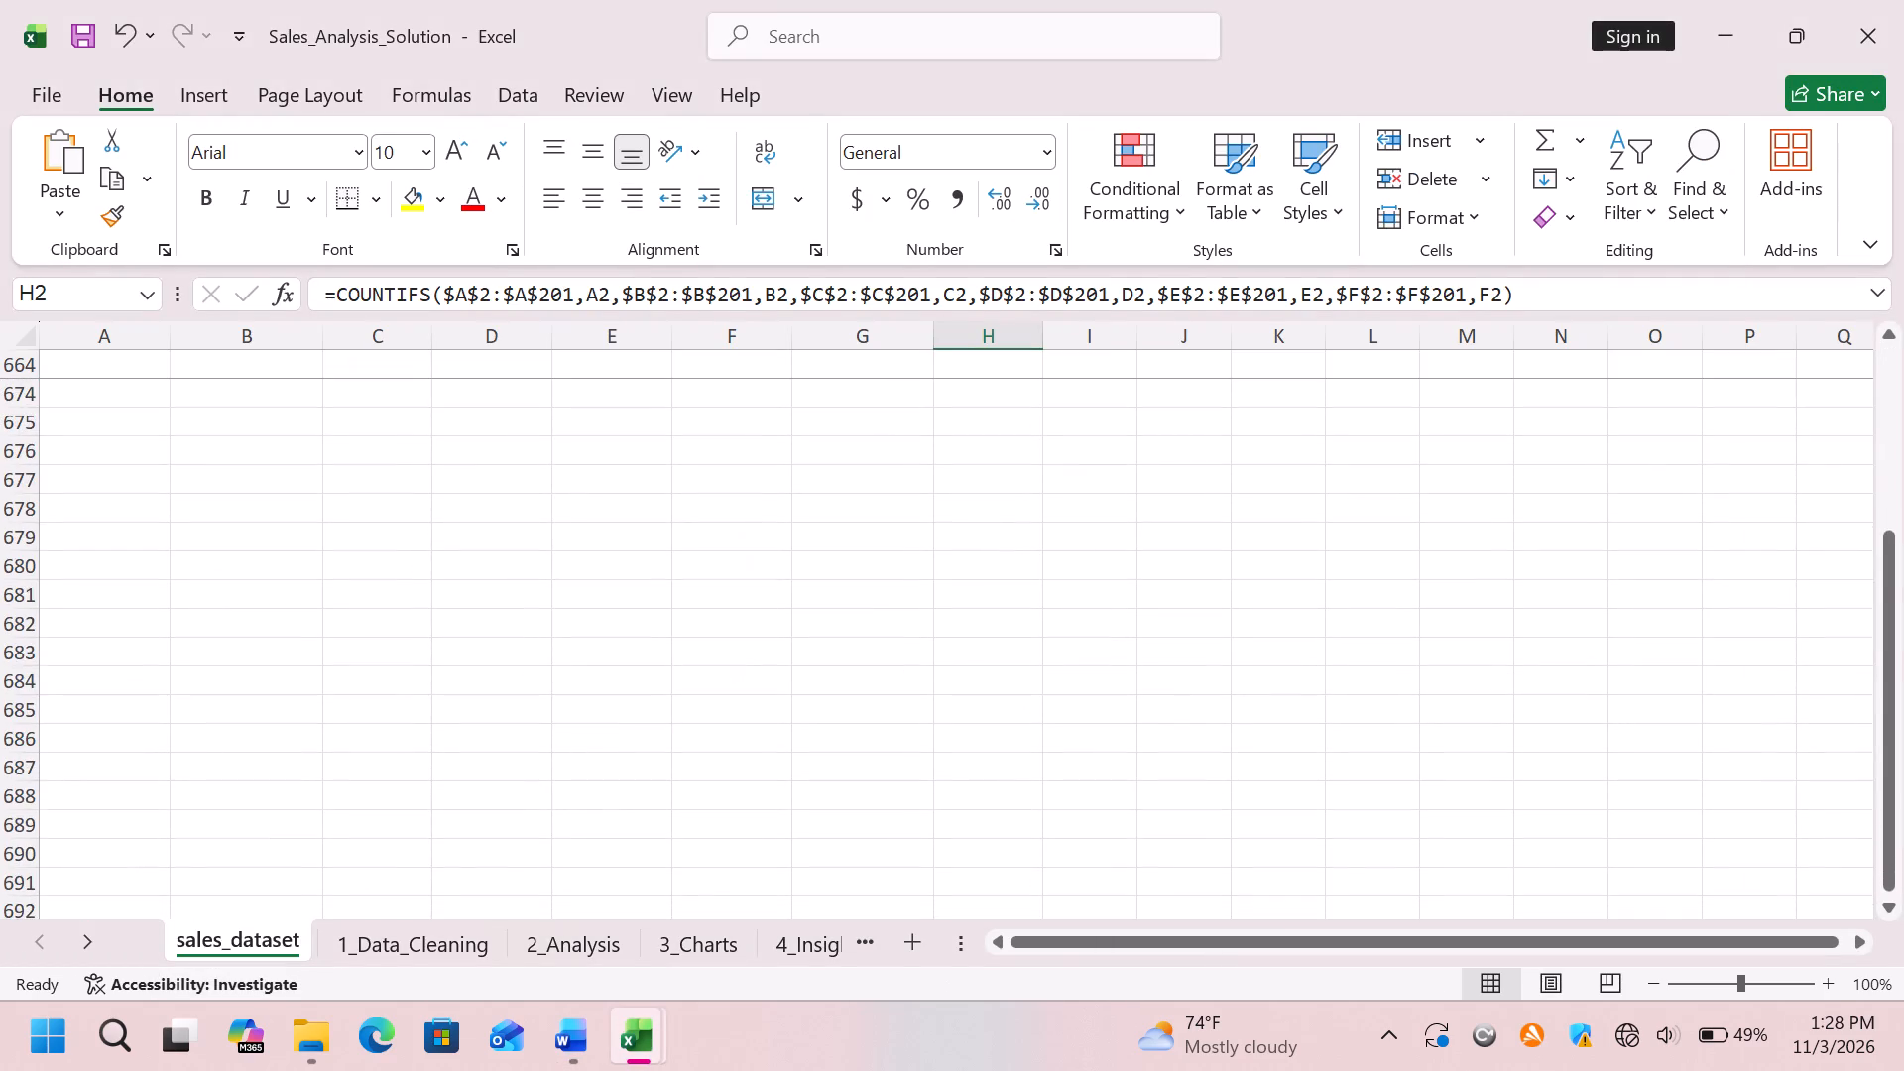
{"action": "scroll", "coordinate": [954, 840], "scroll_direction": "down", "scroll_amount": 17}
{"action": "scroll", "coordinate": [964, 843], "scroll_direction": "up", "scroll_amount": 5}
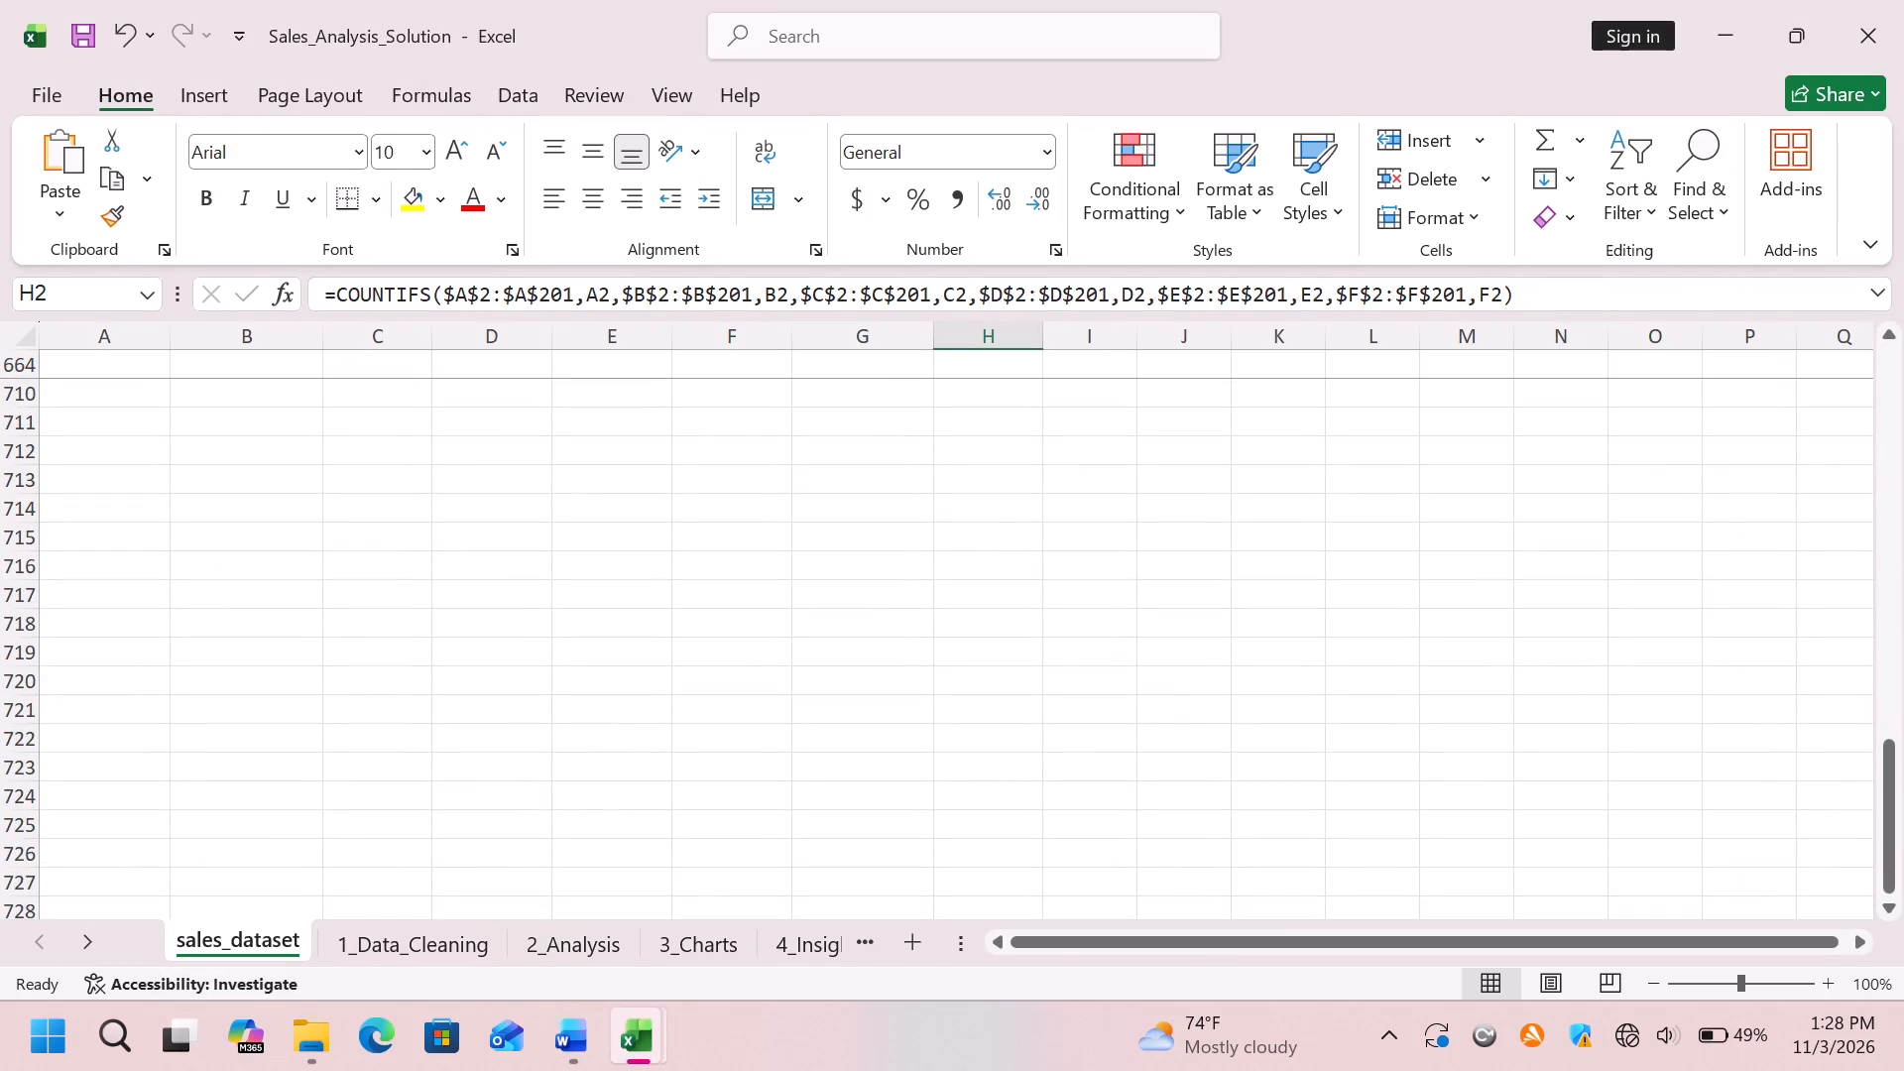
{"action": "scroll", "coordinate": [950, 767], "scroll_direction": "up", "scroll_amount": 1}
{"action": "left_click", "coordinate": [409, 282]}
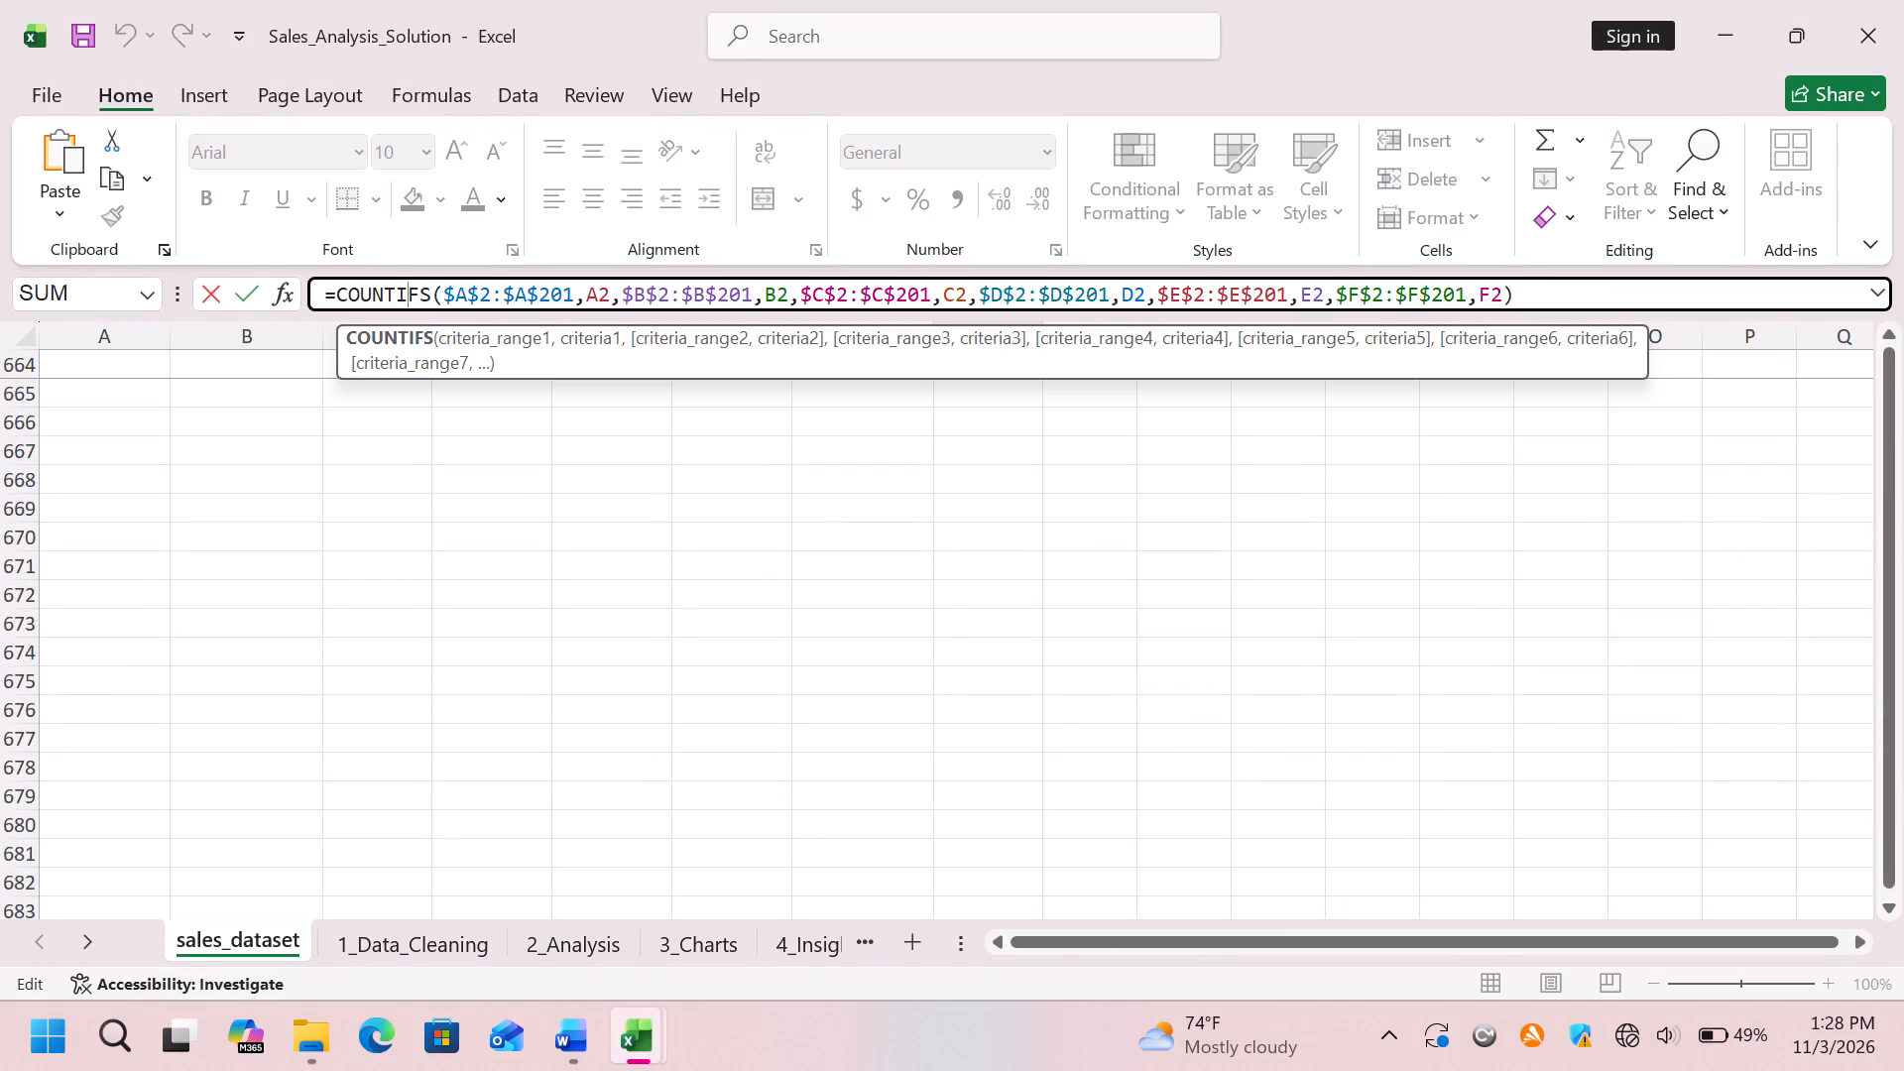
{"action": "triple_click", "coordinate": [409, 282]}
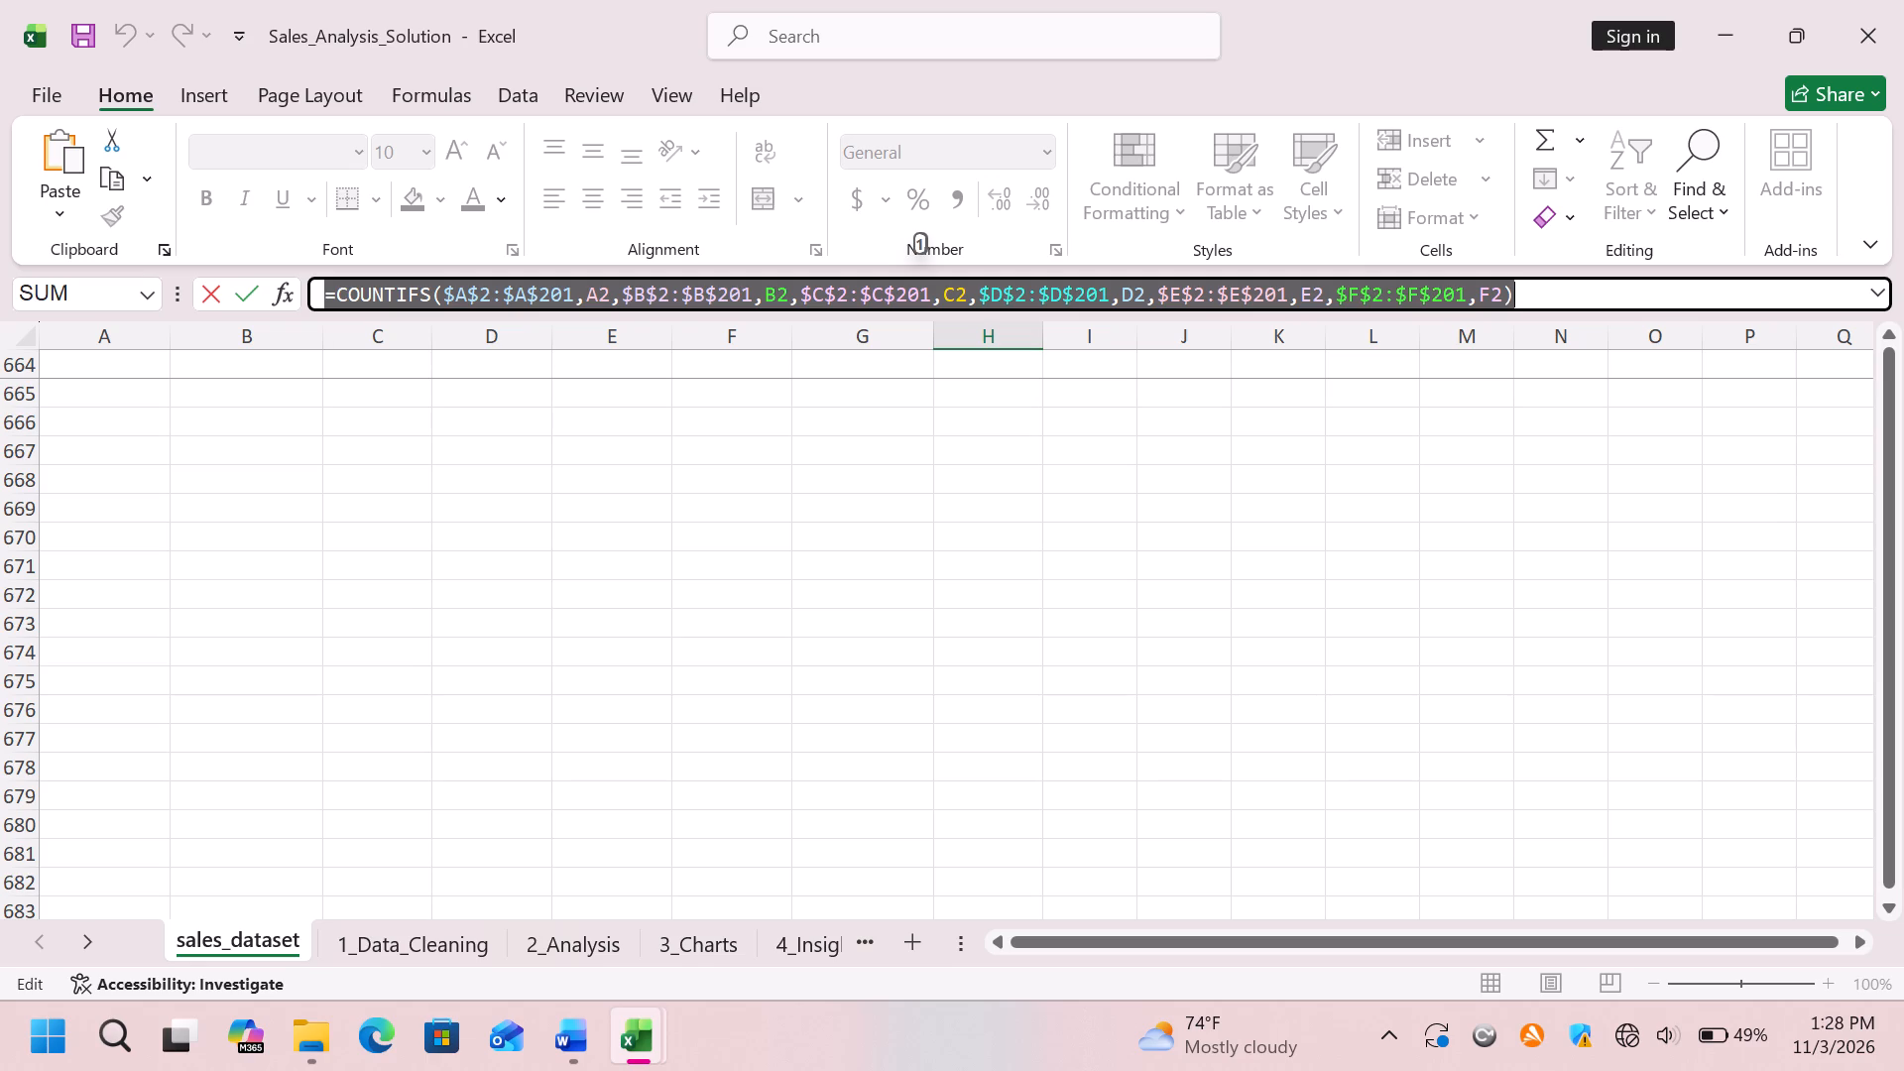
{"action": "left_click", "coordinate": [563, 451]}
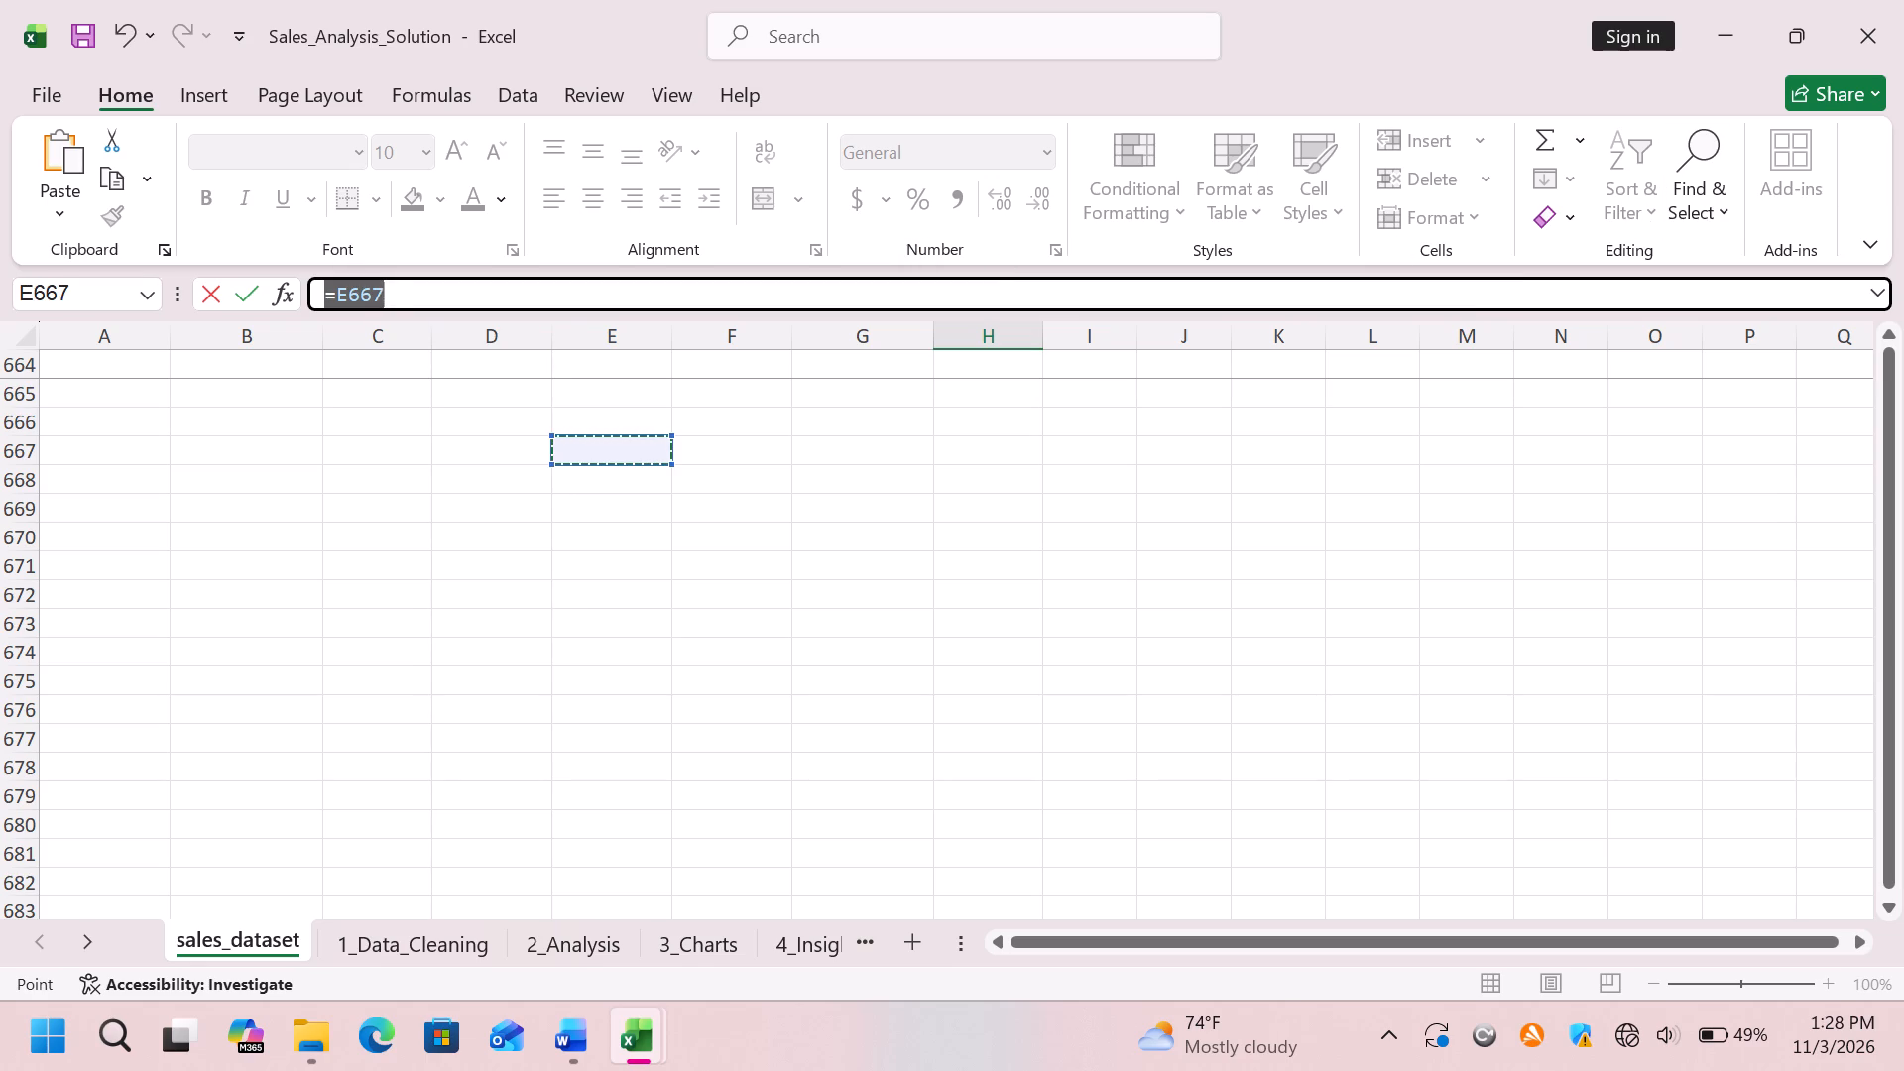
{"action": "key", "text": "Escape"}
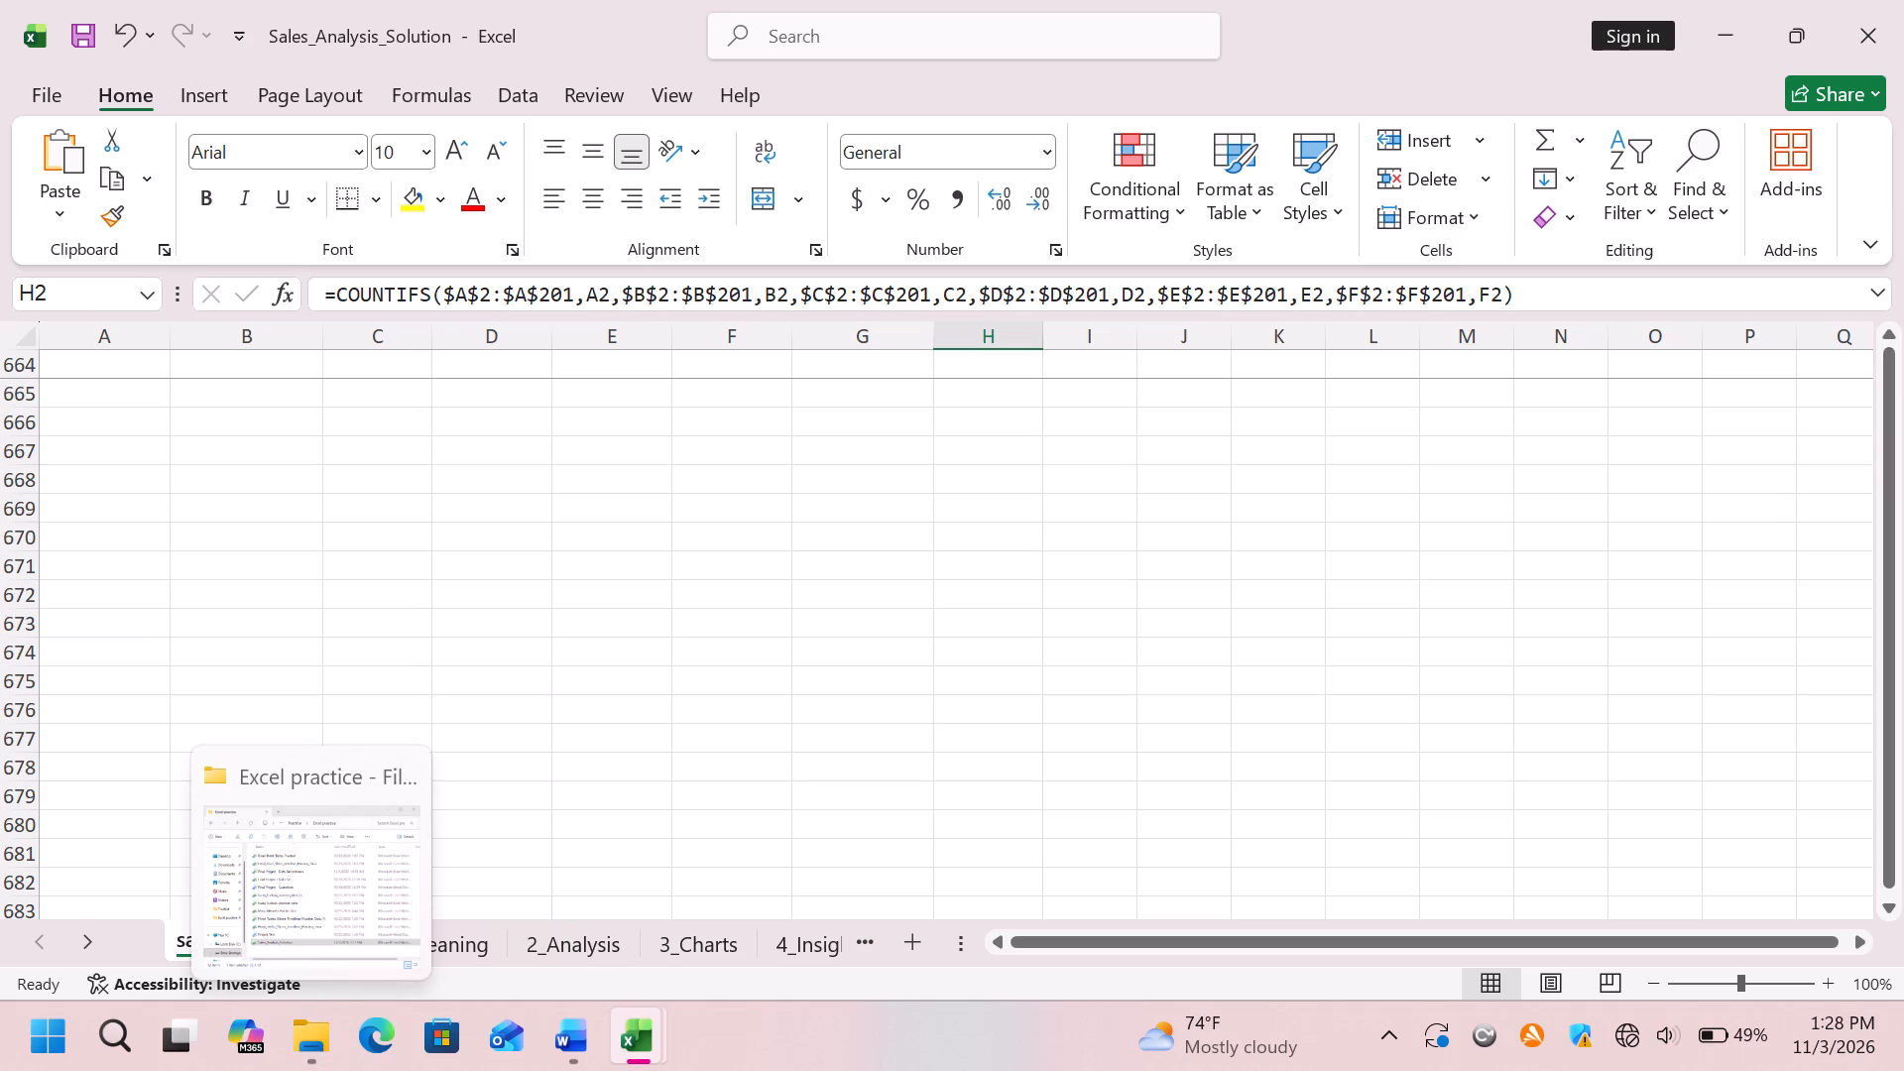
Close the Sales_Analysis_Solution workbook and reopen it from the Excel practice folder in File Explorer.
{"action": "left_click", "coordinate": [1902, 1]}
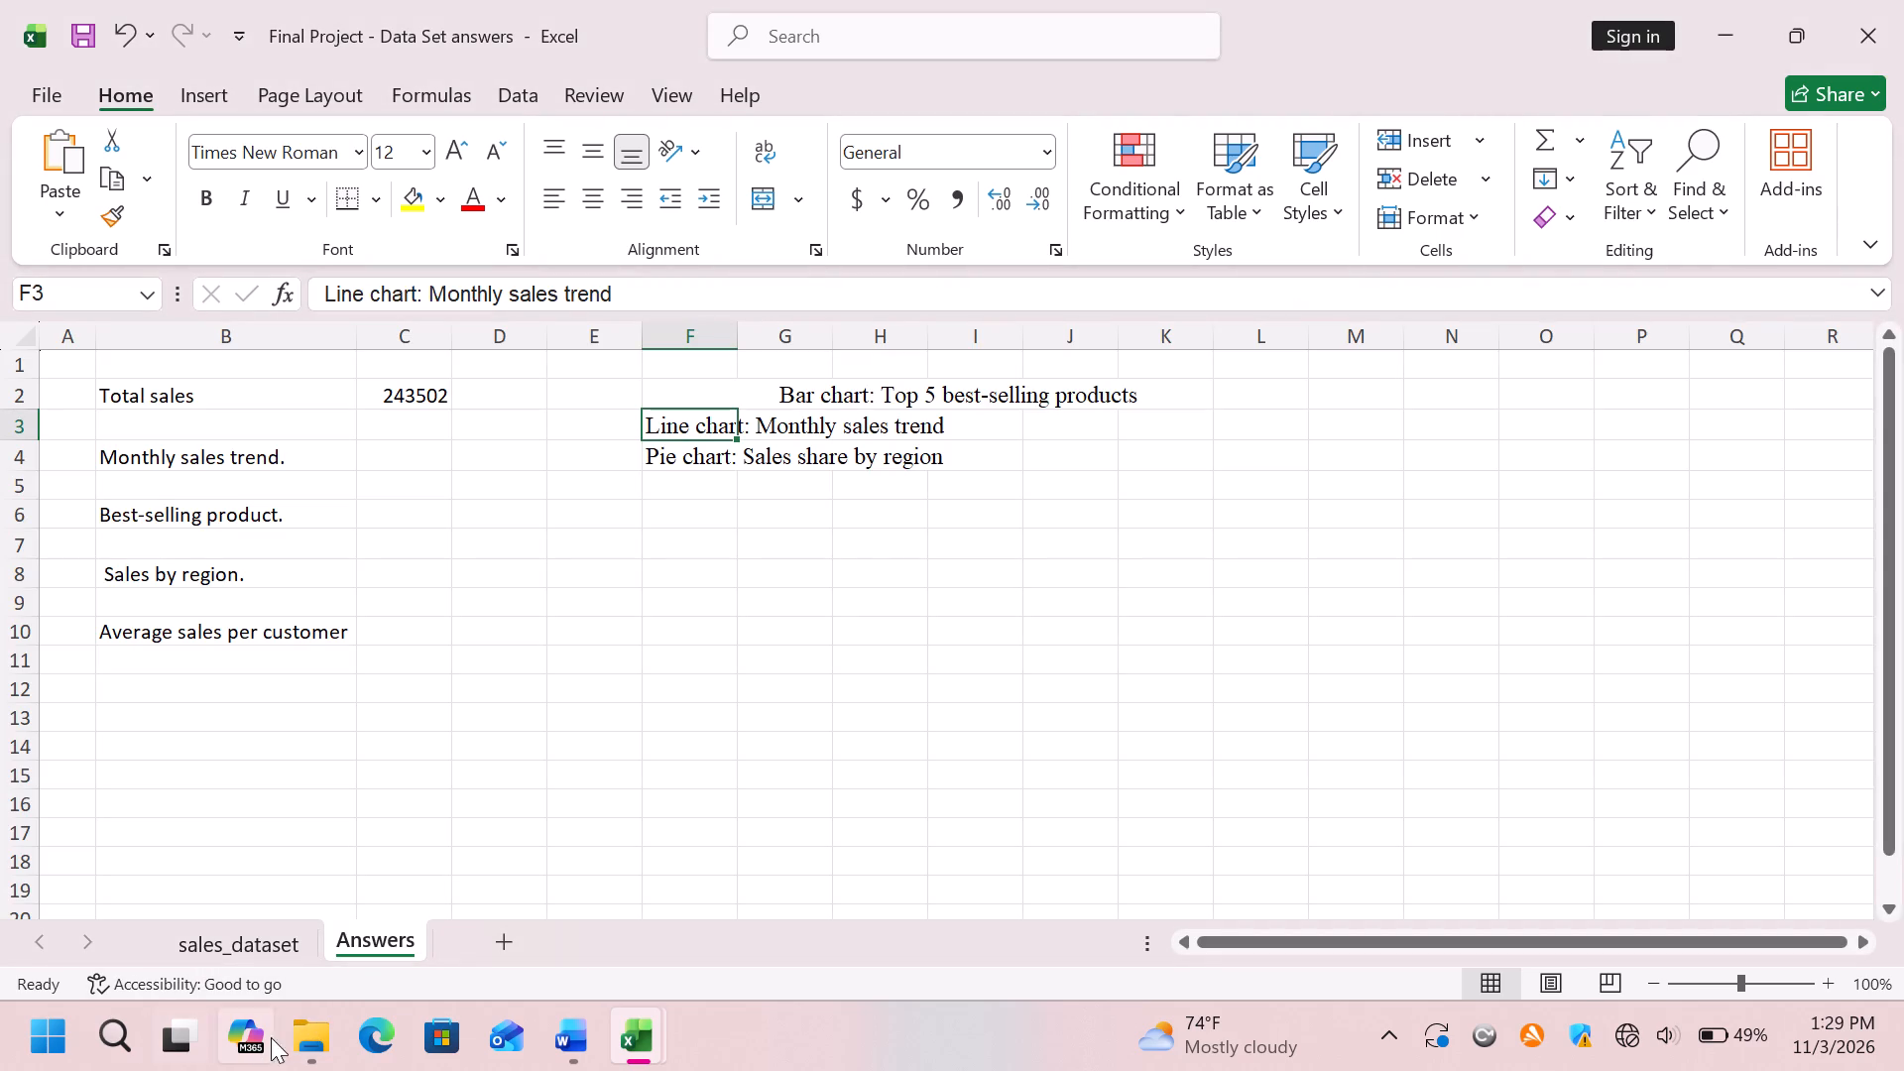
{"action": "left_click", "coordinate": [311, 1036]}
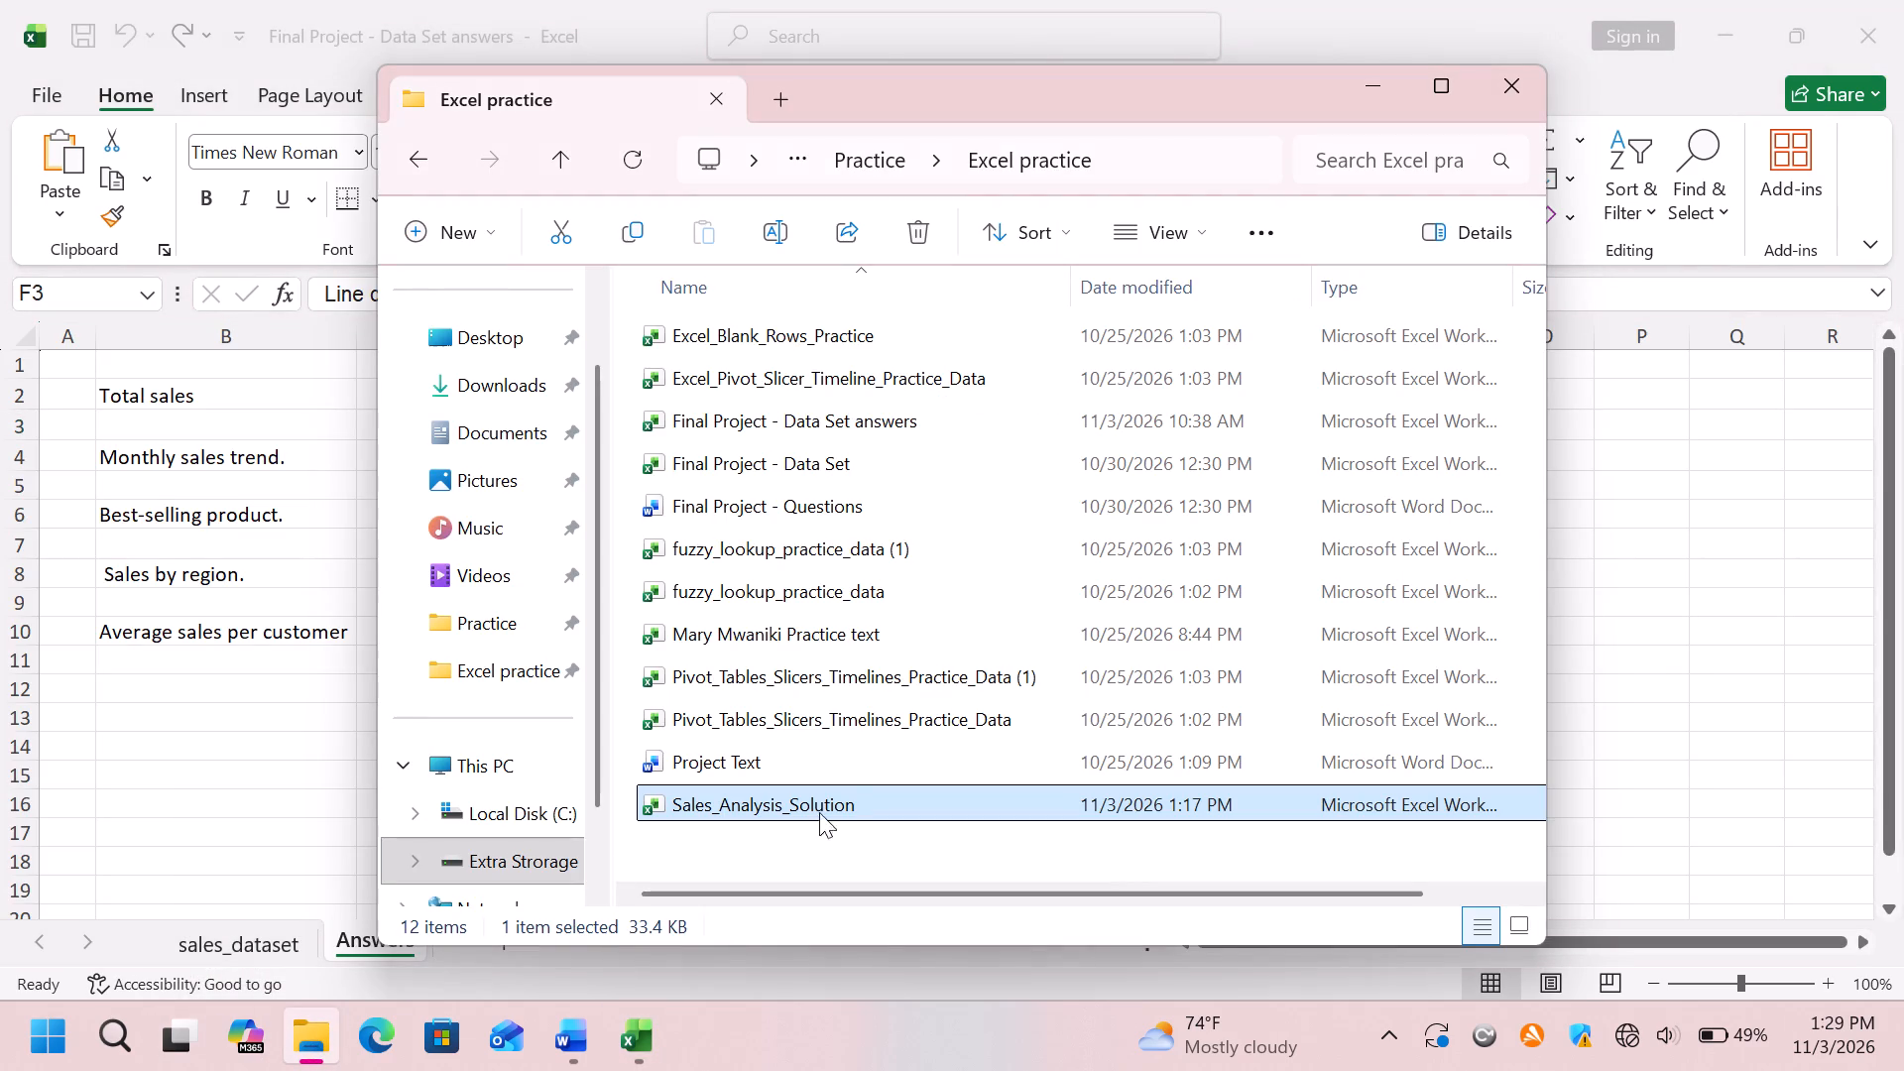
{"action": "double_click", "coordinate": [831, 802]}
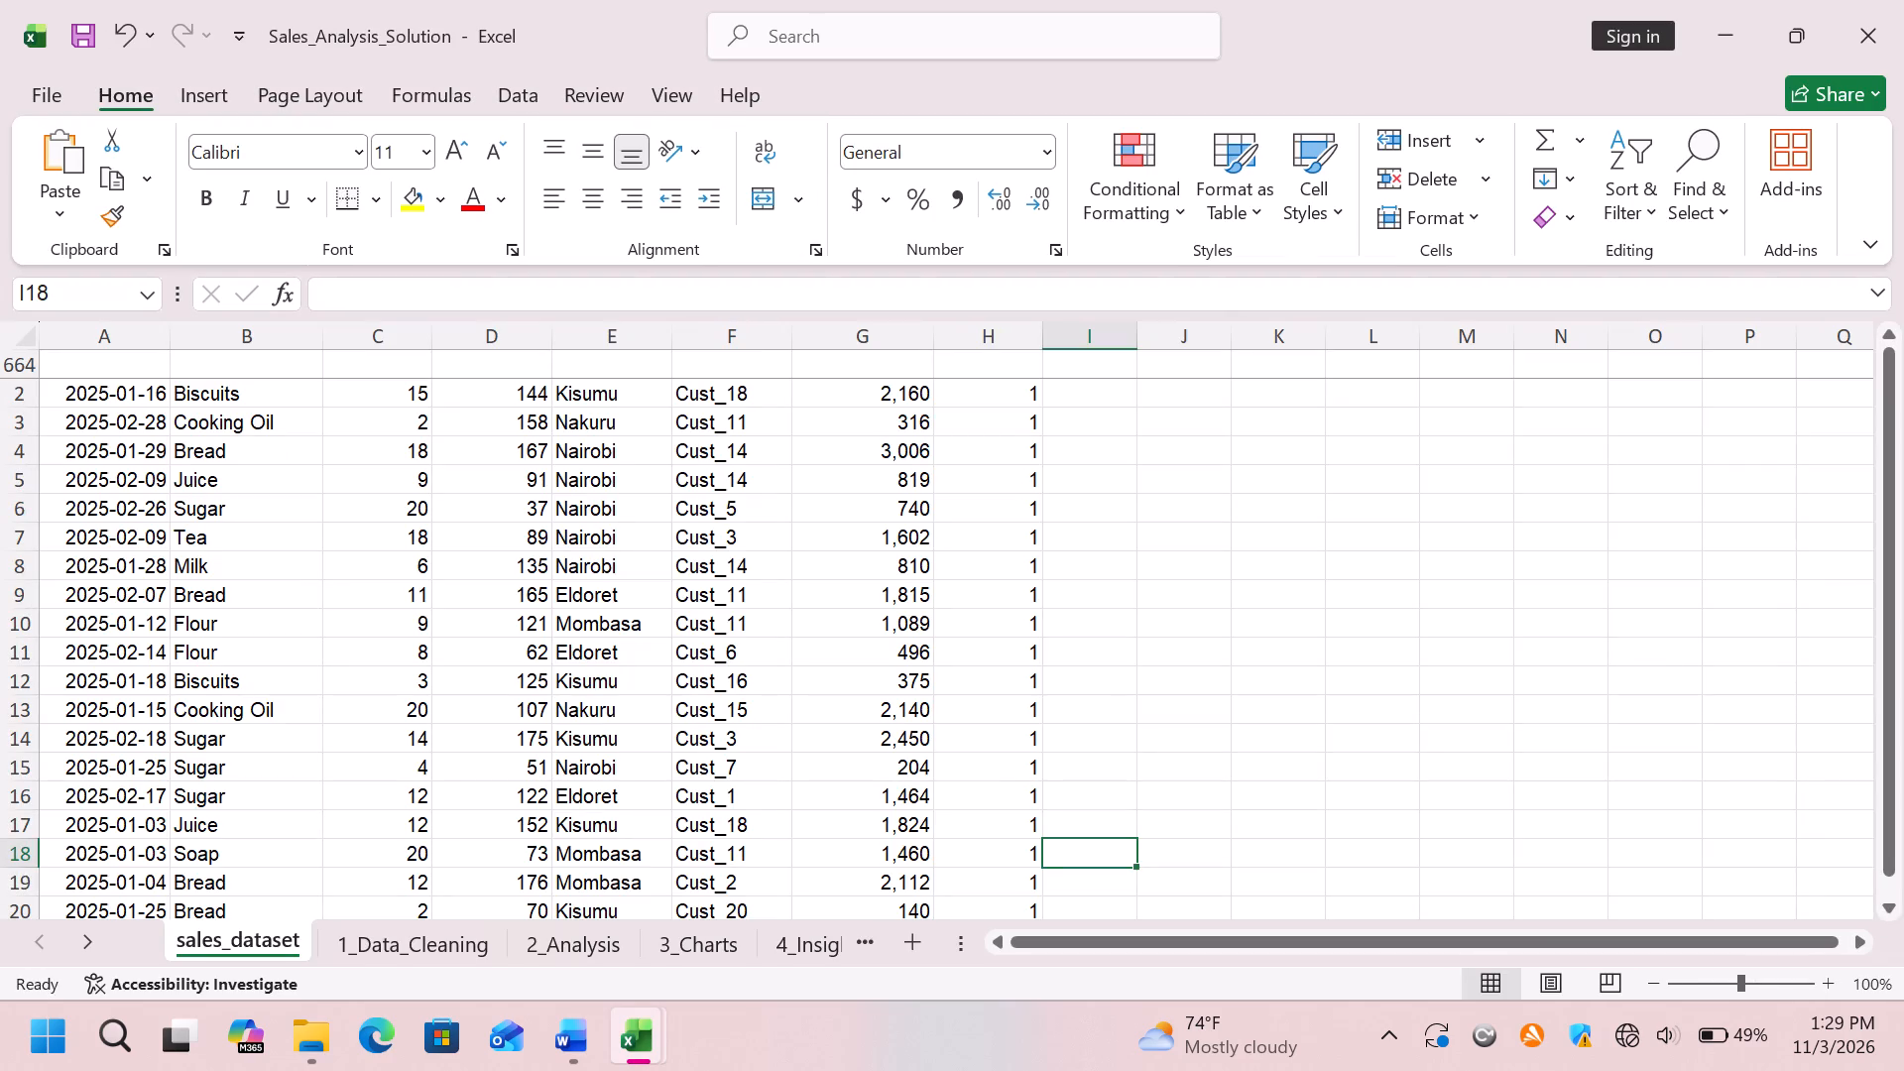
Copy the whole Dup Check column H of the sales_dataset sheet.
{"action": "left_click", "coordinate": [999, 340]}
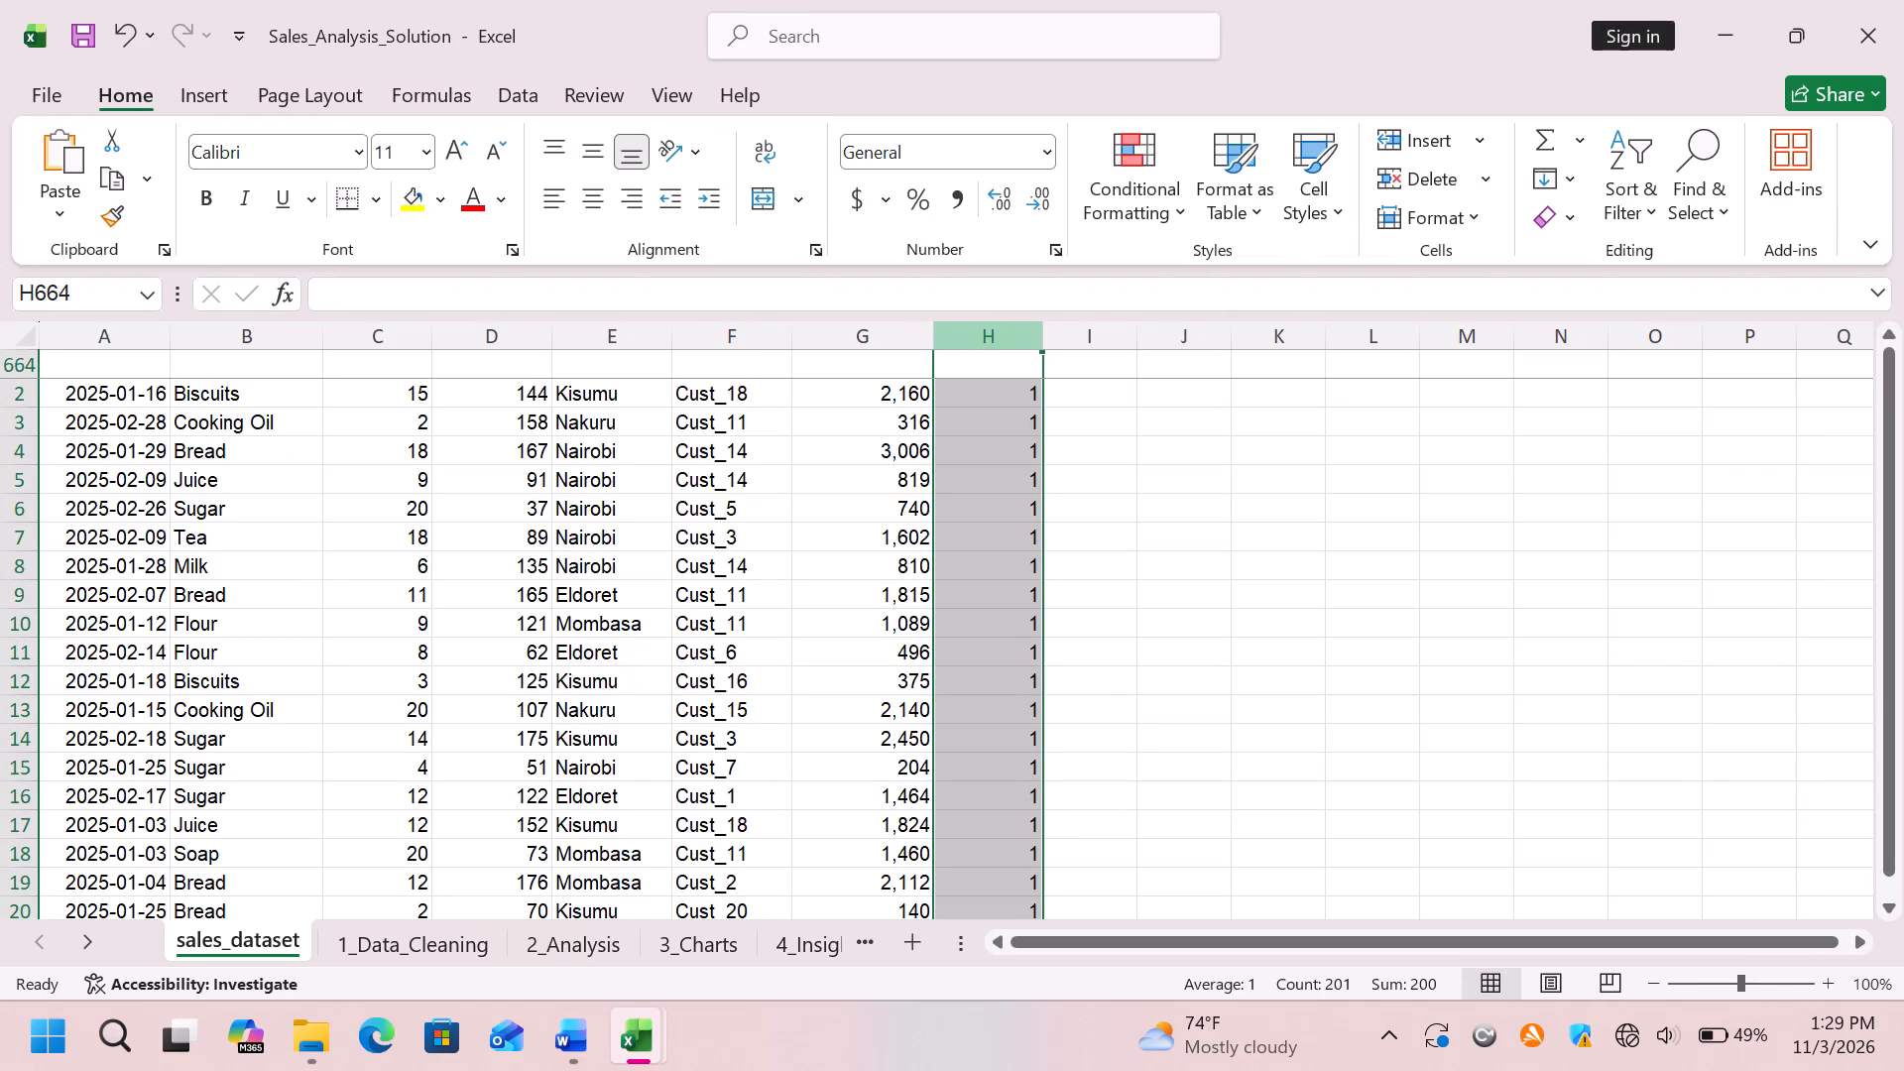
{"action": "key", "text": "ctrl+c"}
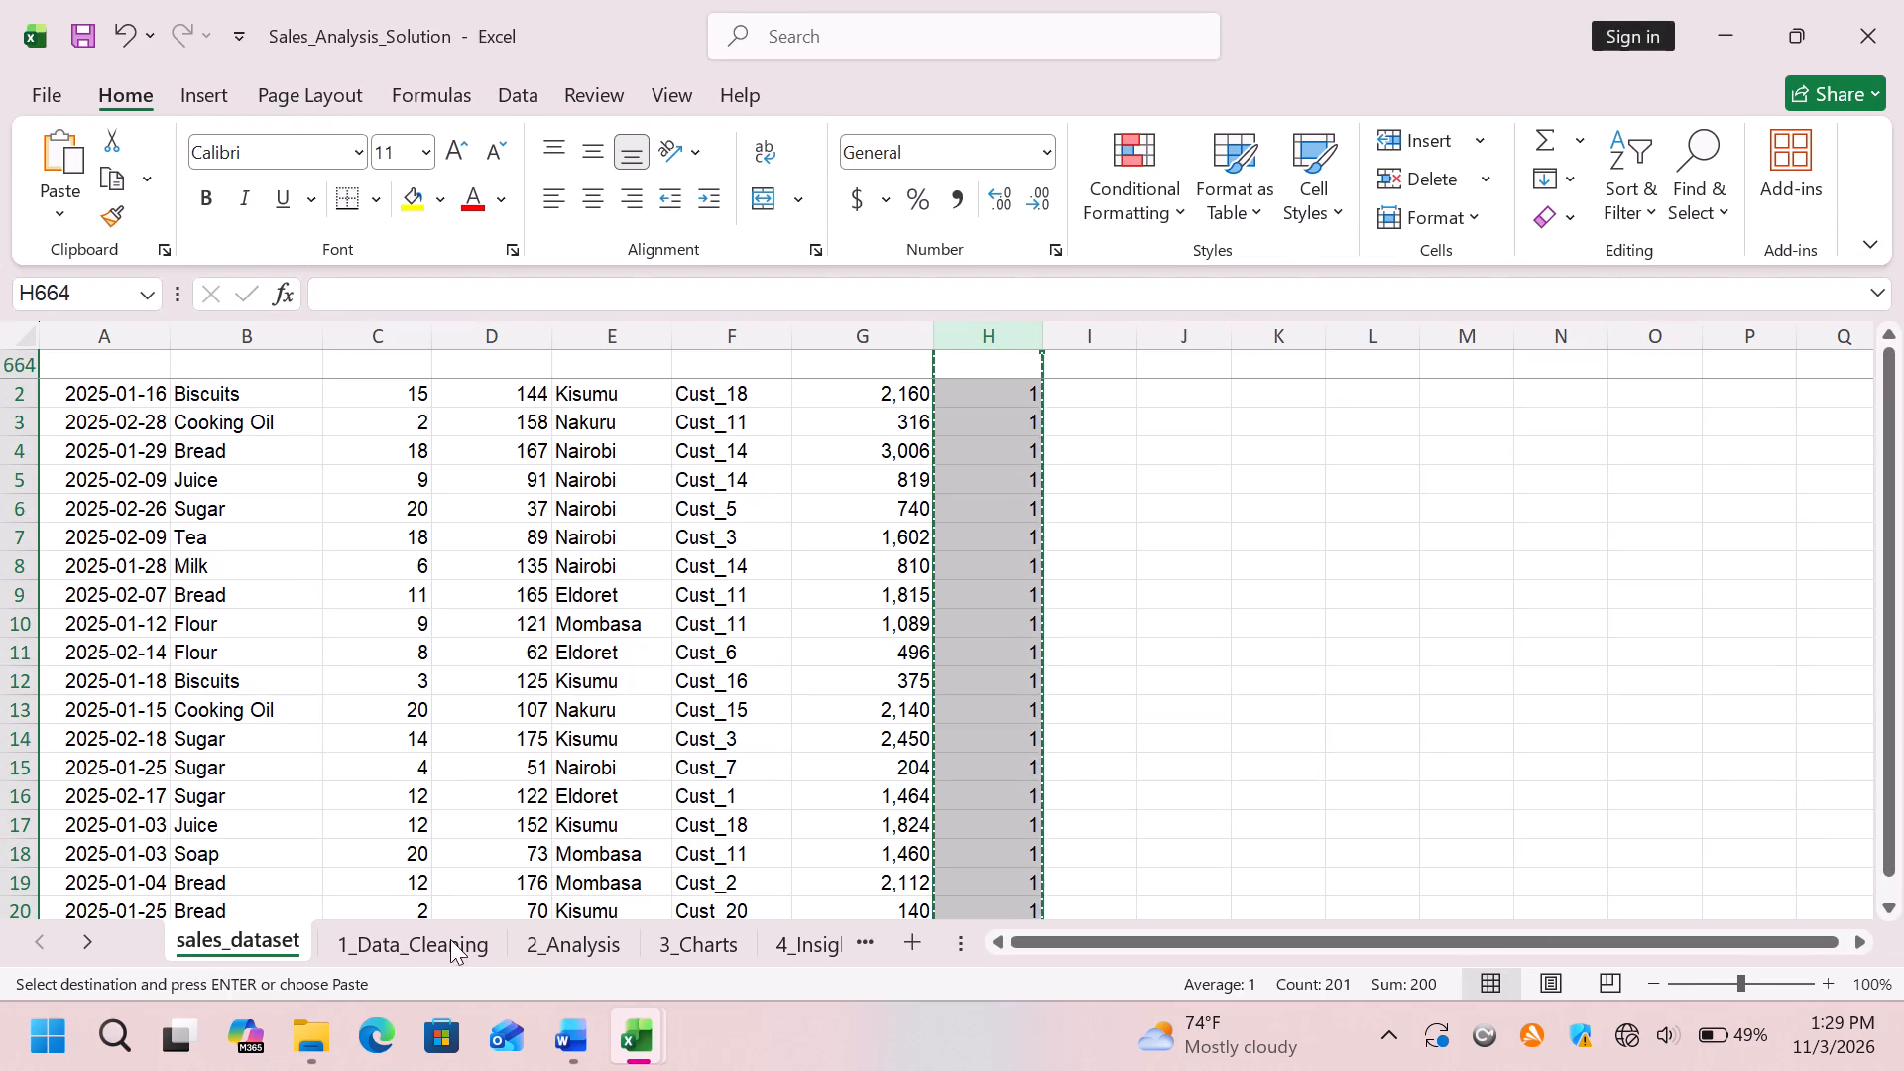
Examine the checks on the 1_Data_Cleaning sheet and the Monthly Sales Trend section of the 2_Analysis sheet.
{"action": "left_click", "coordinate": [429, 934]}
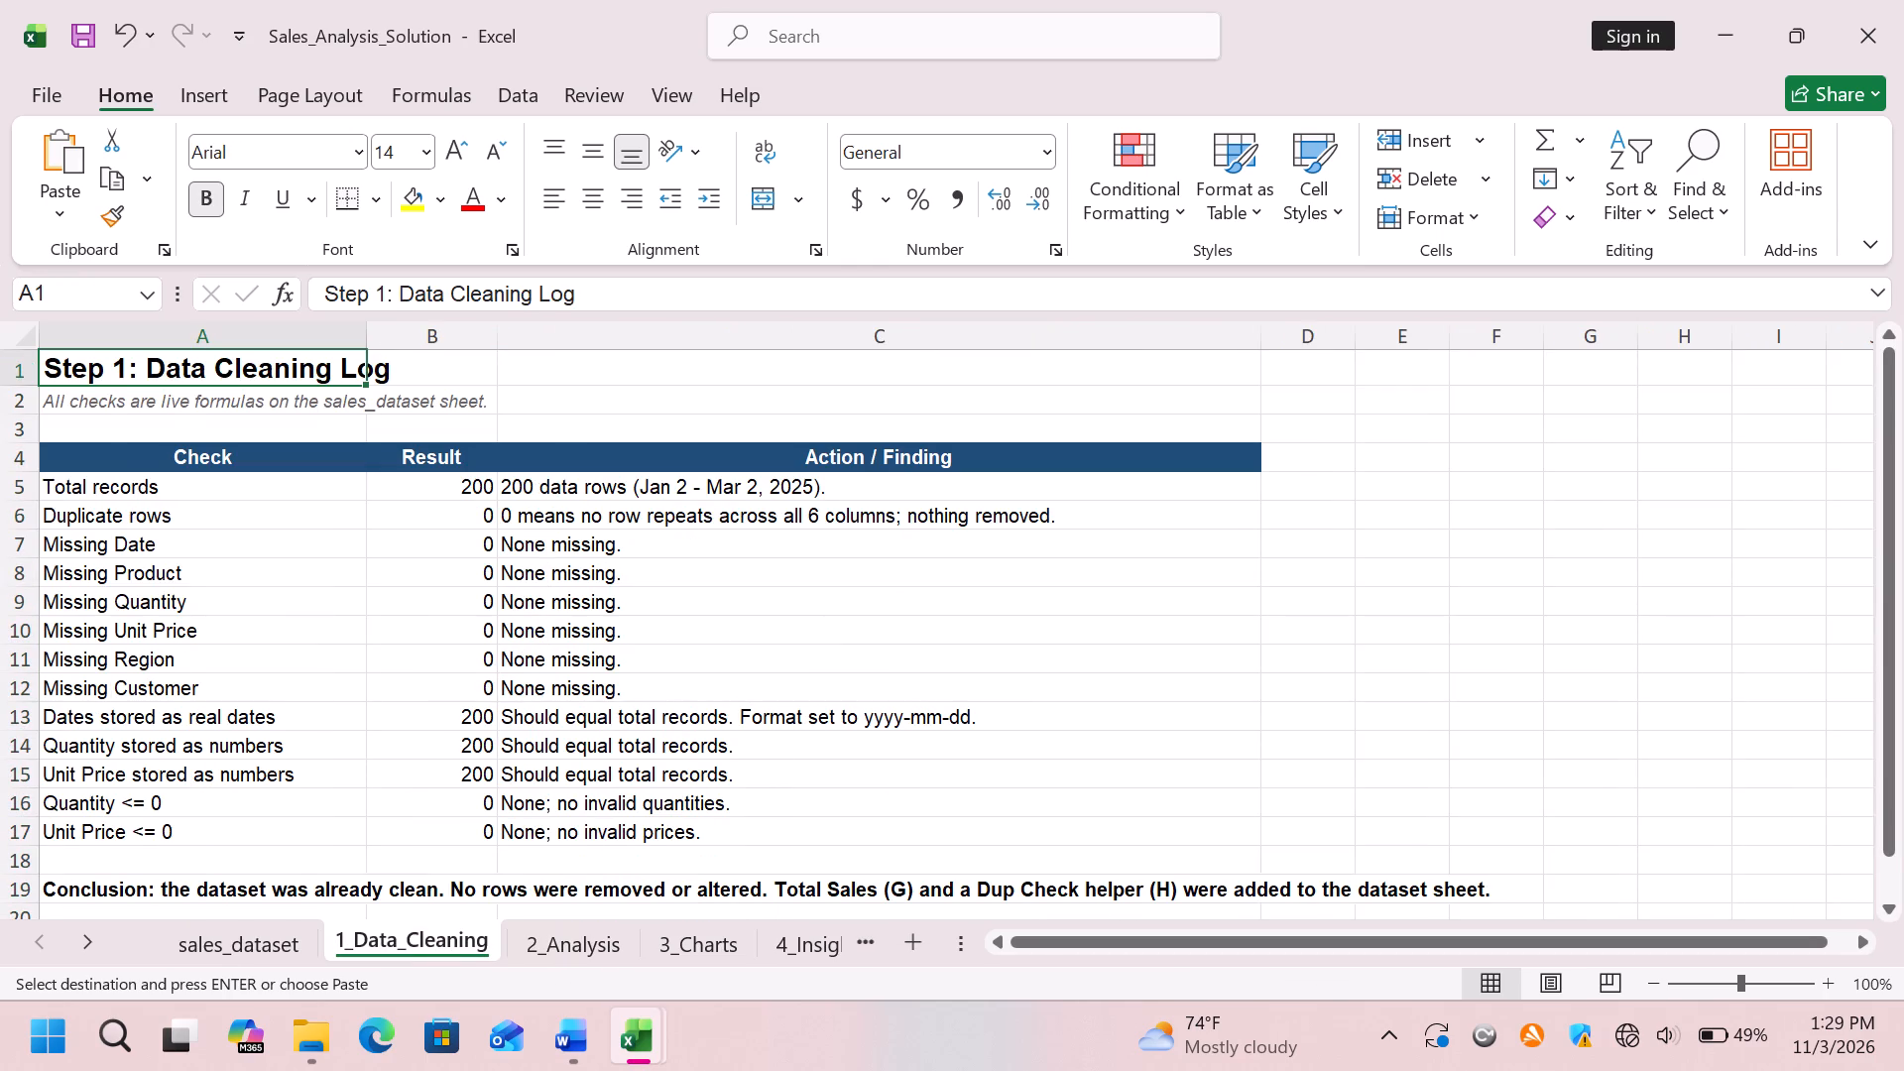
{"action": "scroll", "coordinate": [480, 761], "scroll_direction": "down", "scroll_amount": 2}
{"action": "scroll", "coordinate": [482, 761], "scroll_direction": "up", "scroll_amount": 1}
{"action": "left_click", "coordinate": [566, 948]}
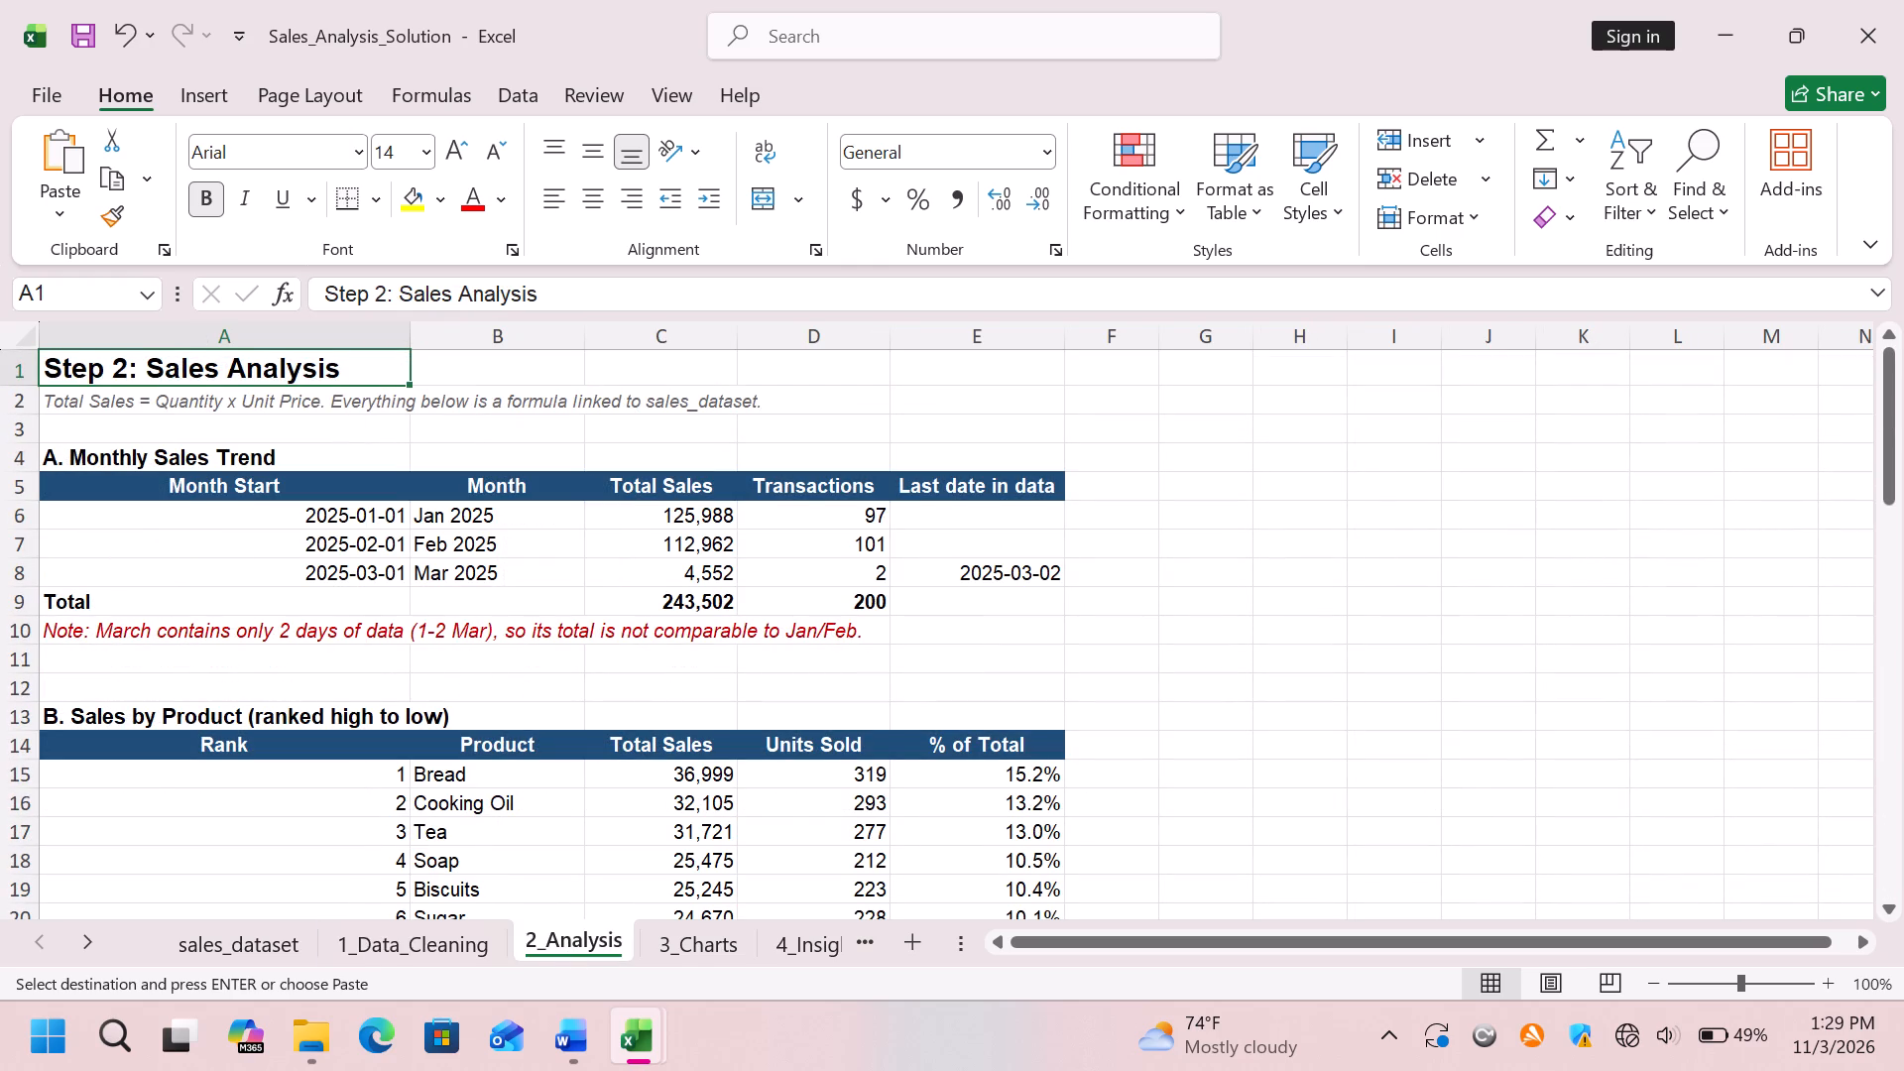
{"action": "scroll", "coordinate": [637, 841], "scroll_direction": "up", "scroll_amount": 1}
{"action": "left_click", "coordinate": [344, 410]}
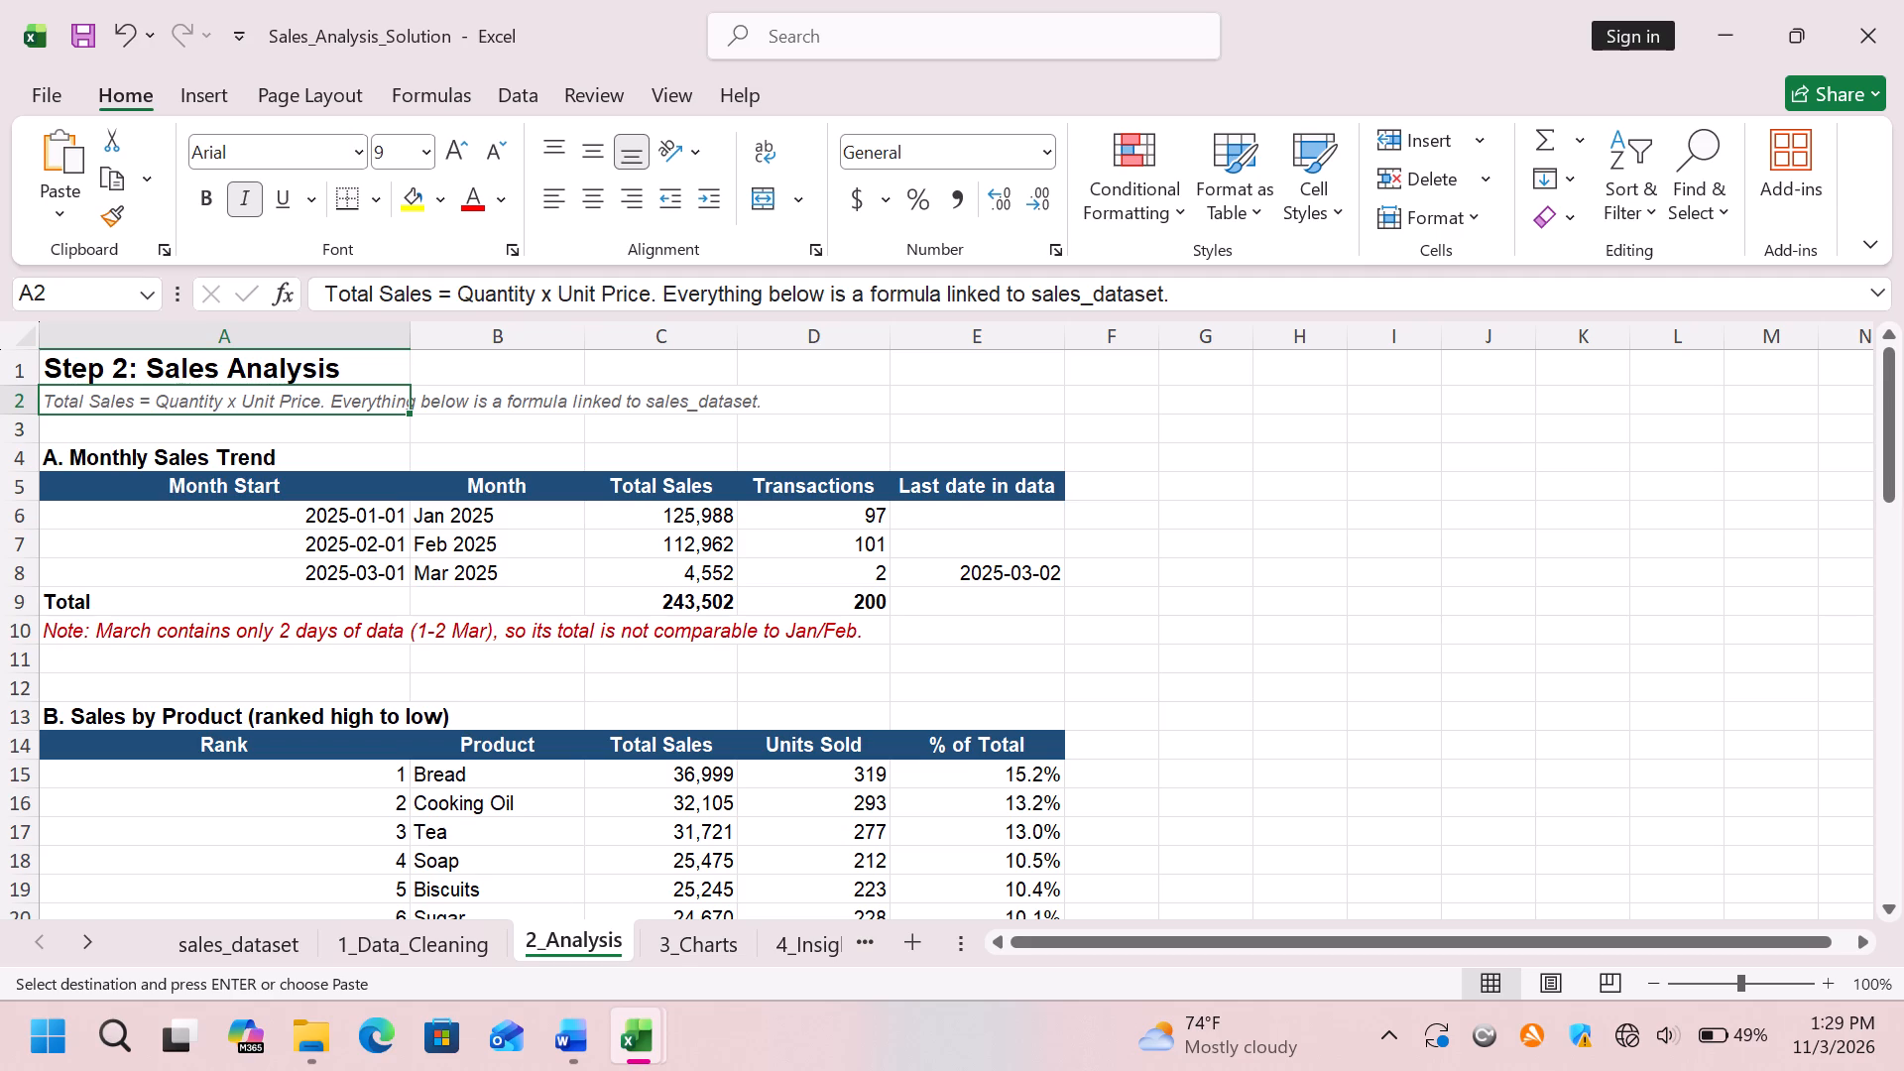
{"action": "left_click", "coordinate": [338, 515]}
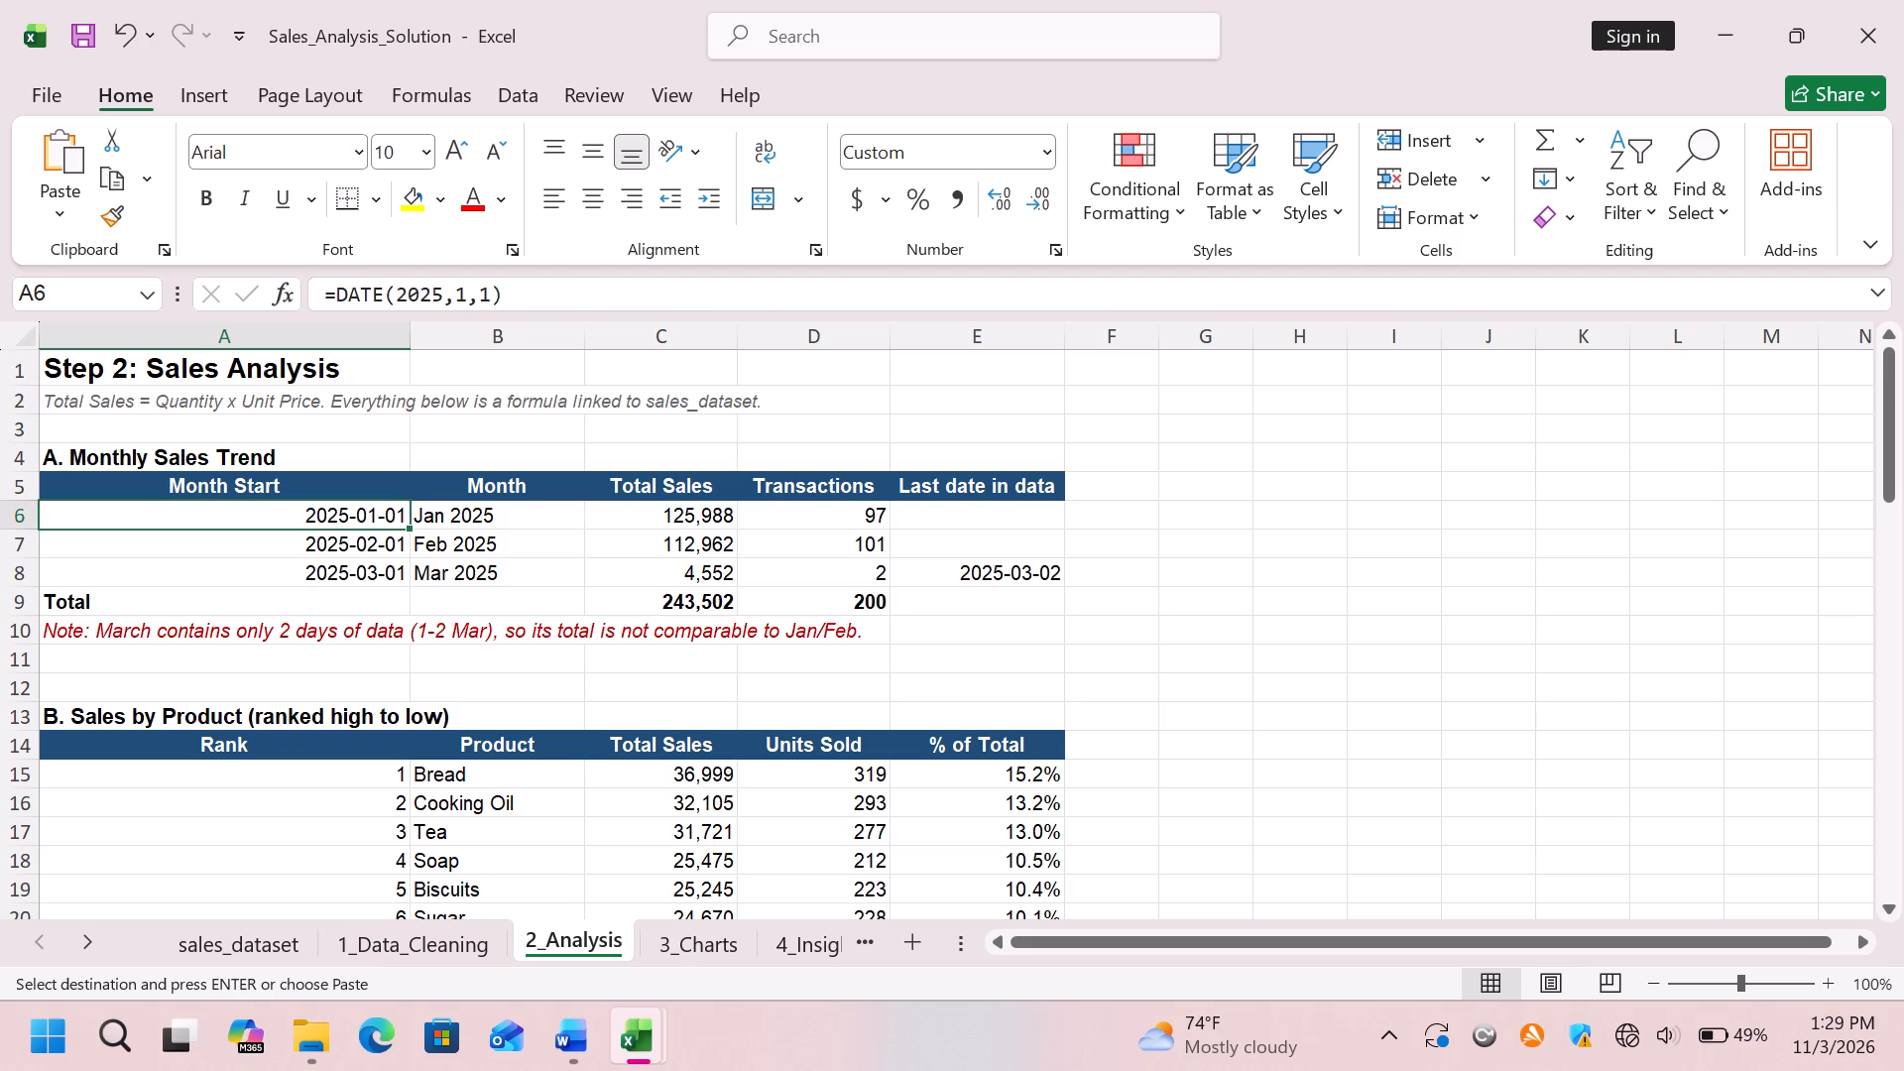
{"action": "left_click", "coordinate": [318, 401]}
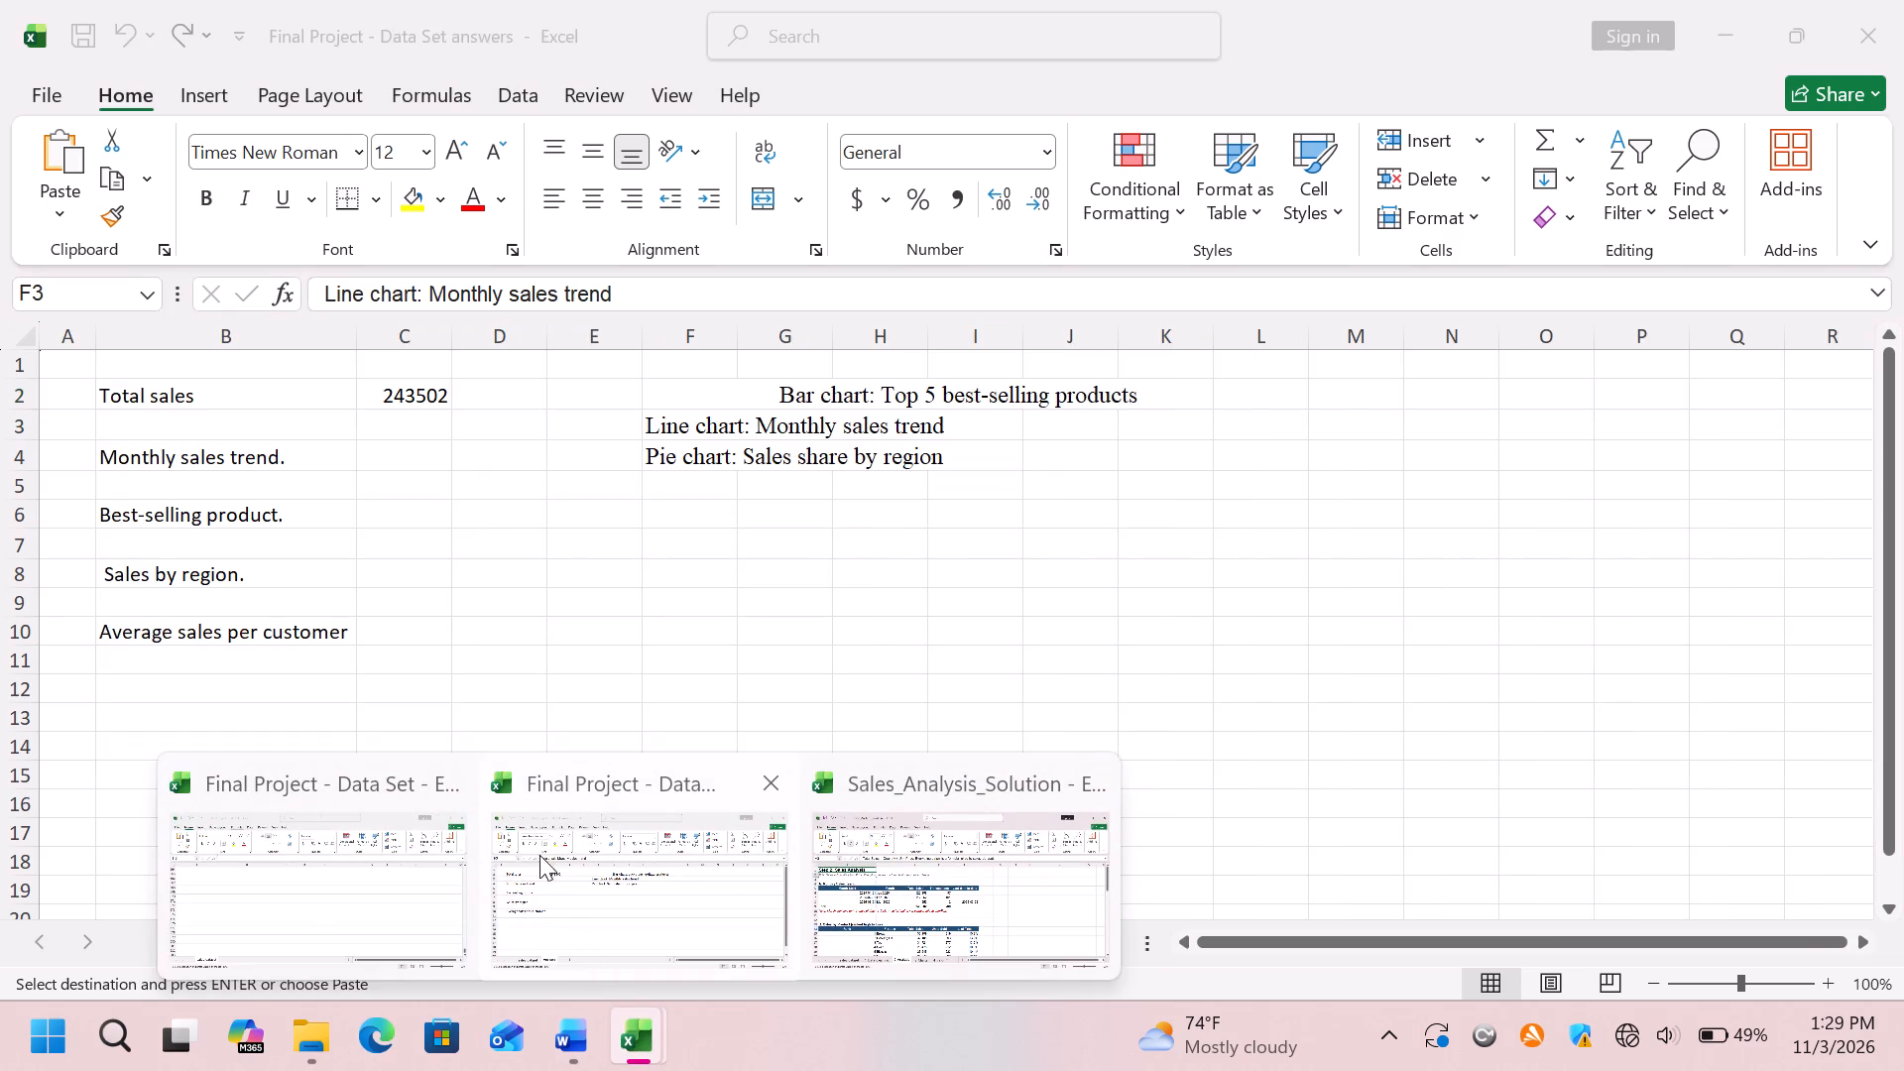
Paste the copied Dup Check column into column L of the Answers sheet in Final Project - Data Set answers.
{"action": "left_click", "coordinate": [705, 885]}
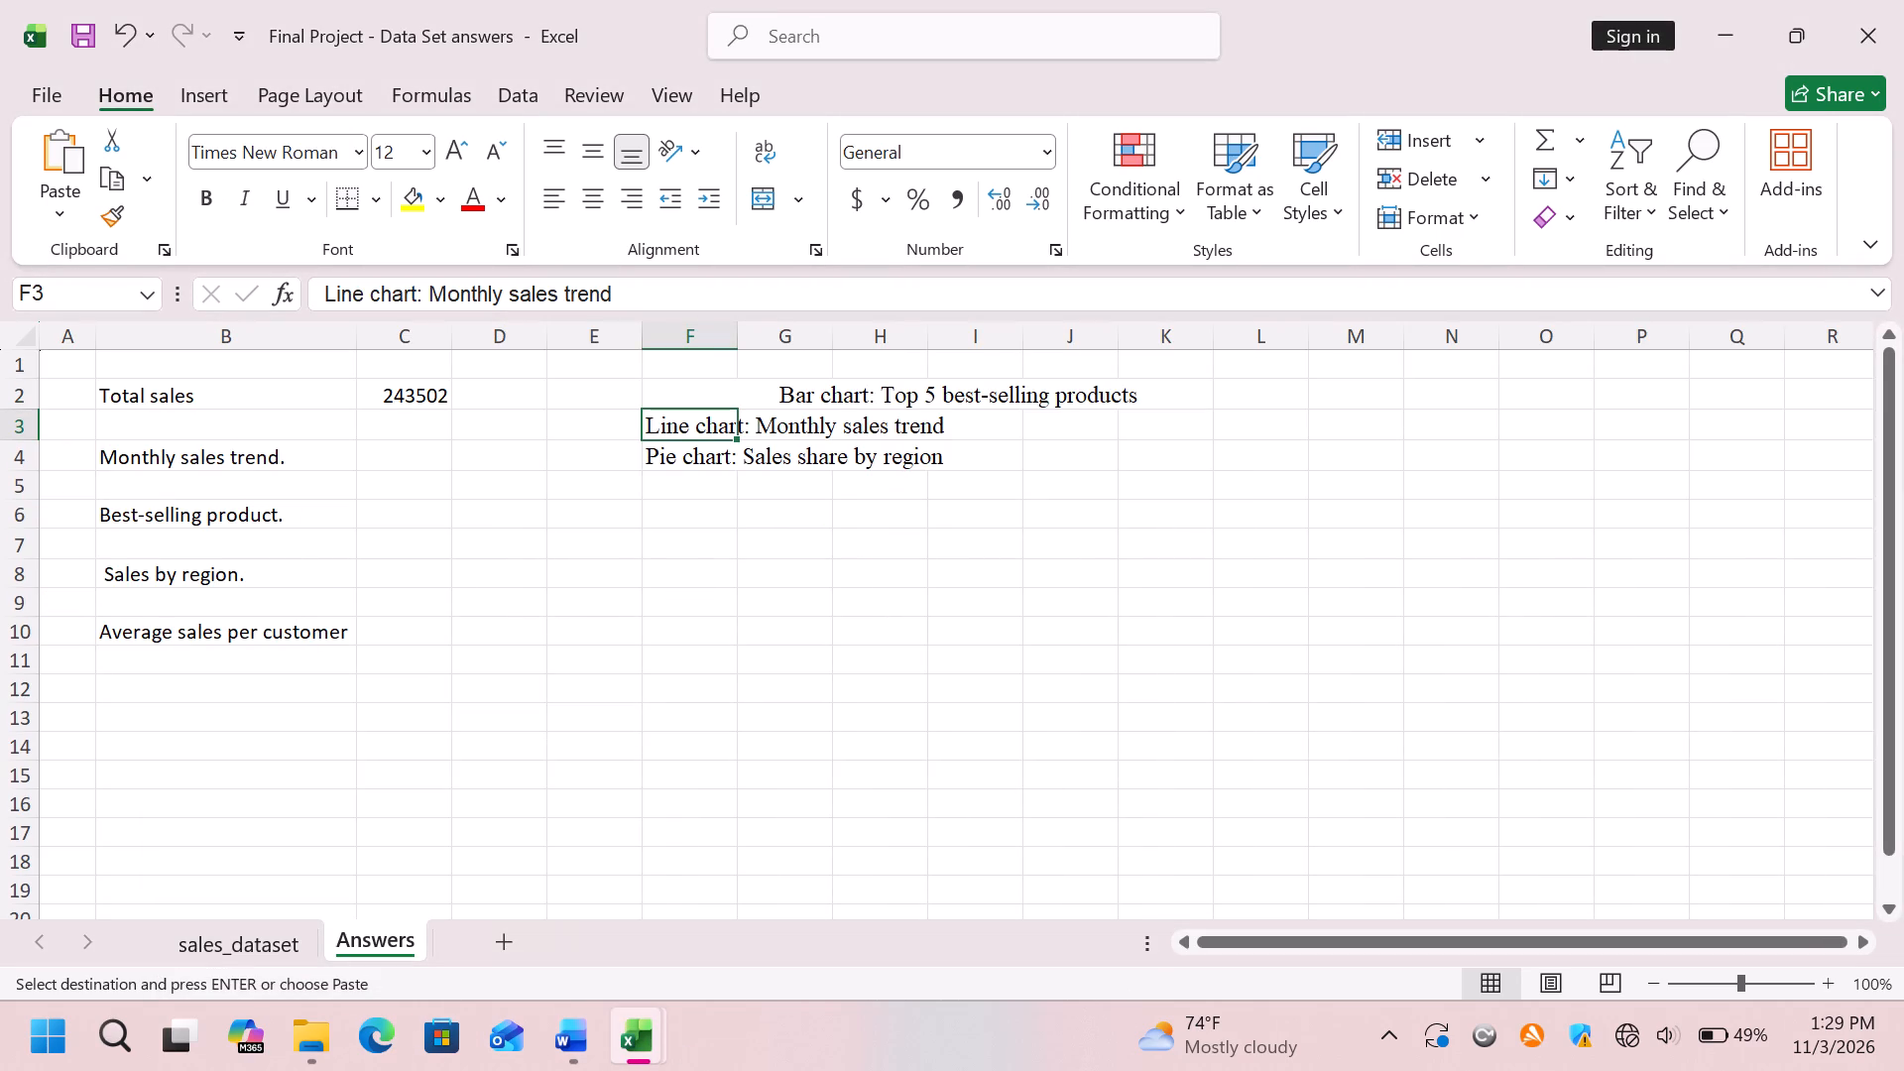
{"action": "left_click", "coordinate": [1268, 386]}
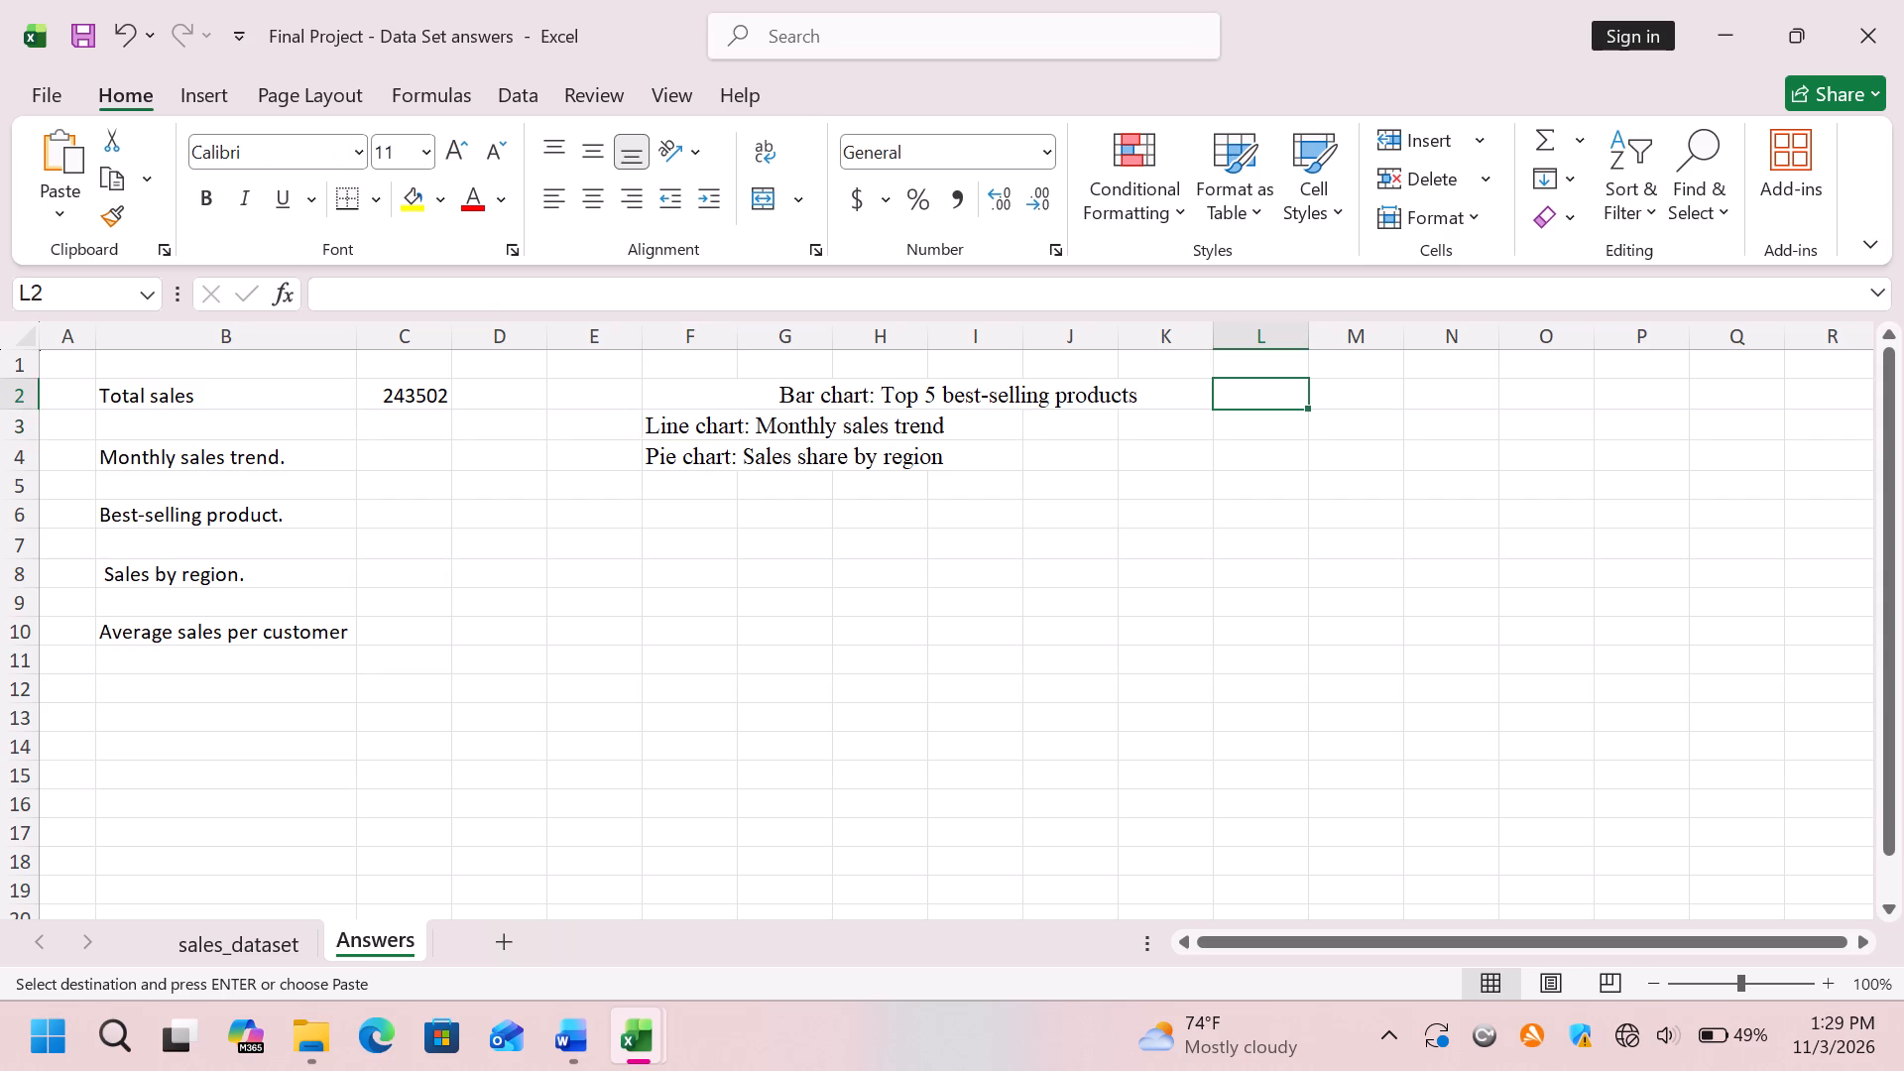
{"action": "key", "text": "ctrl+v"}
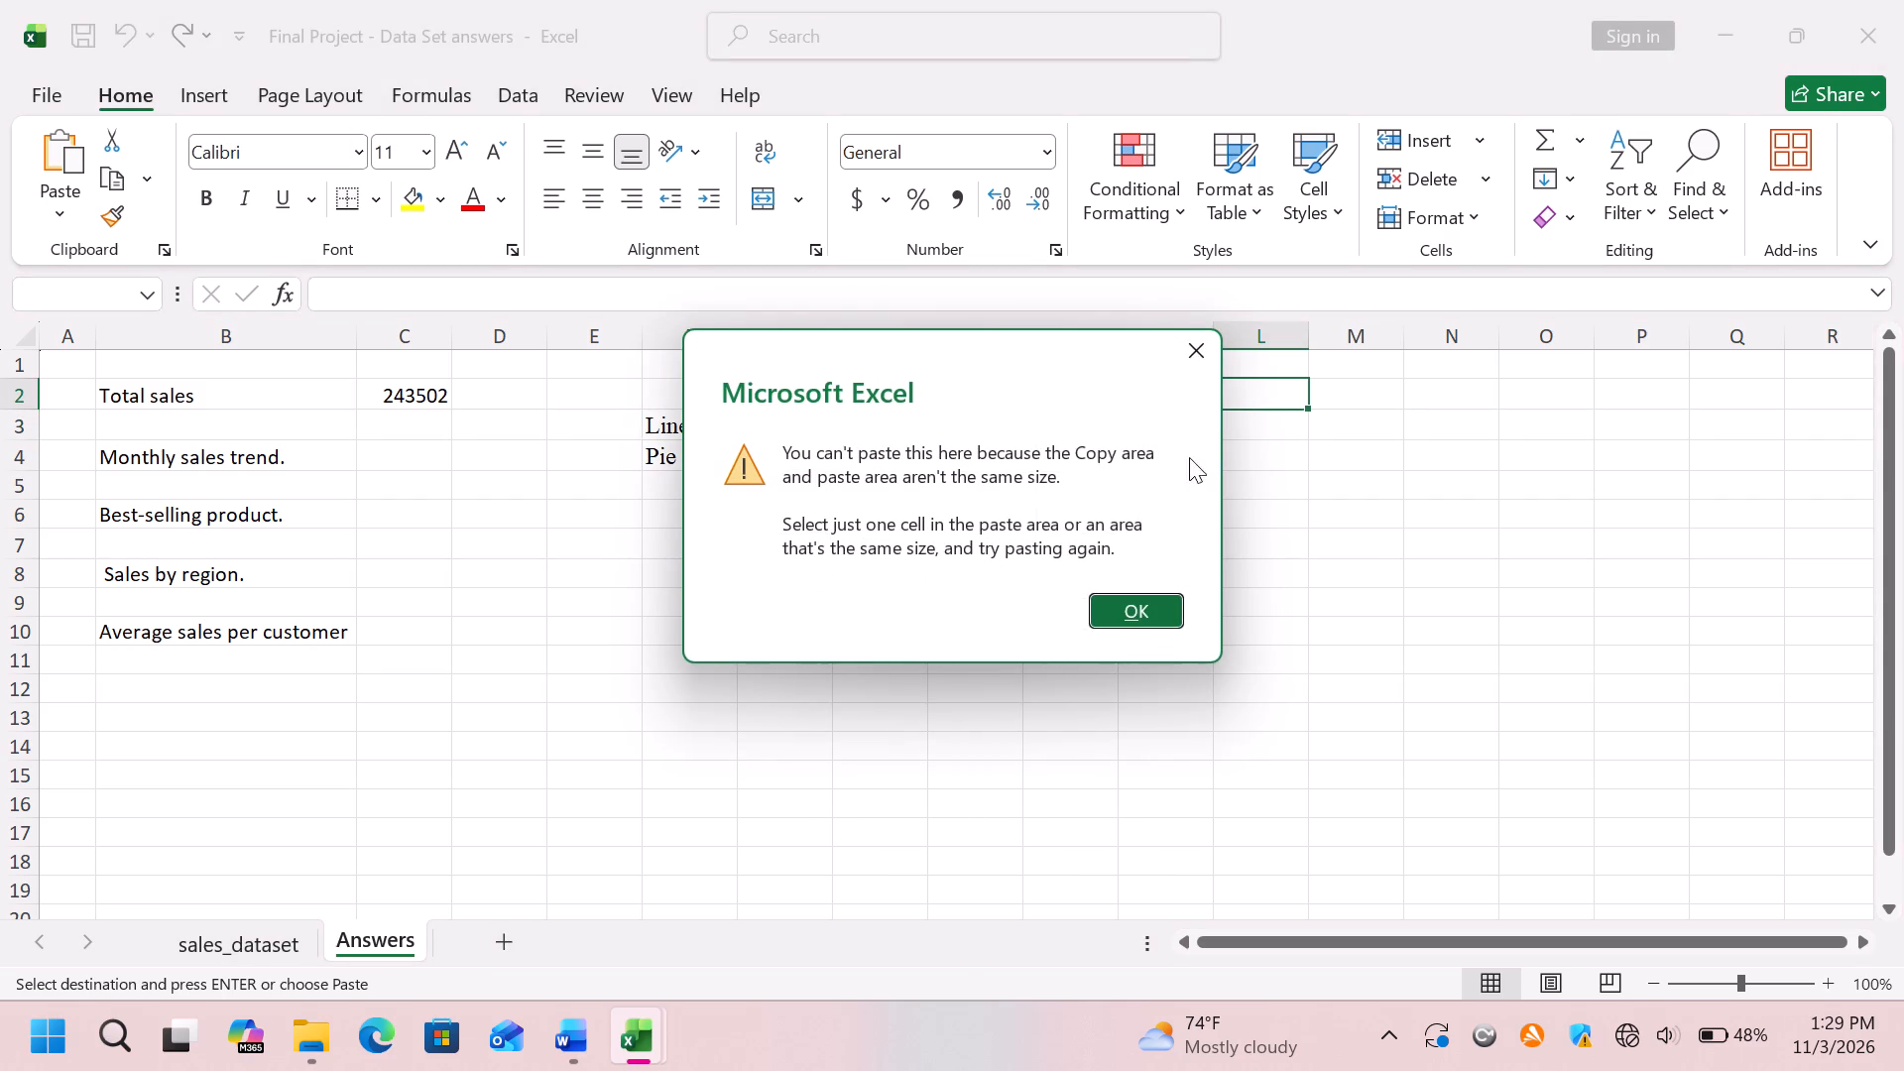
{"action": "left_click", "coordinate": [1133, 613]}
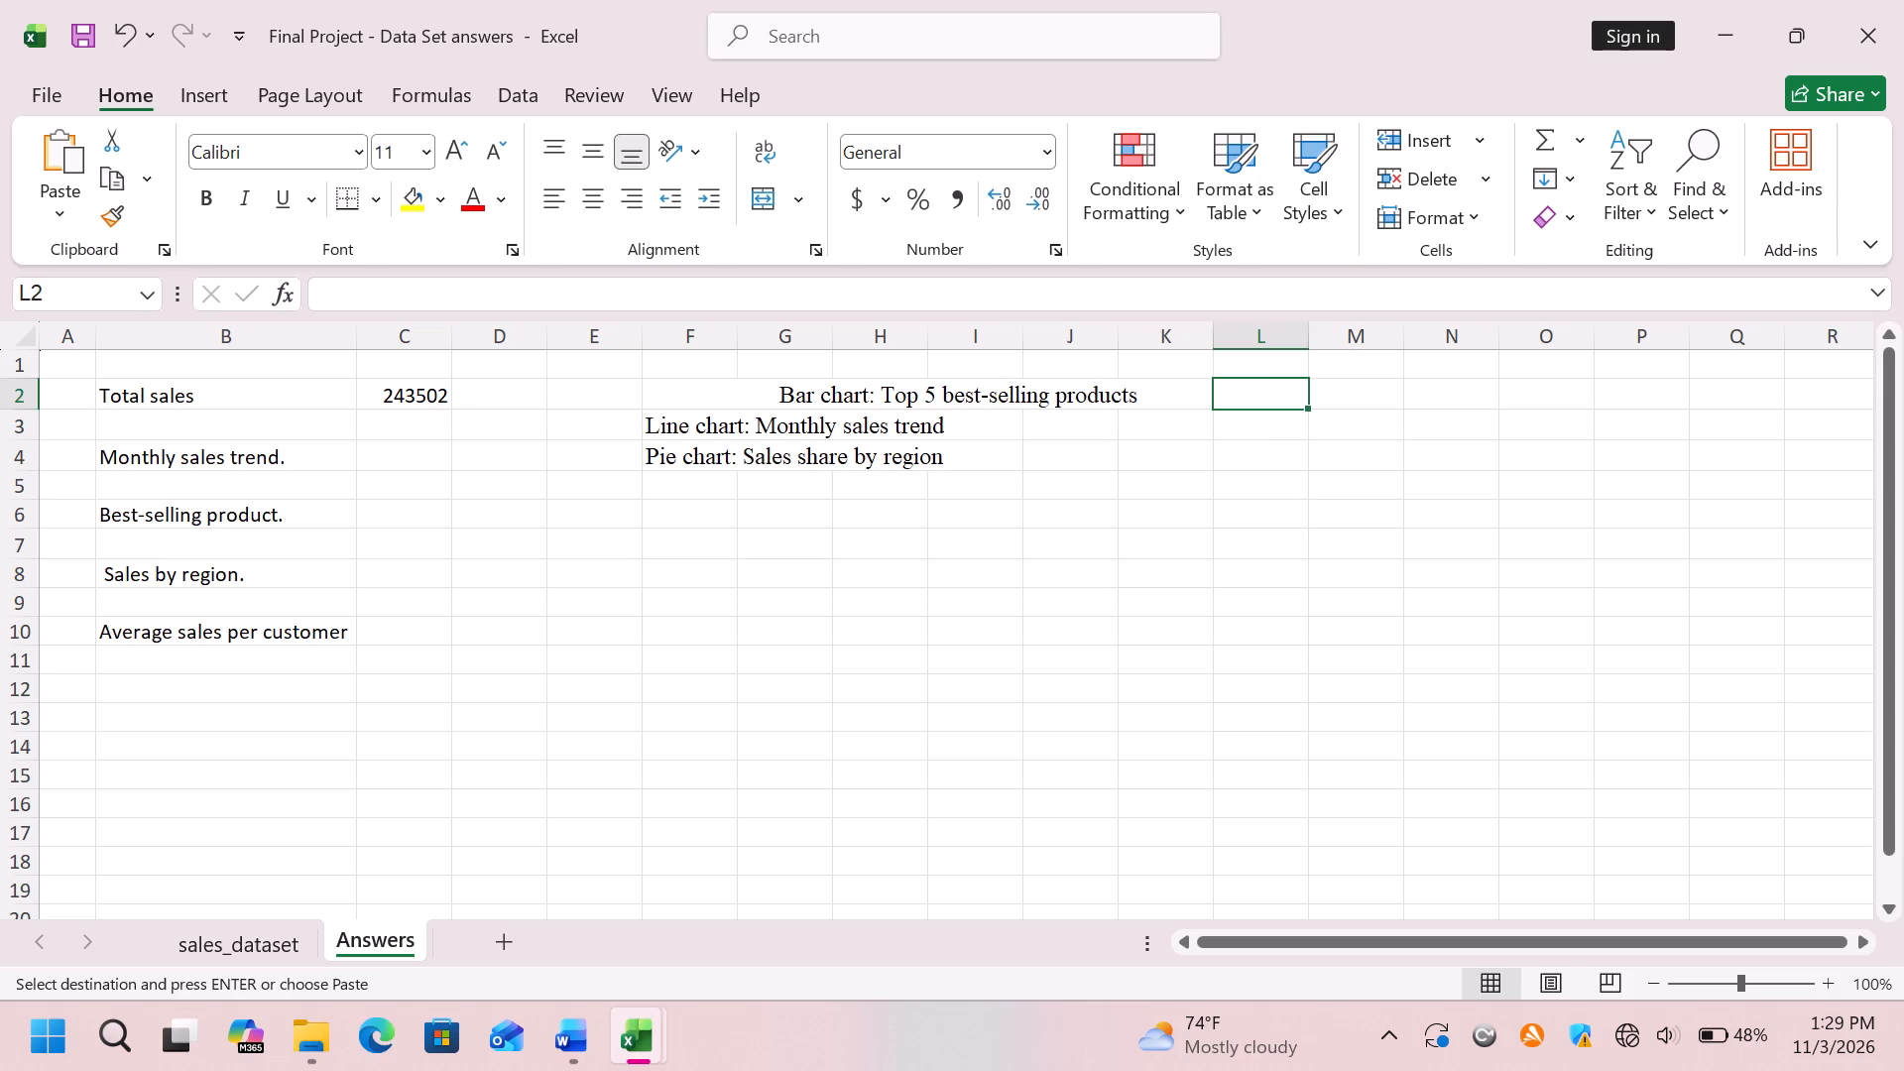
{"action": "left_click", "coordinate": [1266, 332]}
{"action": "key", "text": "ctrl+v"}
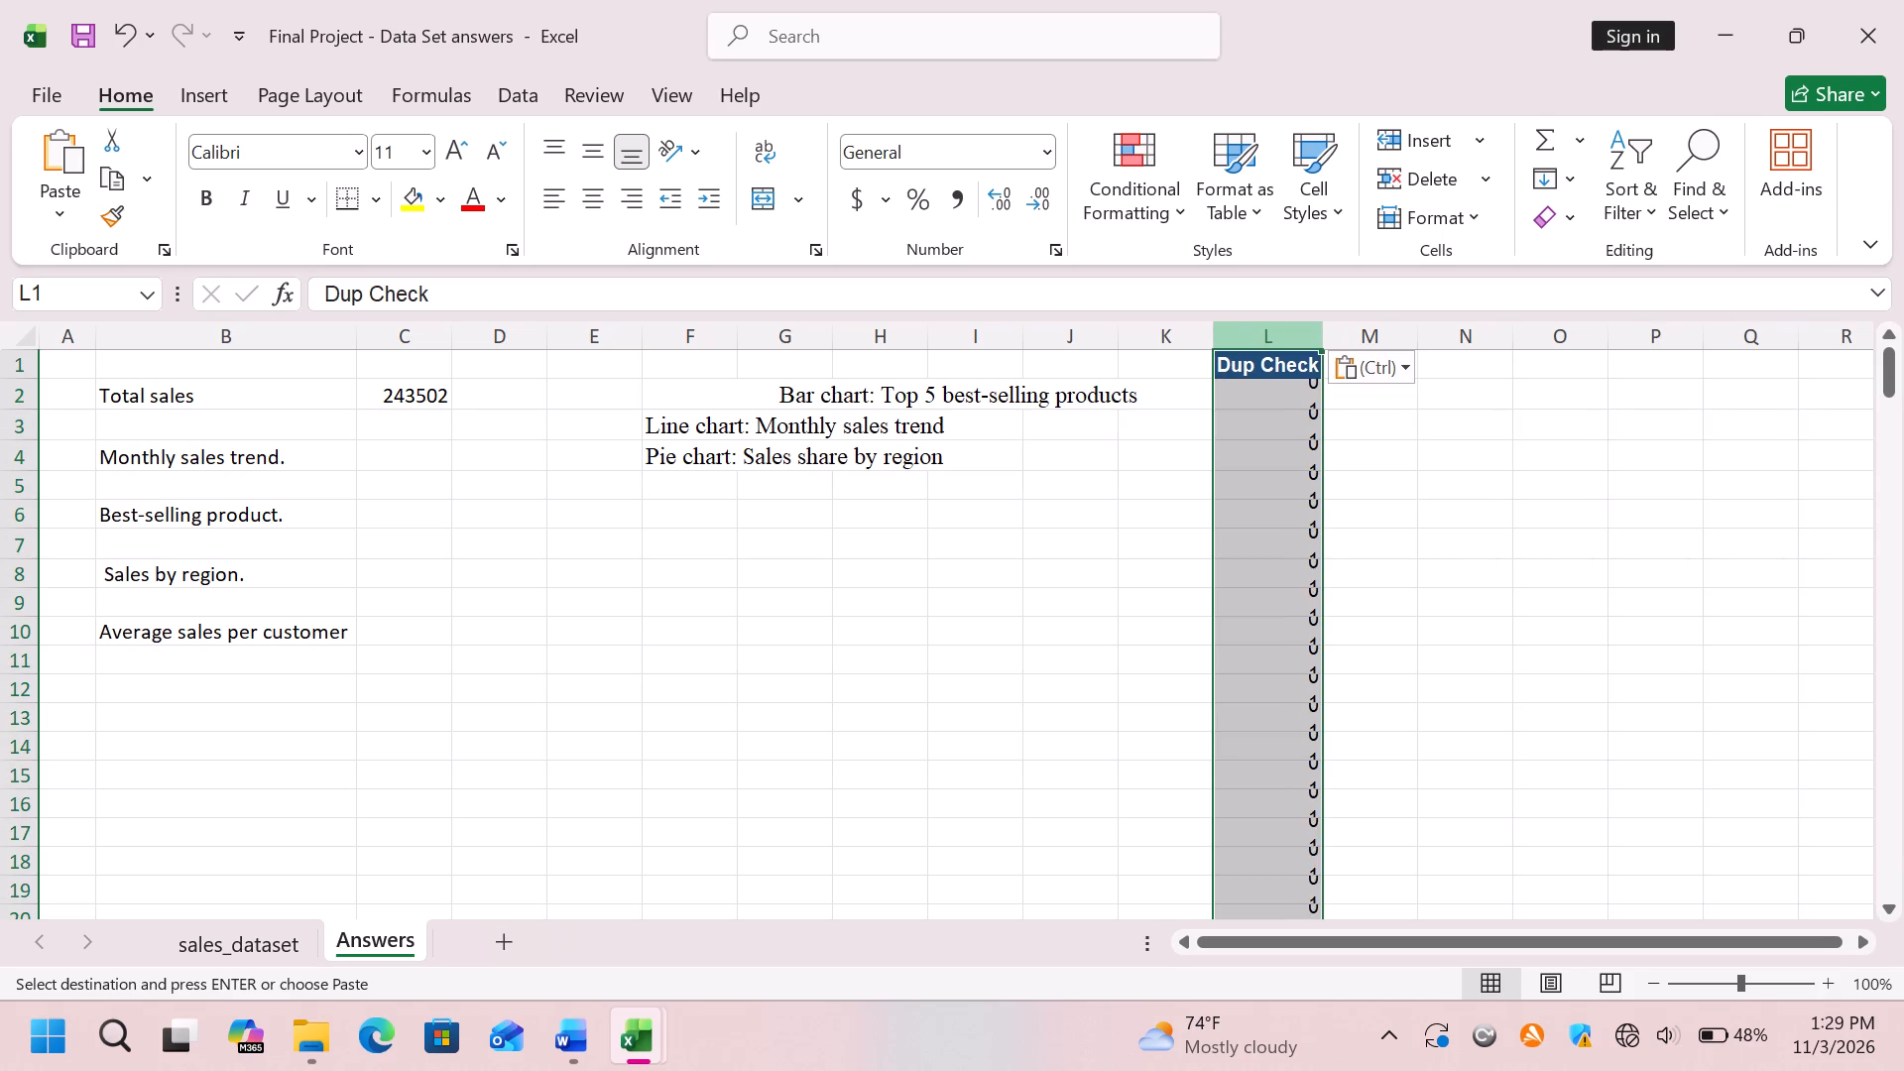
Look through the pasted Dup Check column on the Answers sheet and inspect the formula in L2.
{"action": "left_click", "coordinate": [1343, 497]}
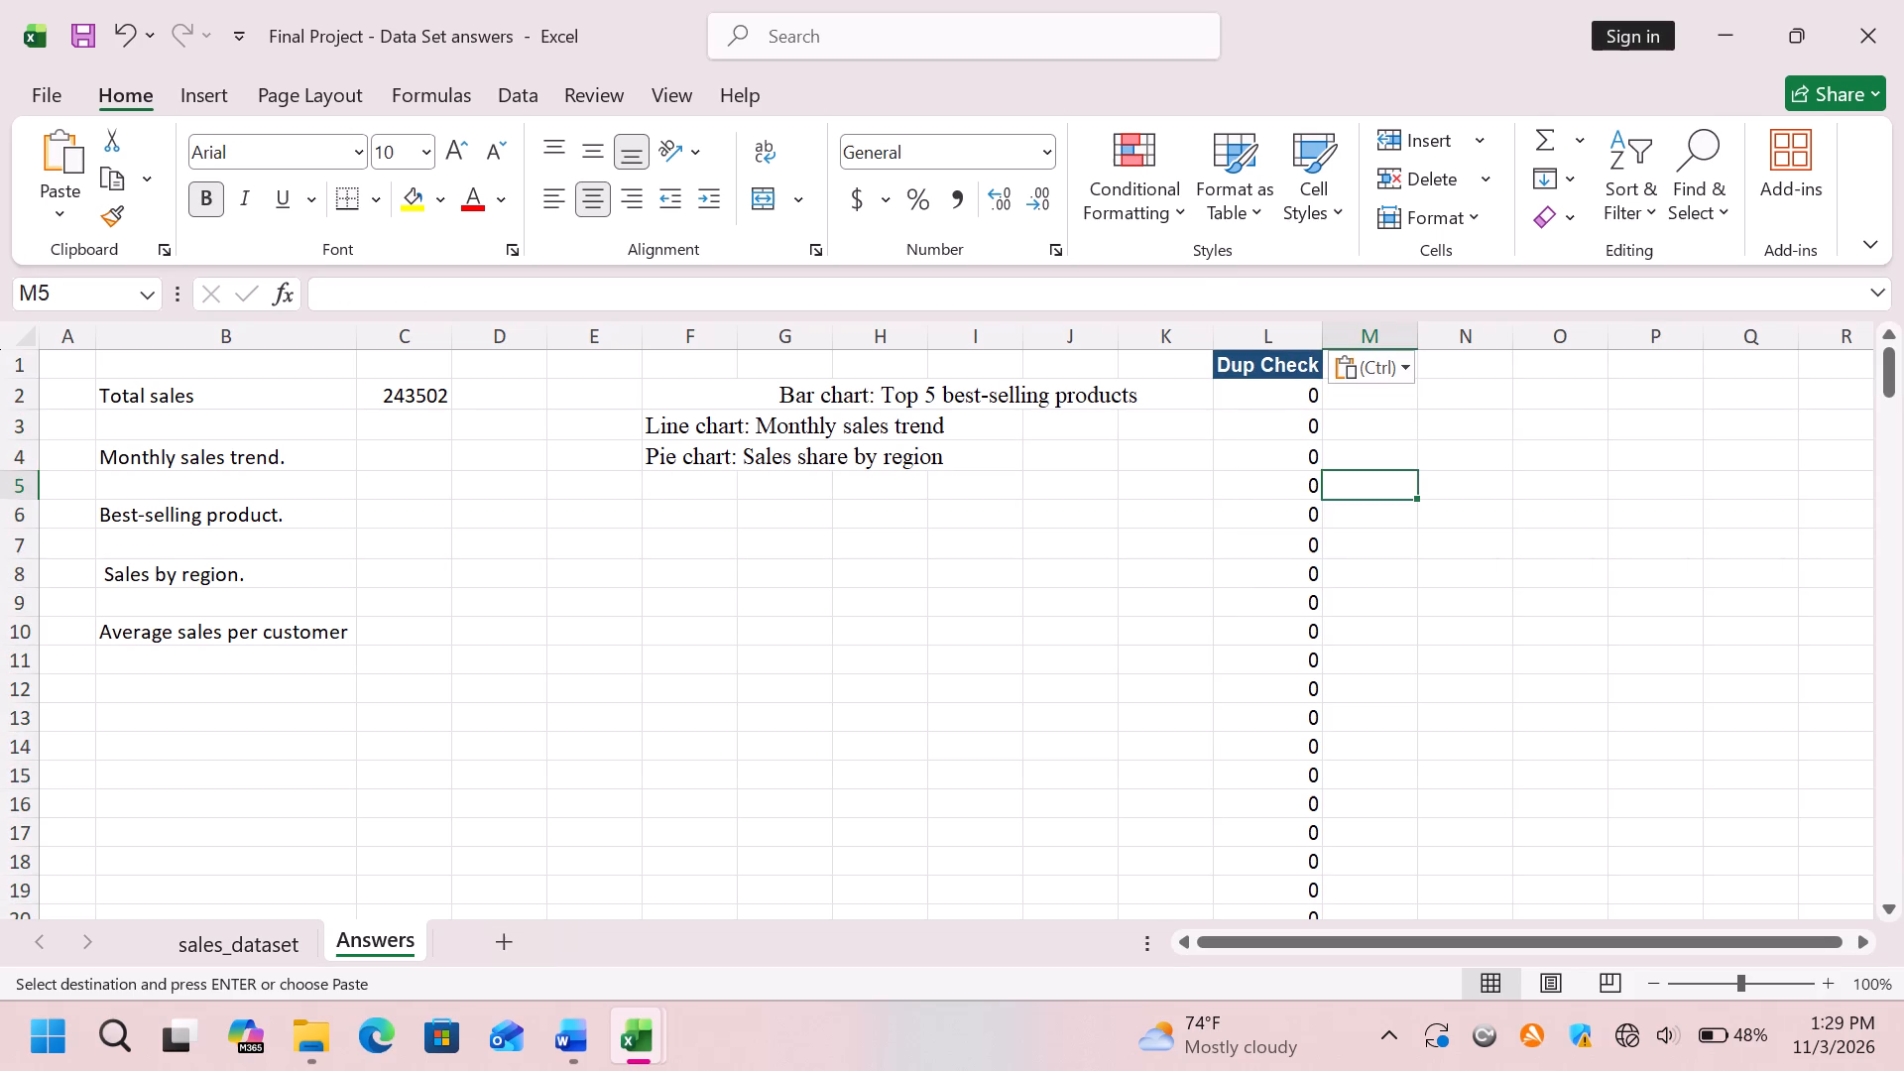
{"action": "scroll", "coordinate": [1274, 551], "scroll_direction": "down", "scroll_amount": 15}
{"action": "scroll", "coordinate": [1273, 538], "scroll_direction": "down", "scroll_amount": 6}
{"action": "scroll", "coordinate": [1272, 536], "scroll_direction": "up", "scroll_amount": 3}
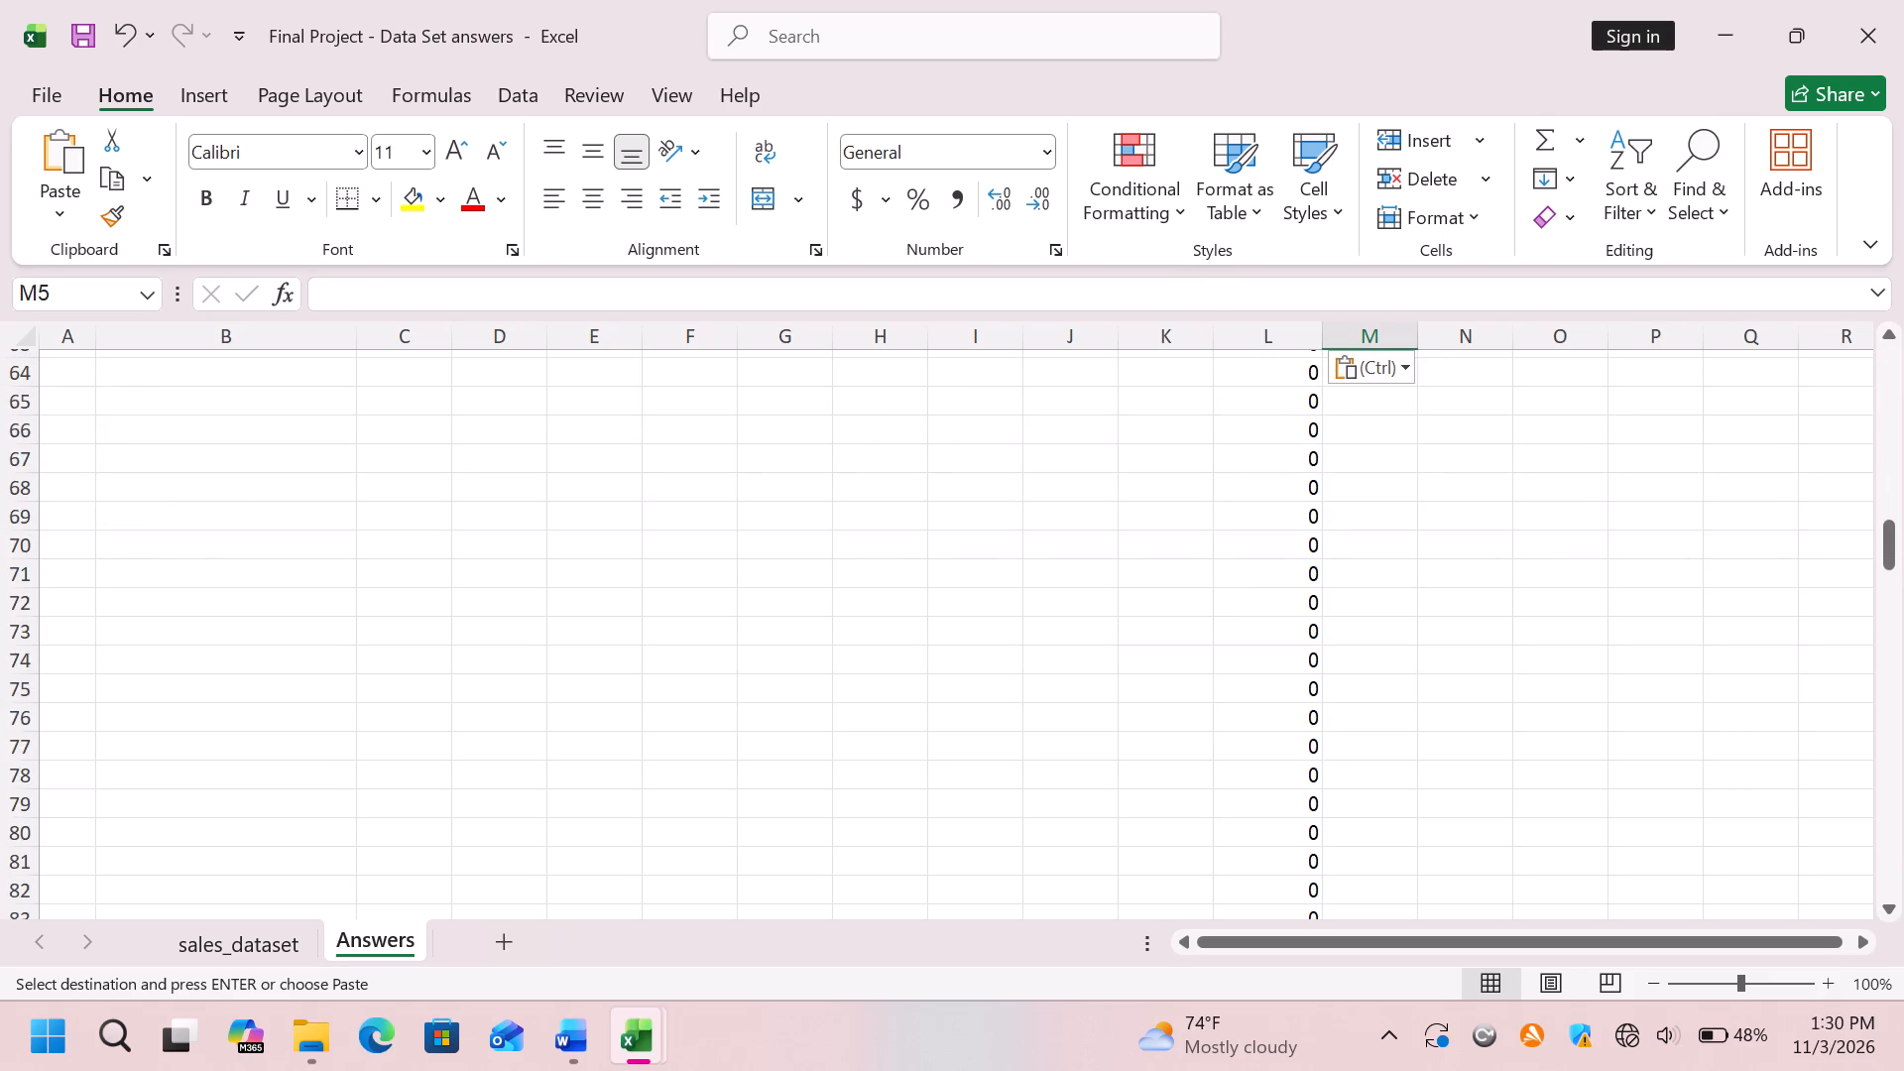
{"action": "scroll", "coordinate": [1272, 536], "scroll_direction": "up", "scroll_amount": 17}
{"action": "scroll", "coordinate": [1299, 441], "scroll_direction": "up", "scroll_amount": 7}
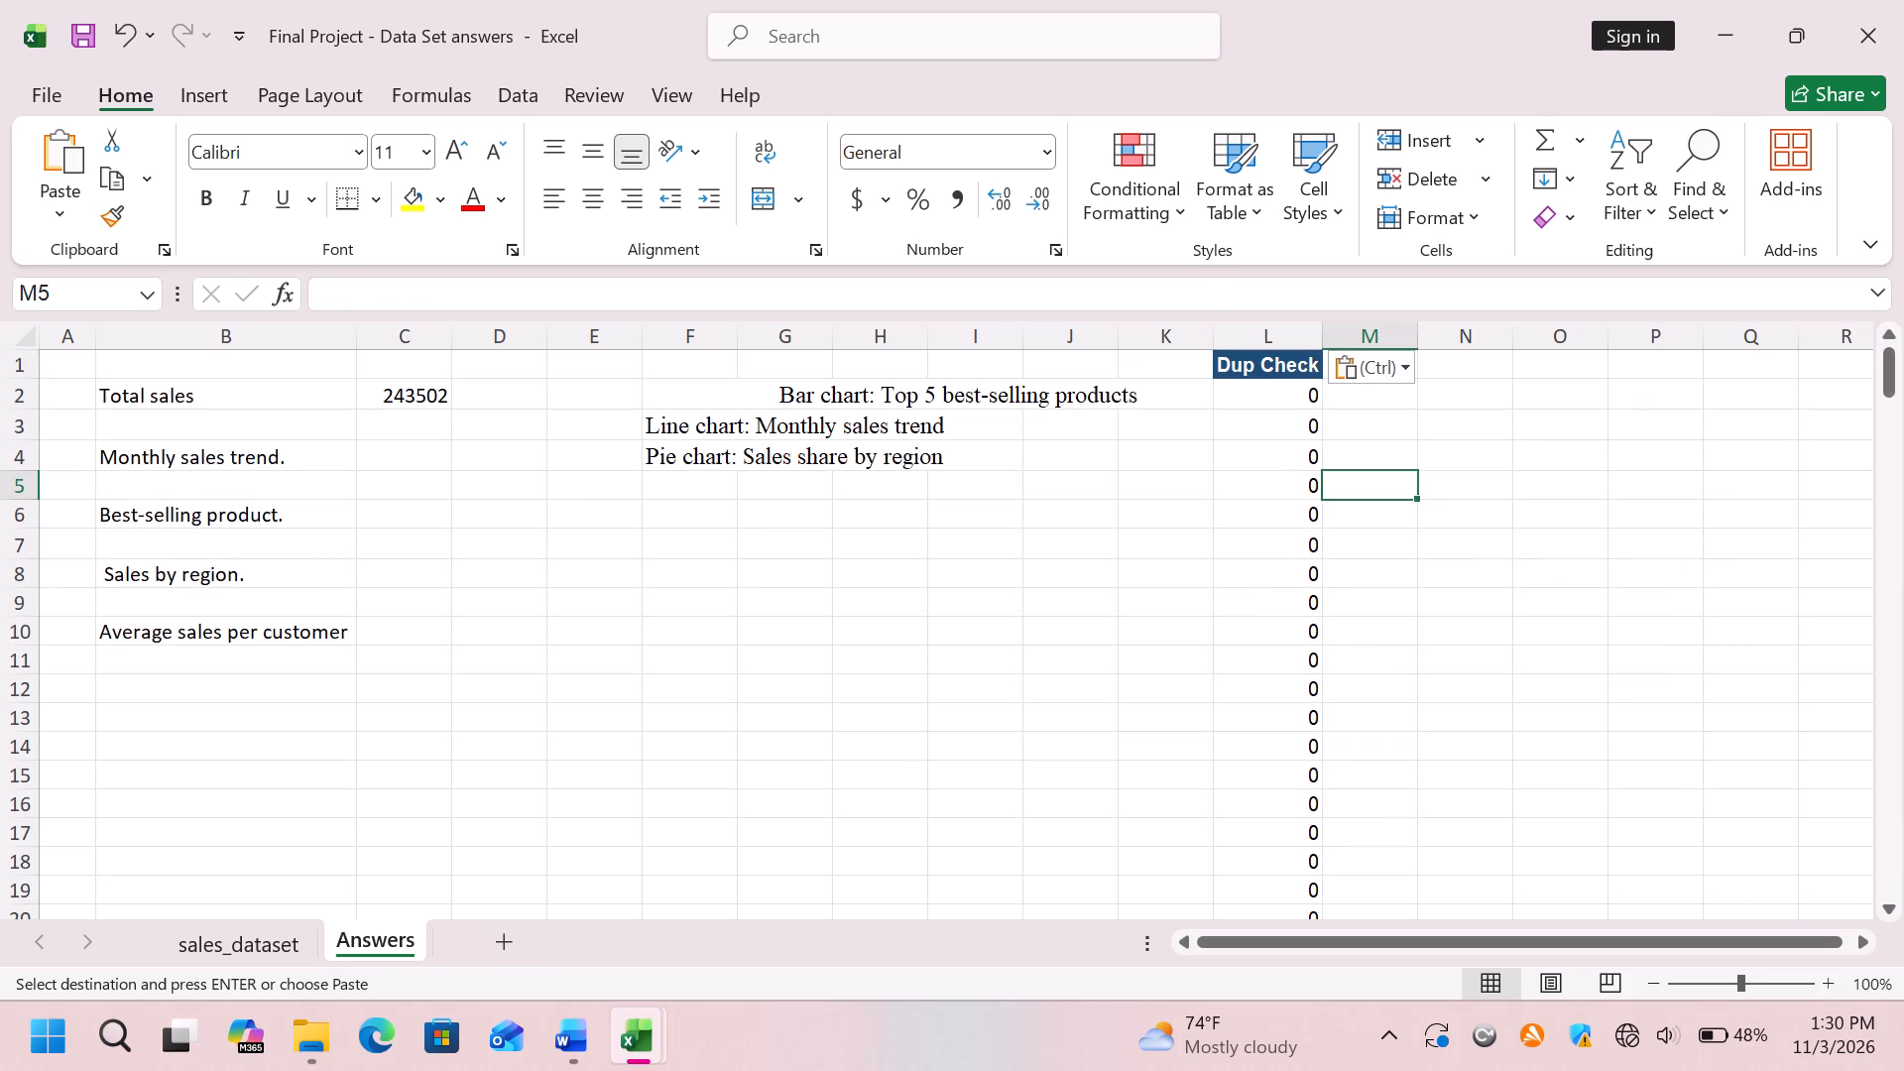
{"action": "scroll", "coordinate": [1299, 441], "scroll_direction": "up", "scroll_amount": 1}
{"action": "left_click", "coordinate": [1264, 372]}
{"action": "left_click", "coordinate": [1259, 407]}
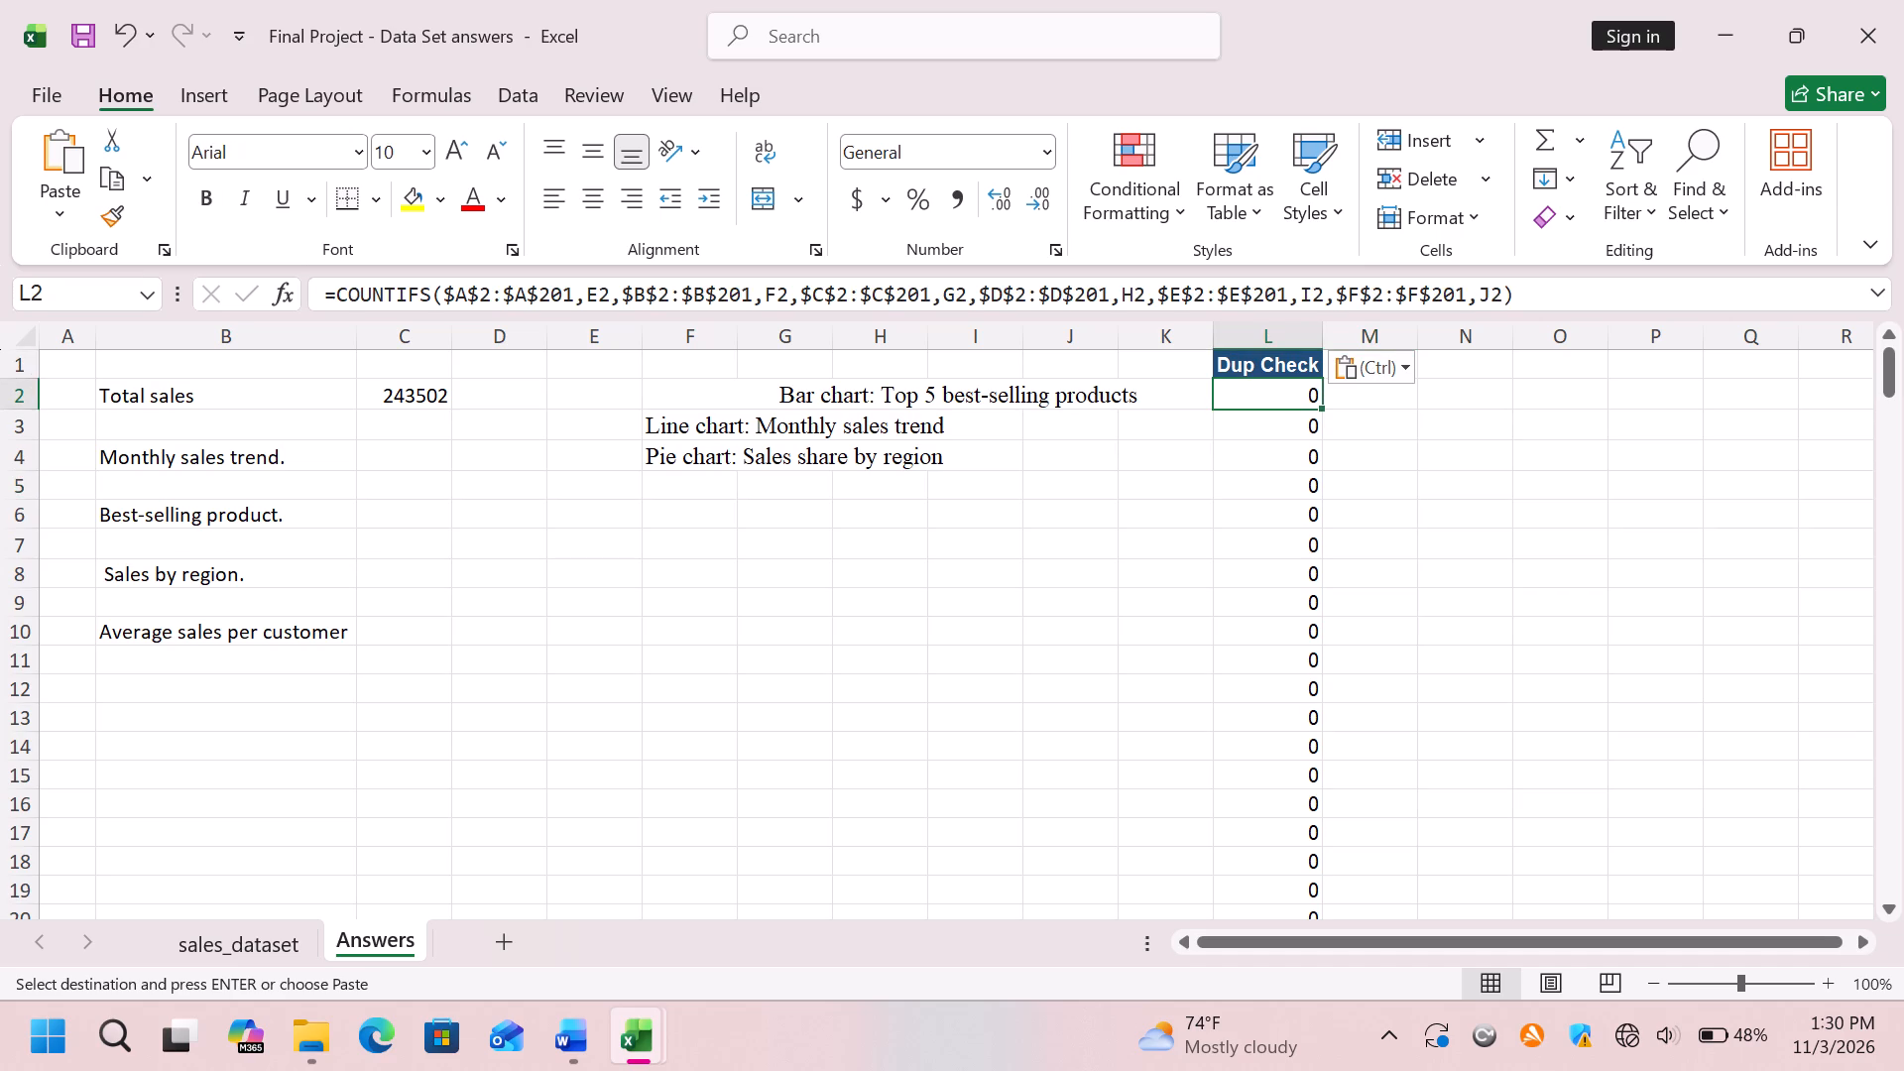
{"action": "left_click", "coordinate": [1283, 345]}
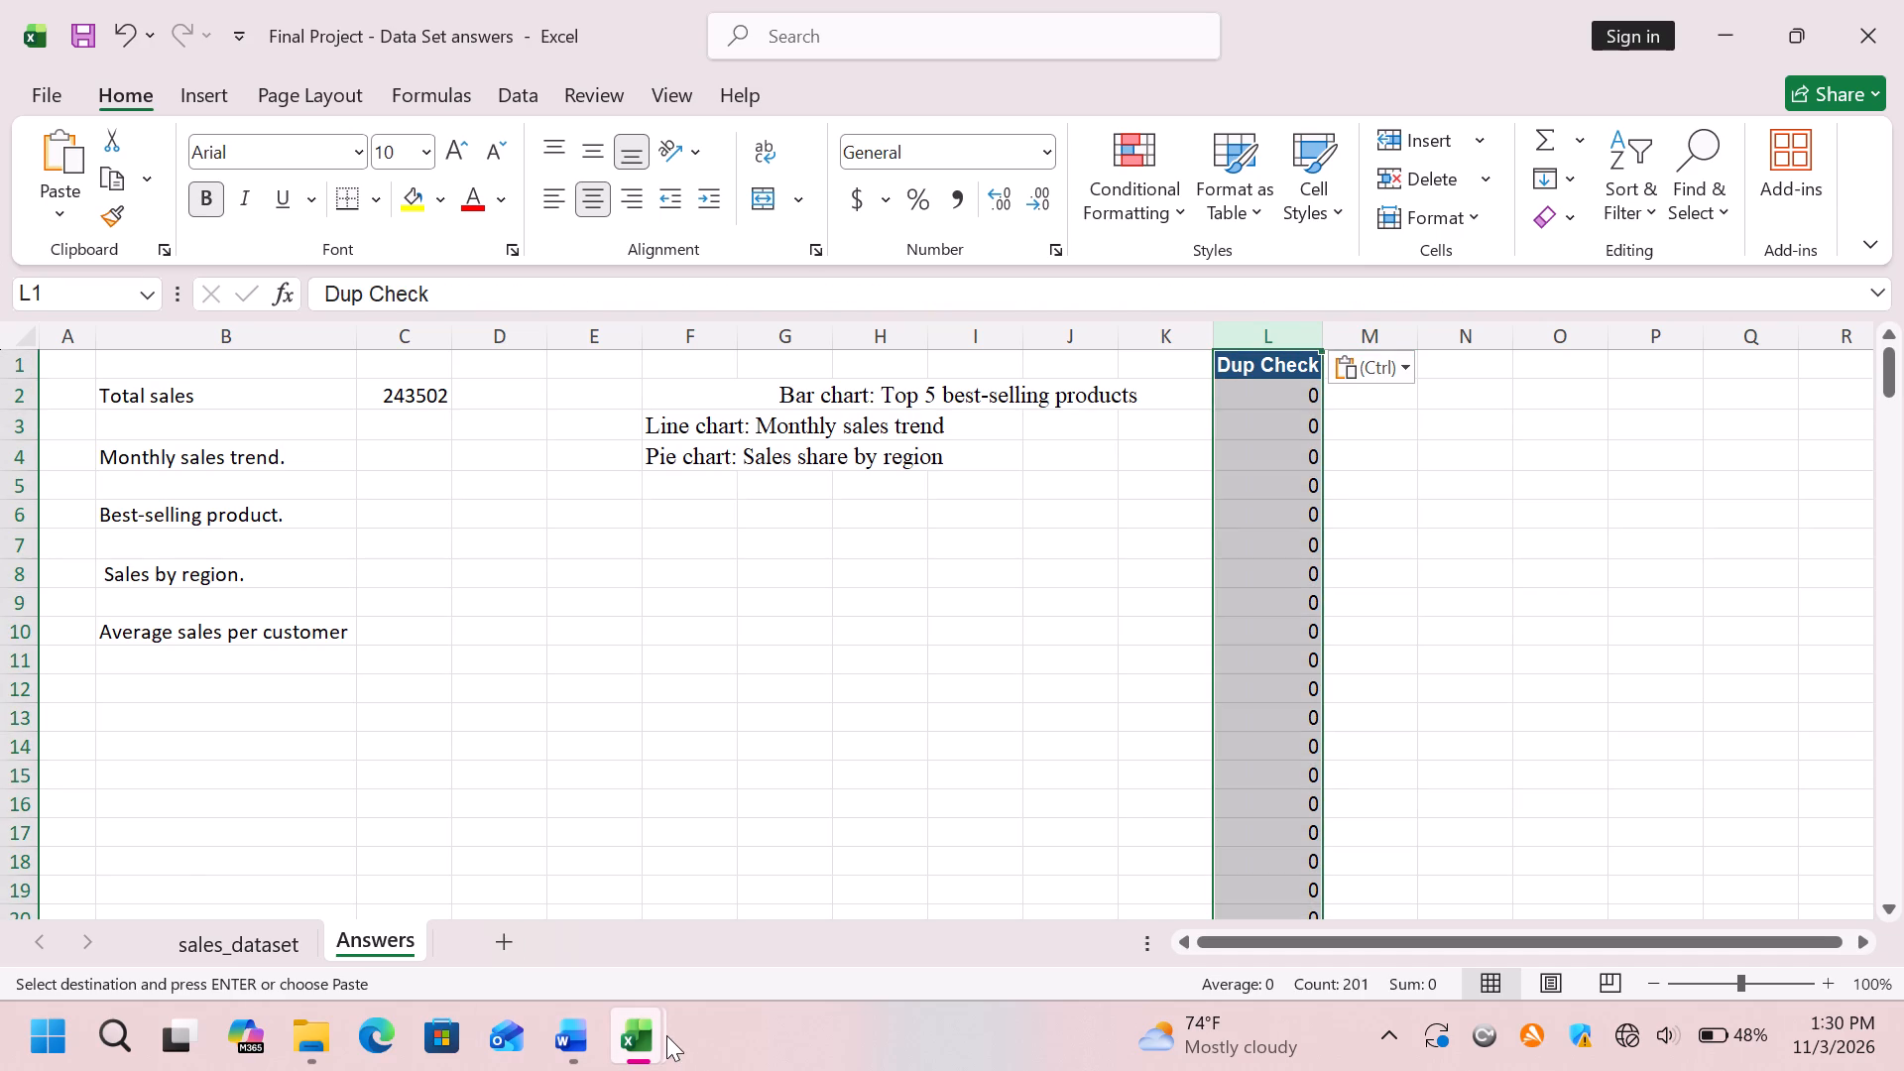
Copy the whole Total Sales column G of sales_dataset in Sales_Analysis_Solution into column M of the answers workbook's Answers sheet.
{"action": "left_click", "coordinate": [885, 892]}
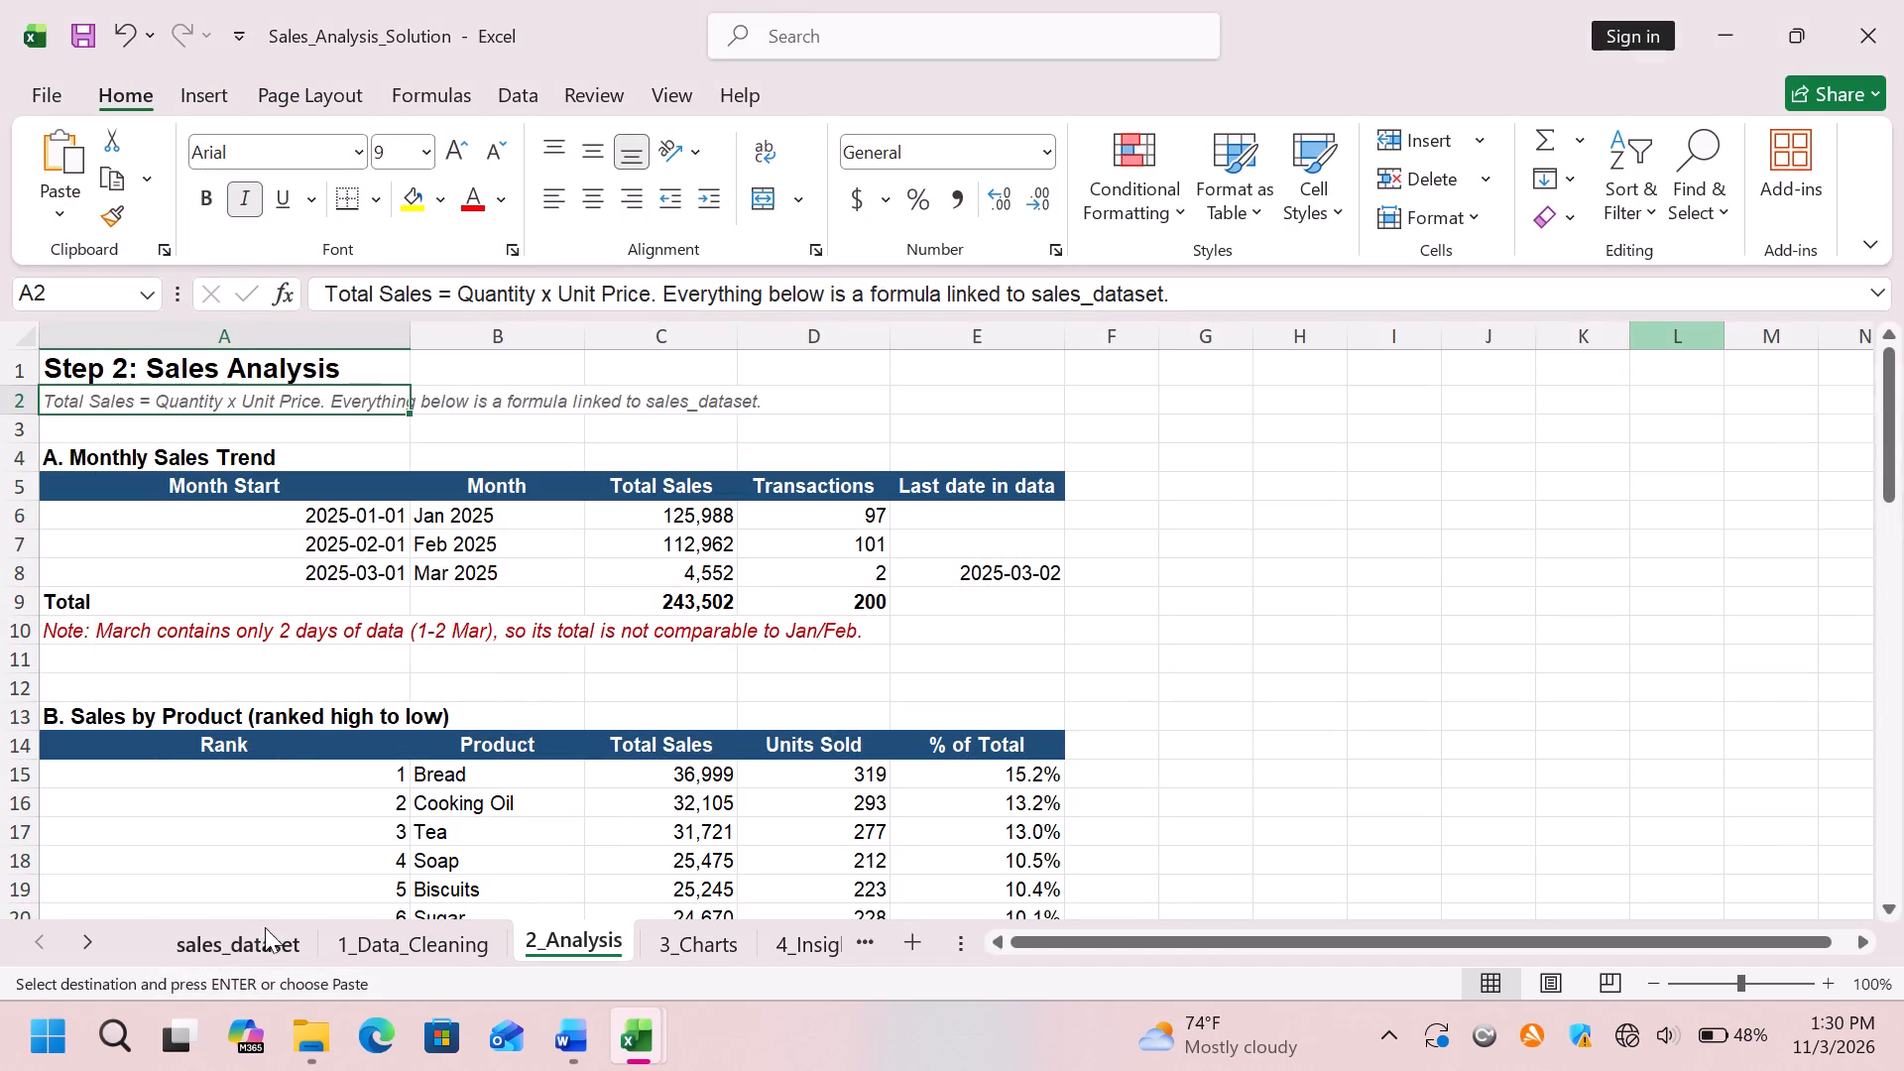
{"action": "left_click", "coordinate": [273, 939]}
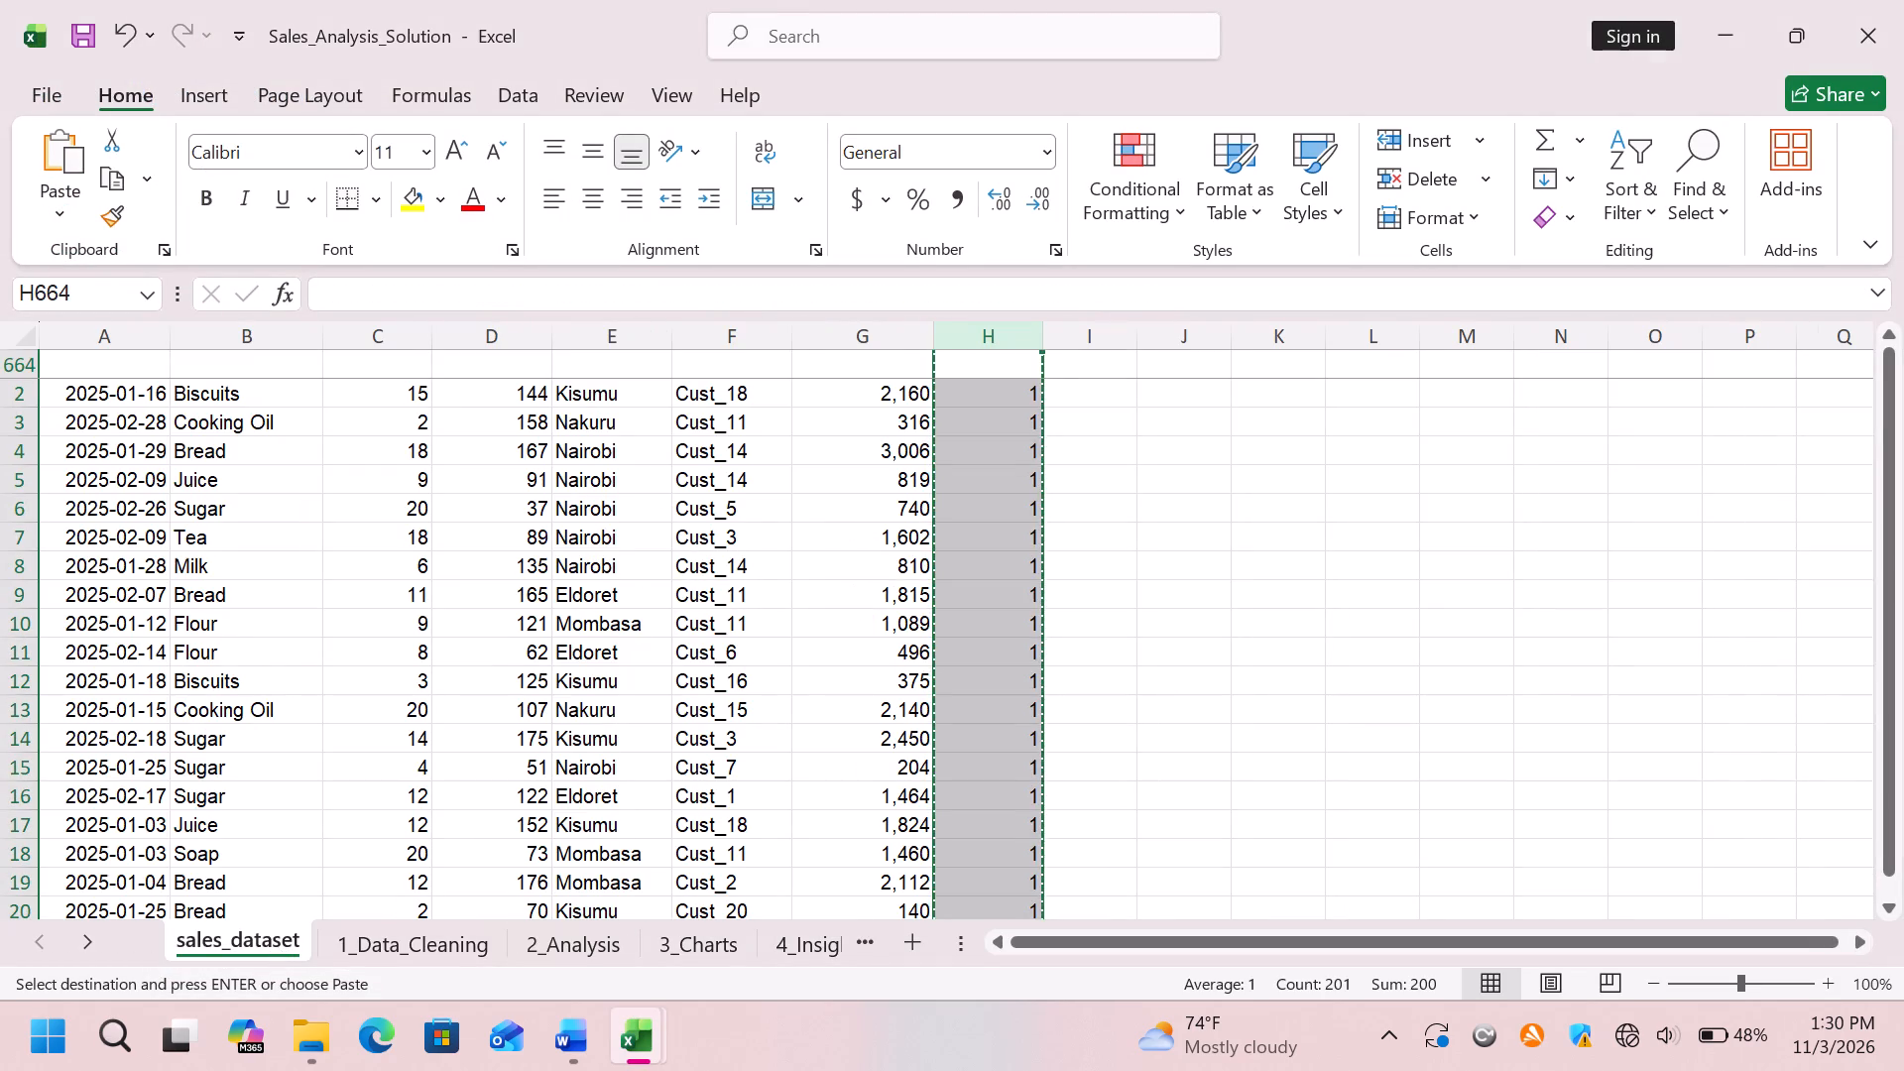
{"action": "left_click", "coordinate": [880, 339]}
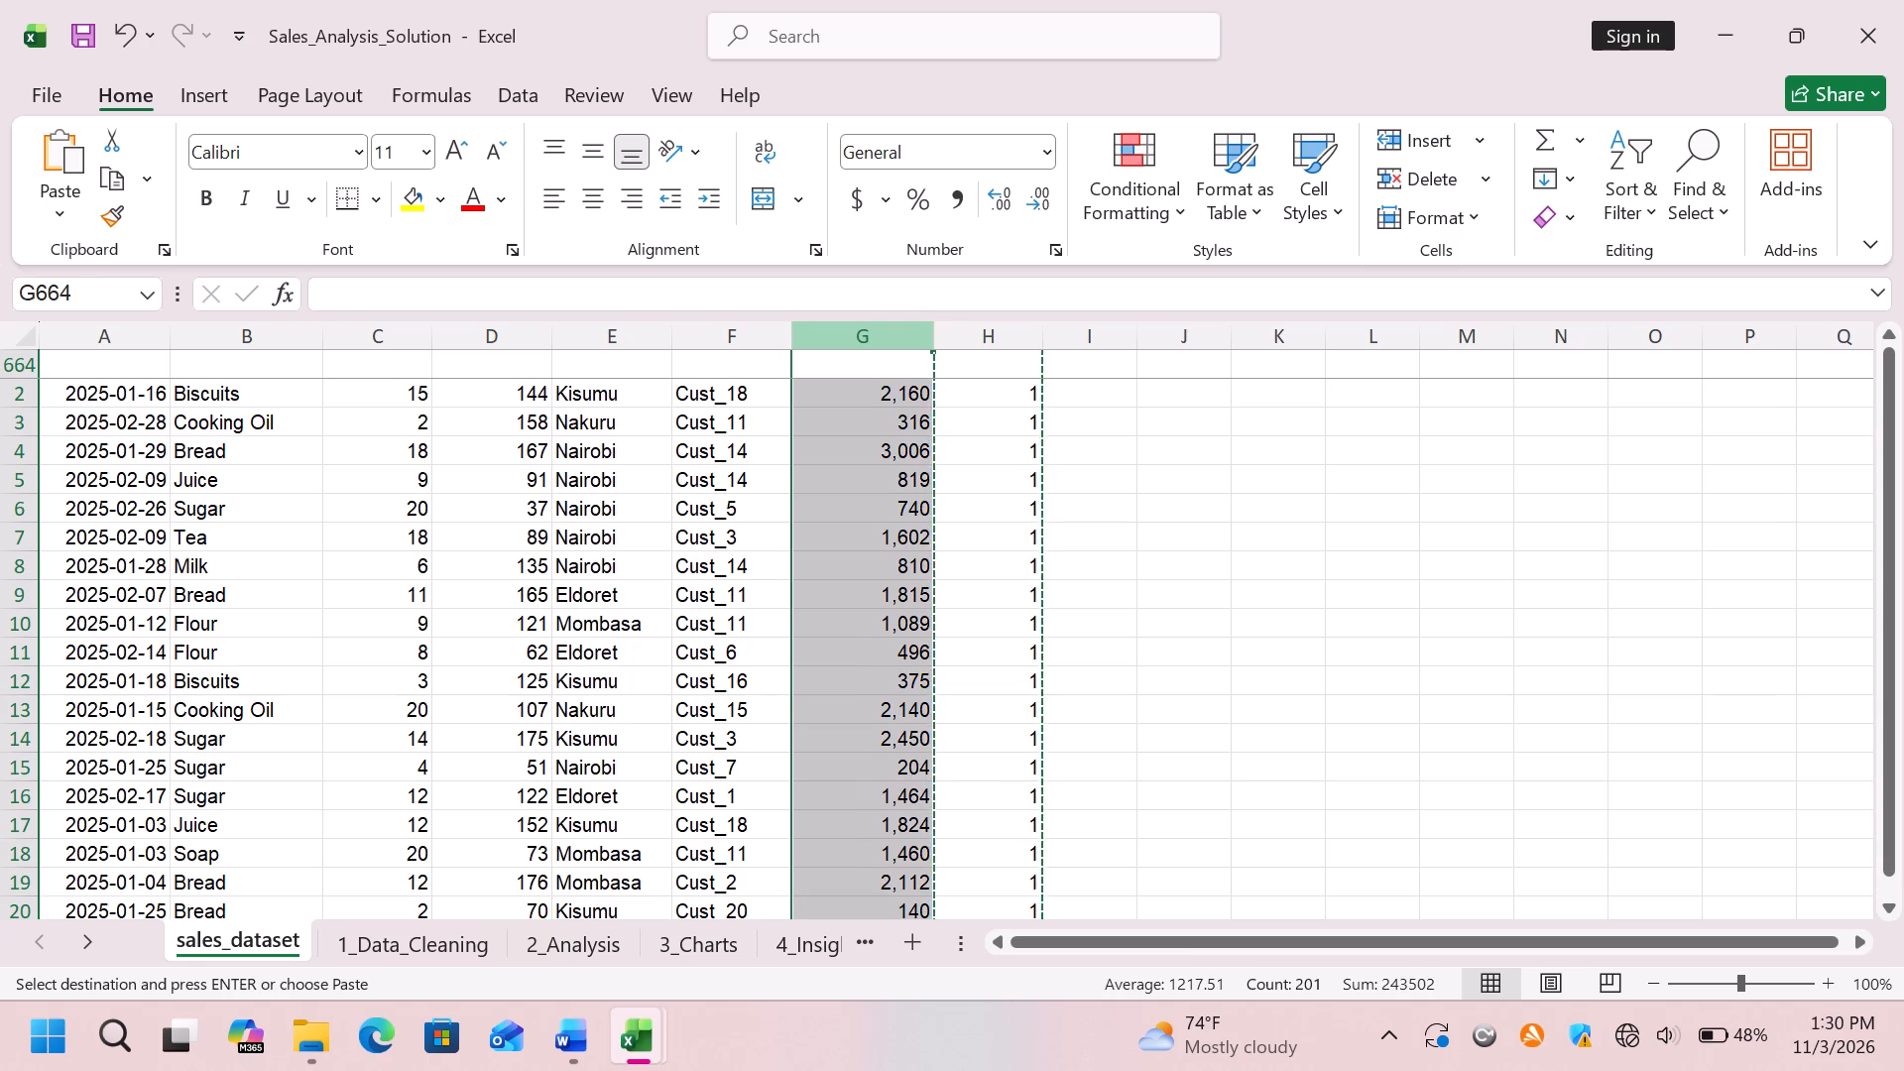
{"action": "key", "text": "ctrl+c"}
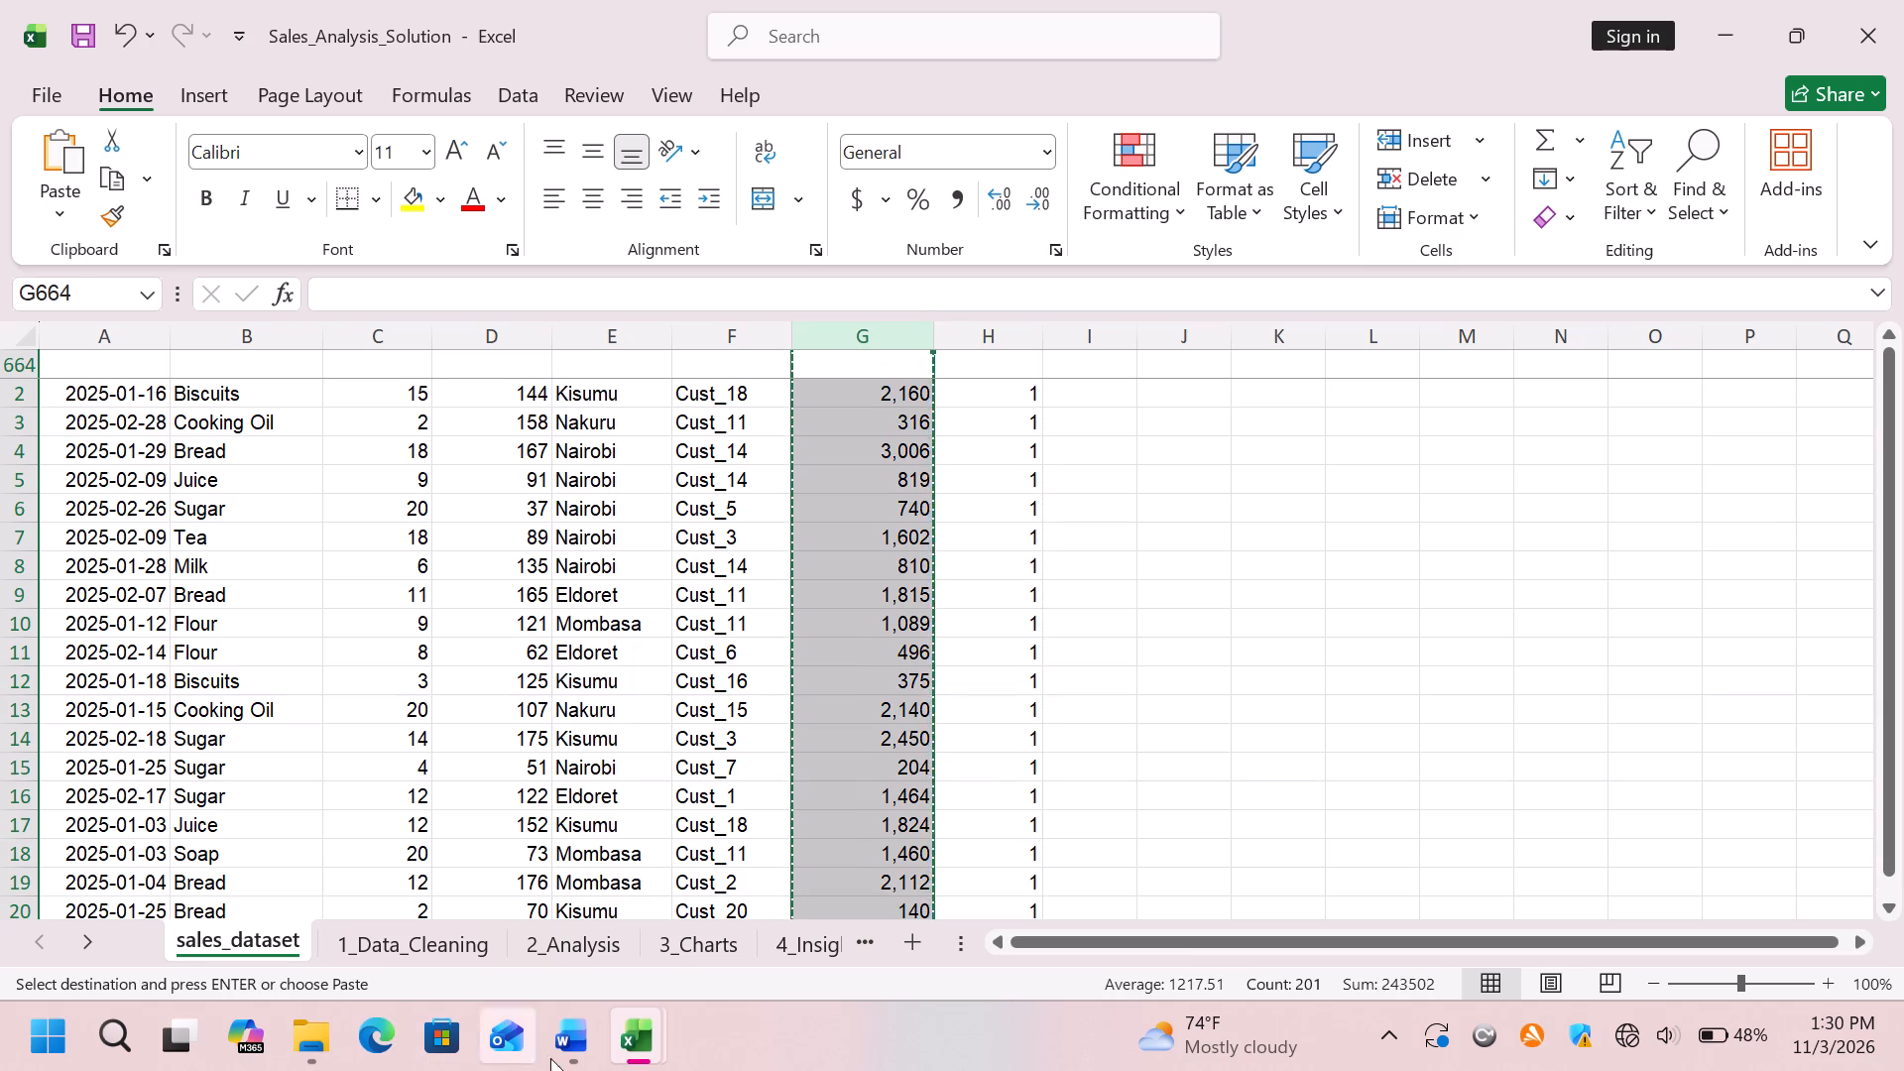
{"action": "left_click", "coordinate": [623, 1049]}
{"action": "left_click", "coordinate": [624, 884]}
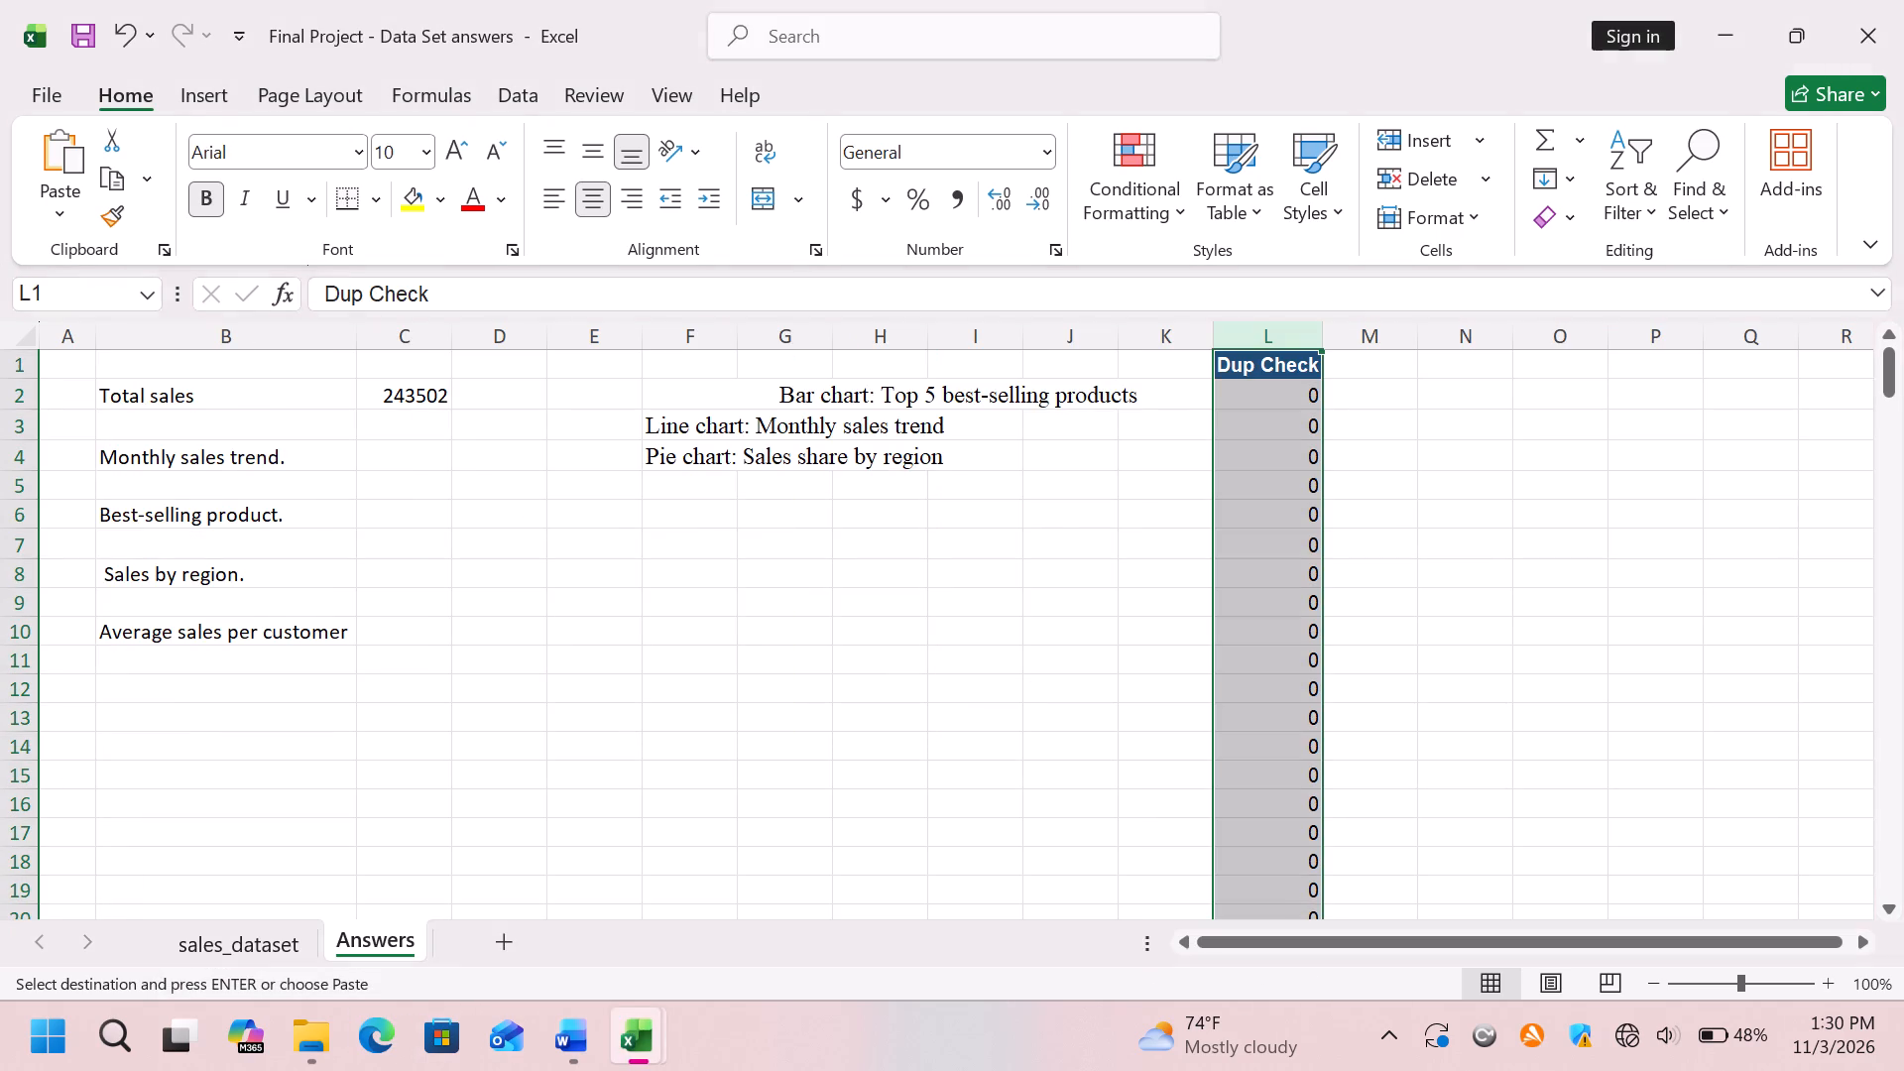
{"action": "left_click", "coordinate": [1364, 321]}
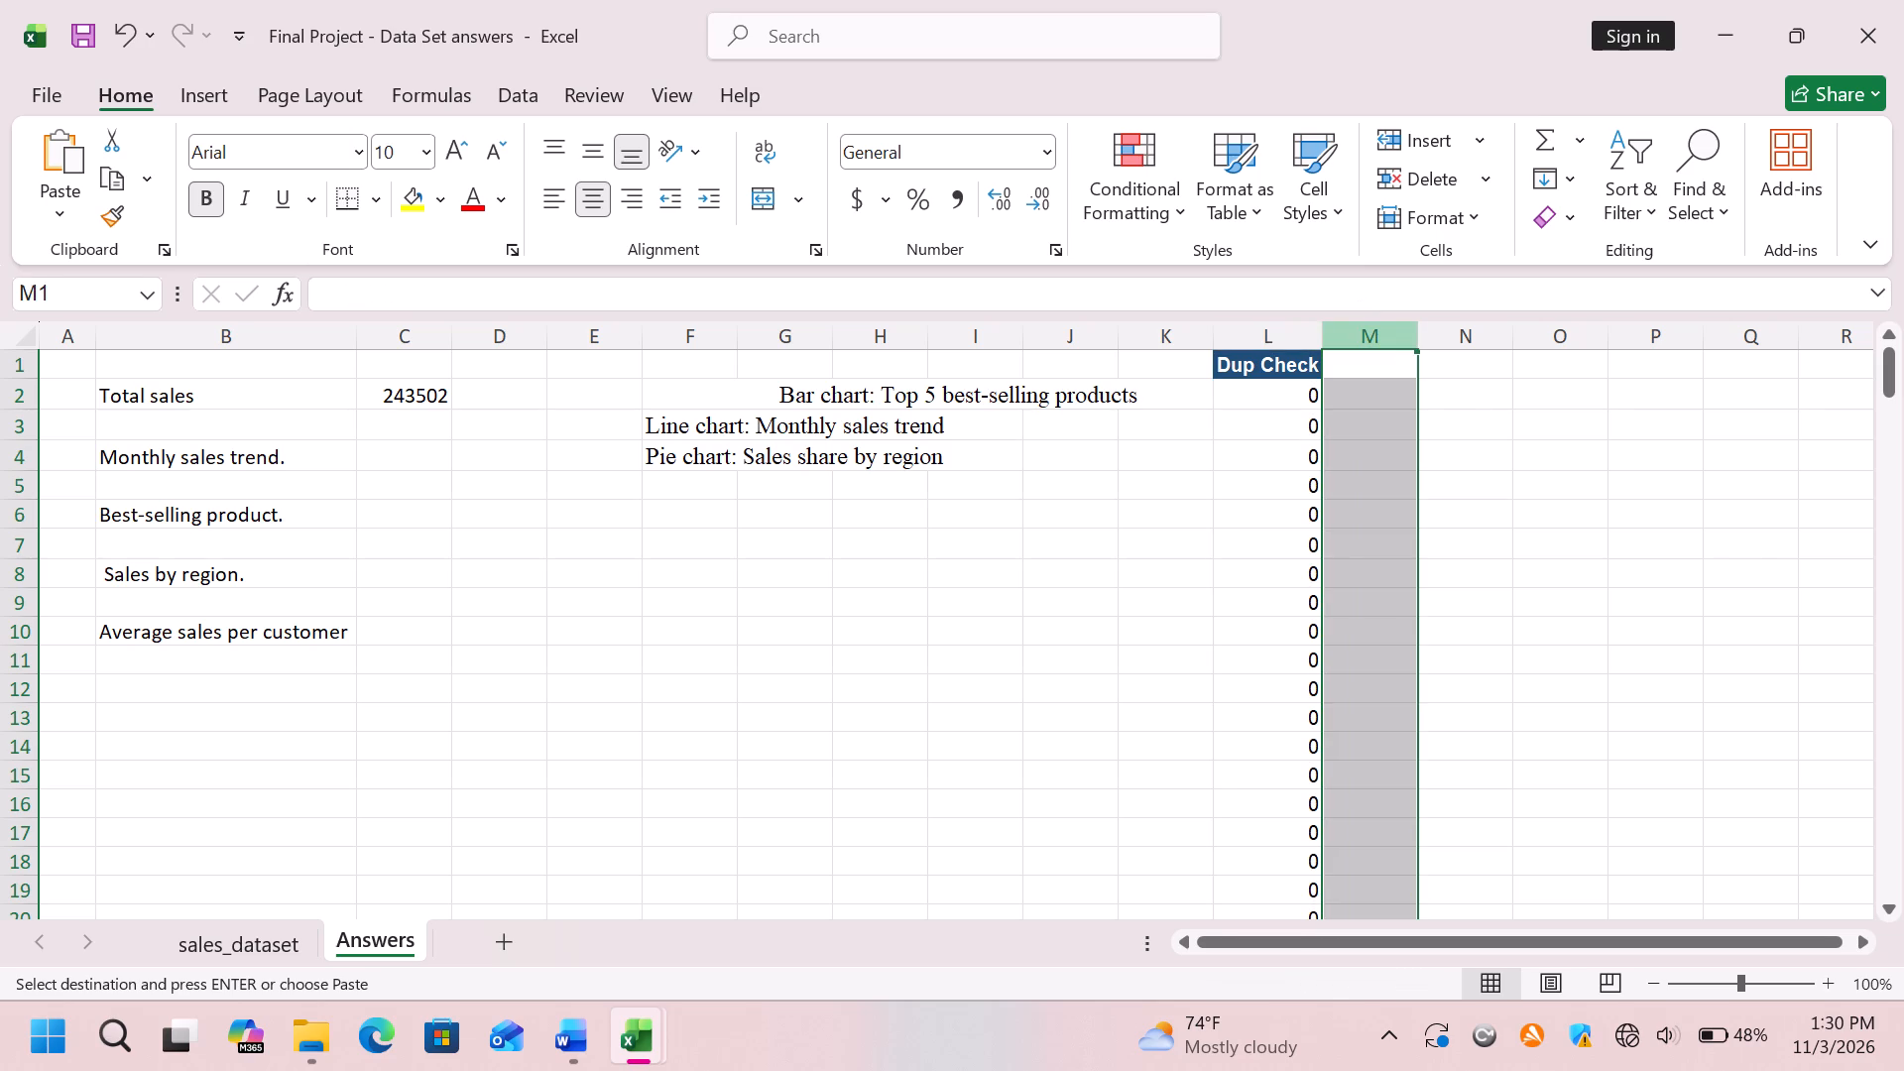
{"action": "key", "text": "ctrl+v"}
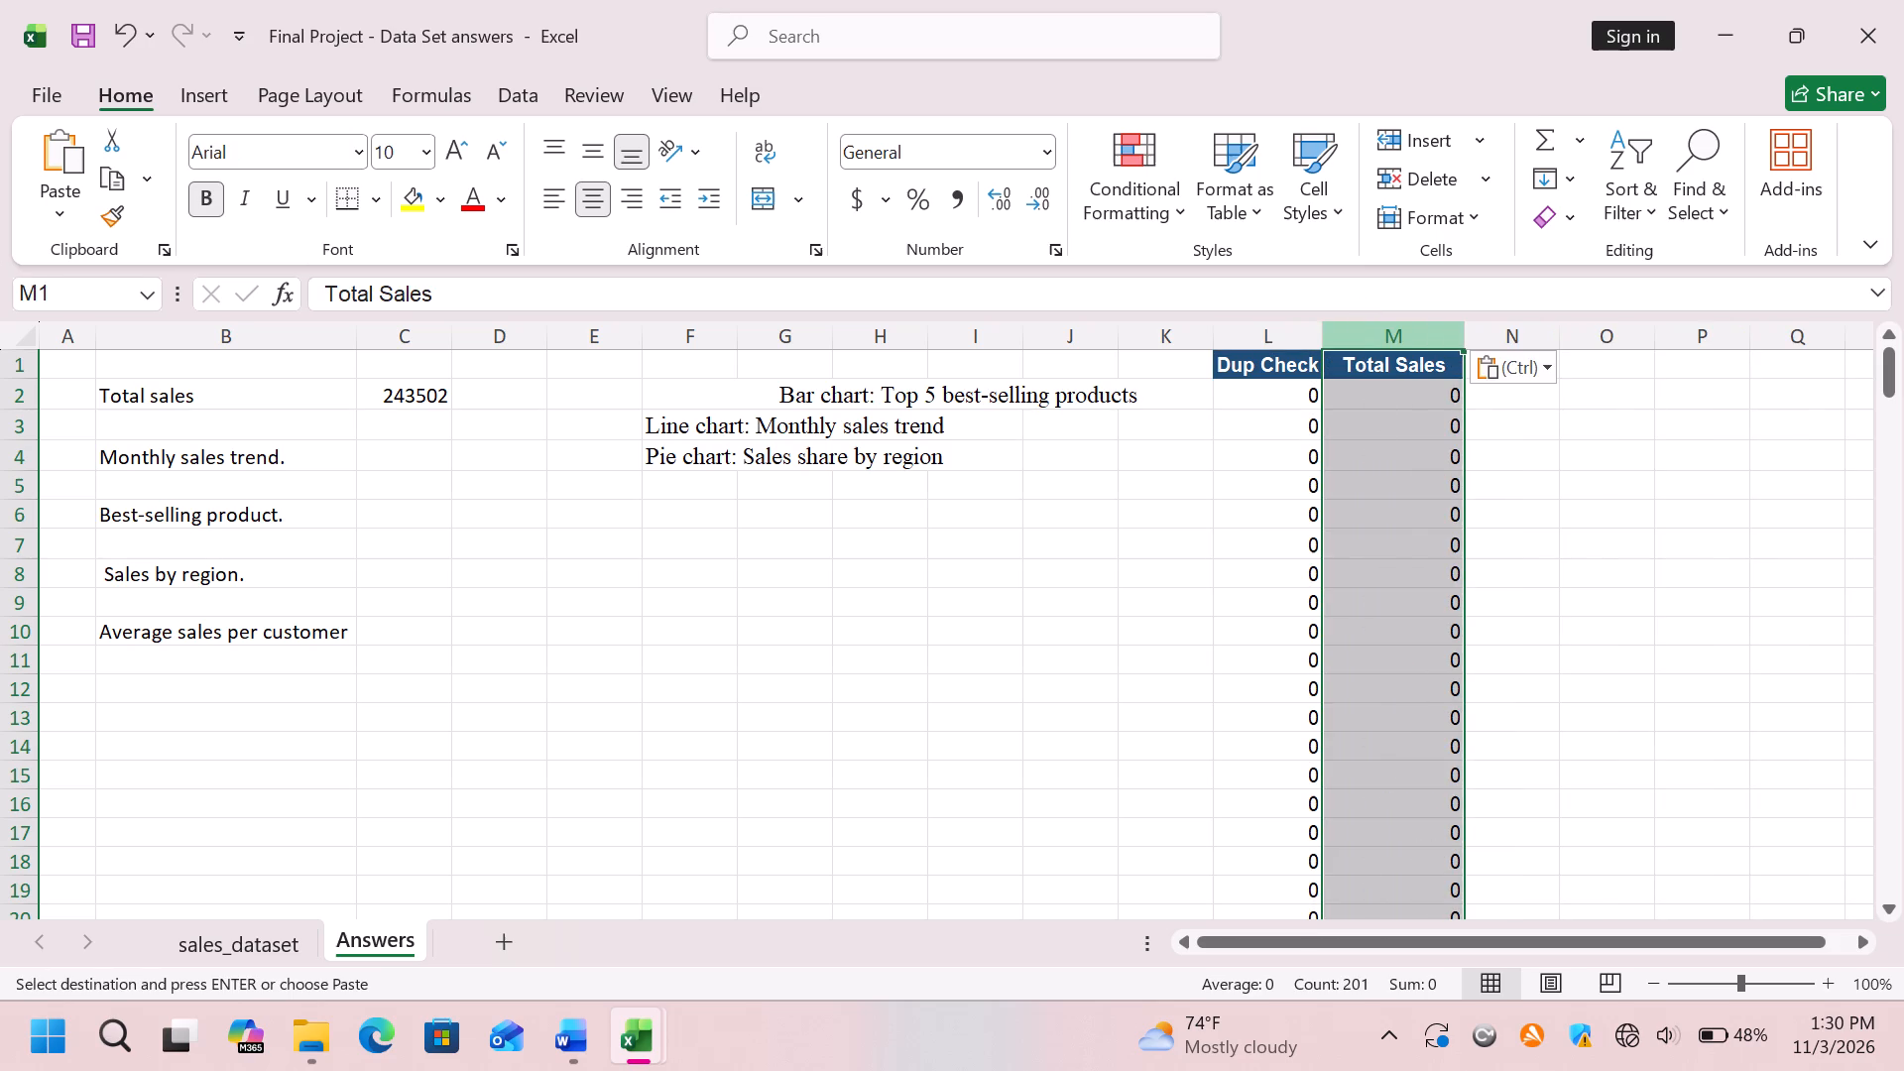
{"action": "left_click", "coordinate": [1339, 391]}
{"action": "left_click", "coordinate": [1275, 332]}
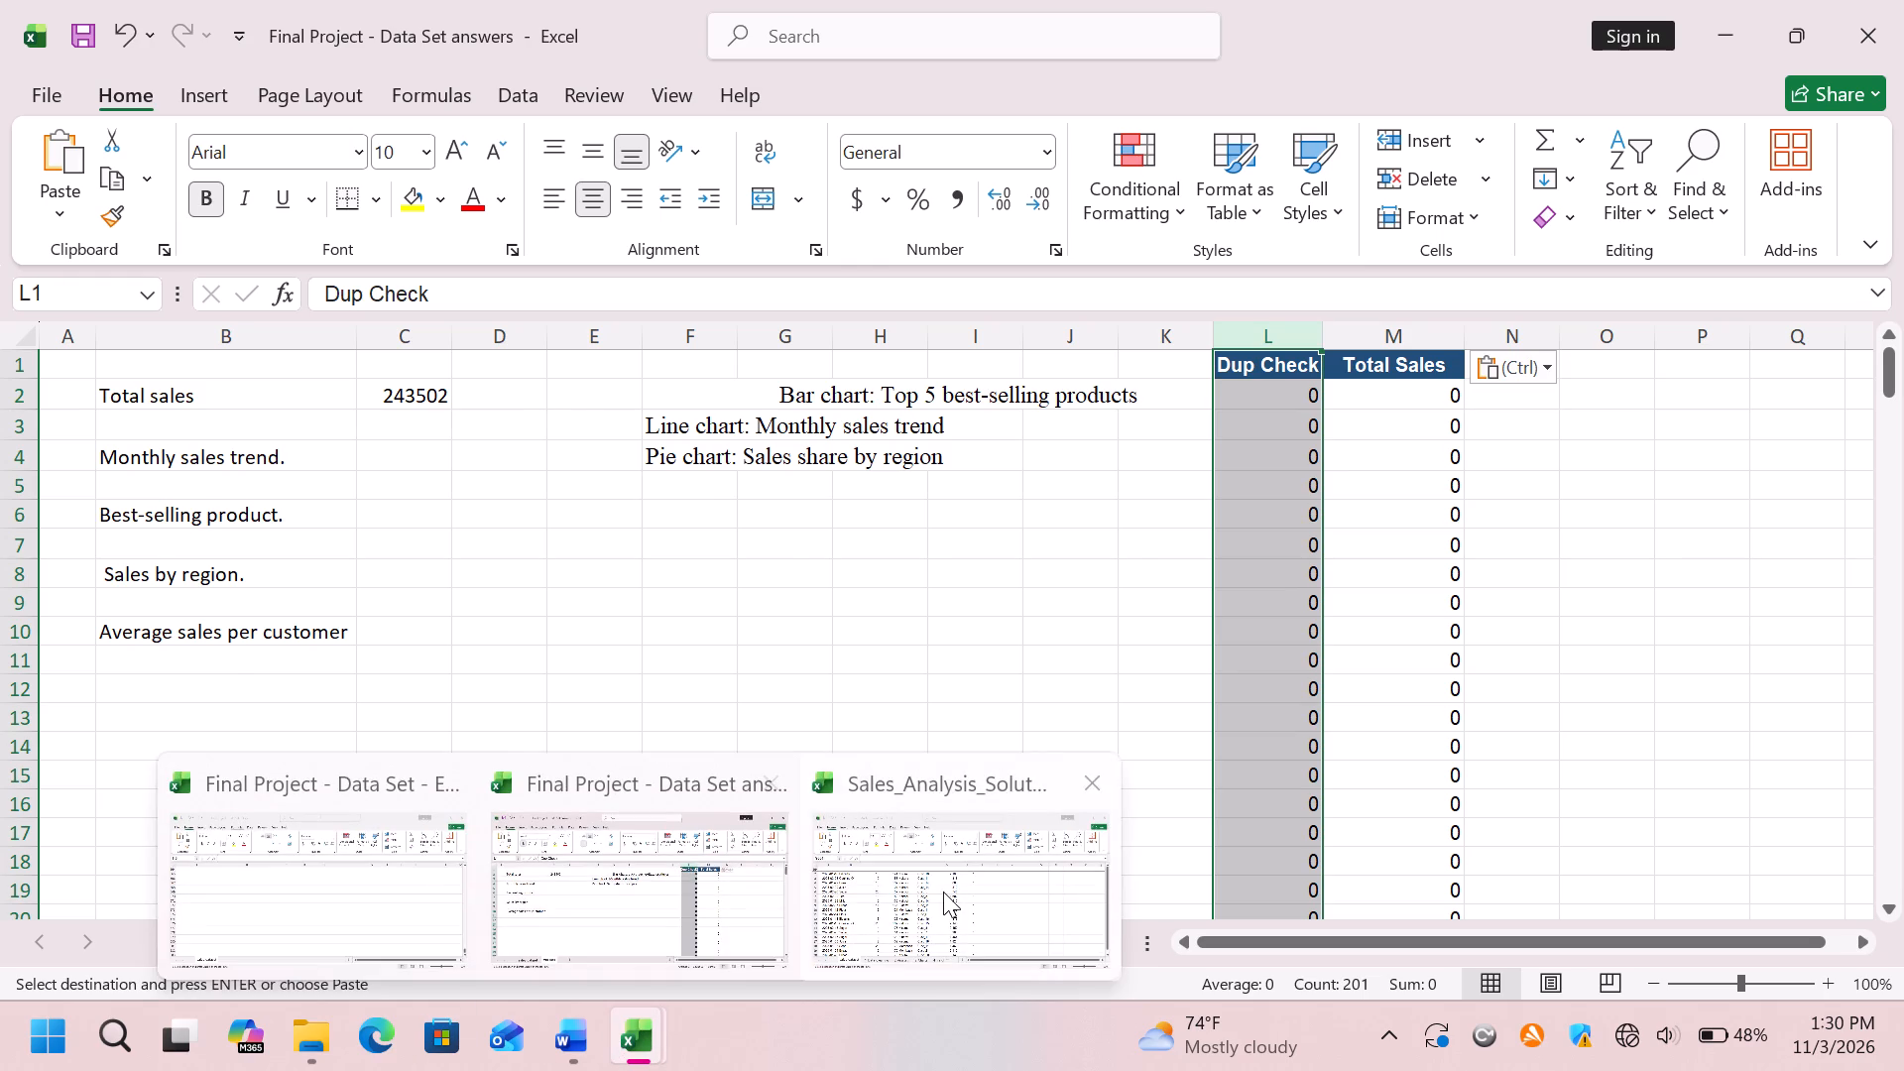
Try to return to the header row of the sales_dataset sheet in Sales_Analysis_Solution by going to cell A1.
{"action": "left_click", "coordinate": [943, 892]}
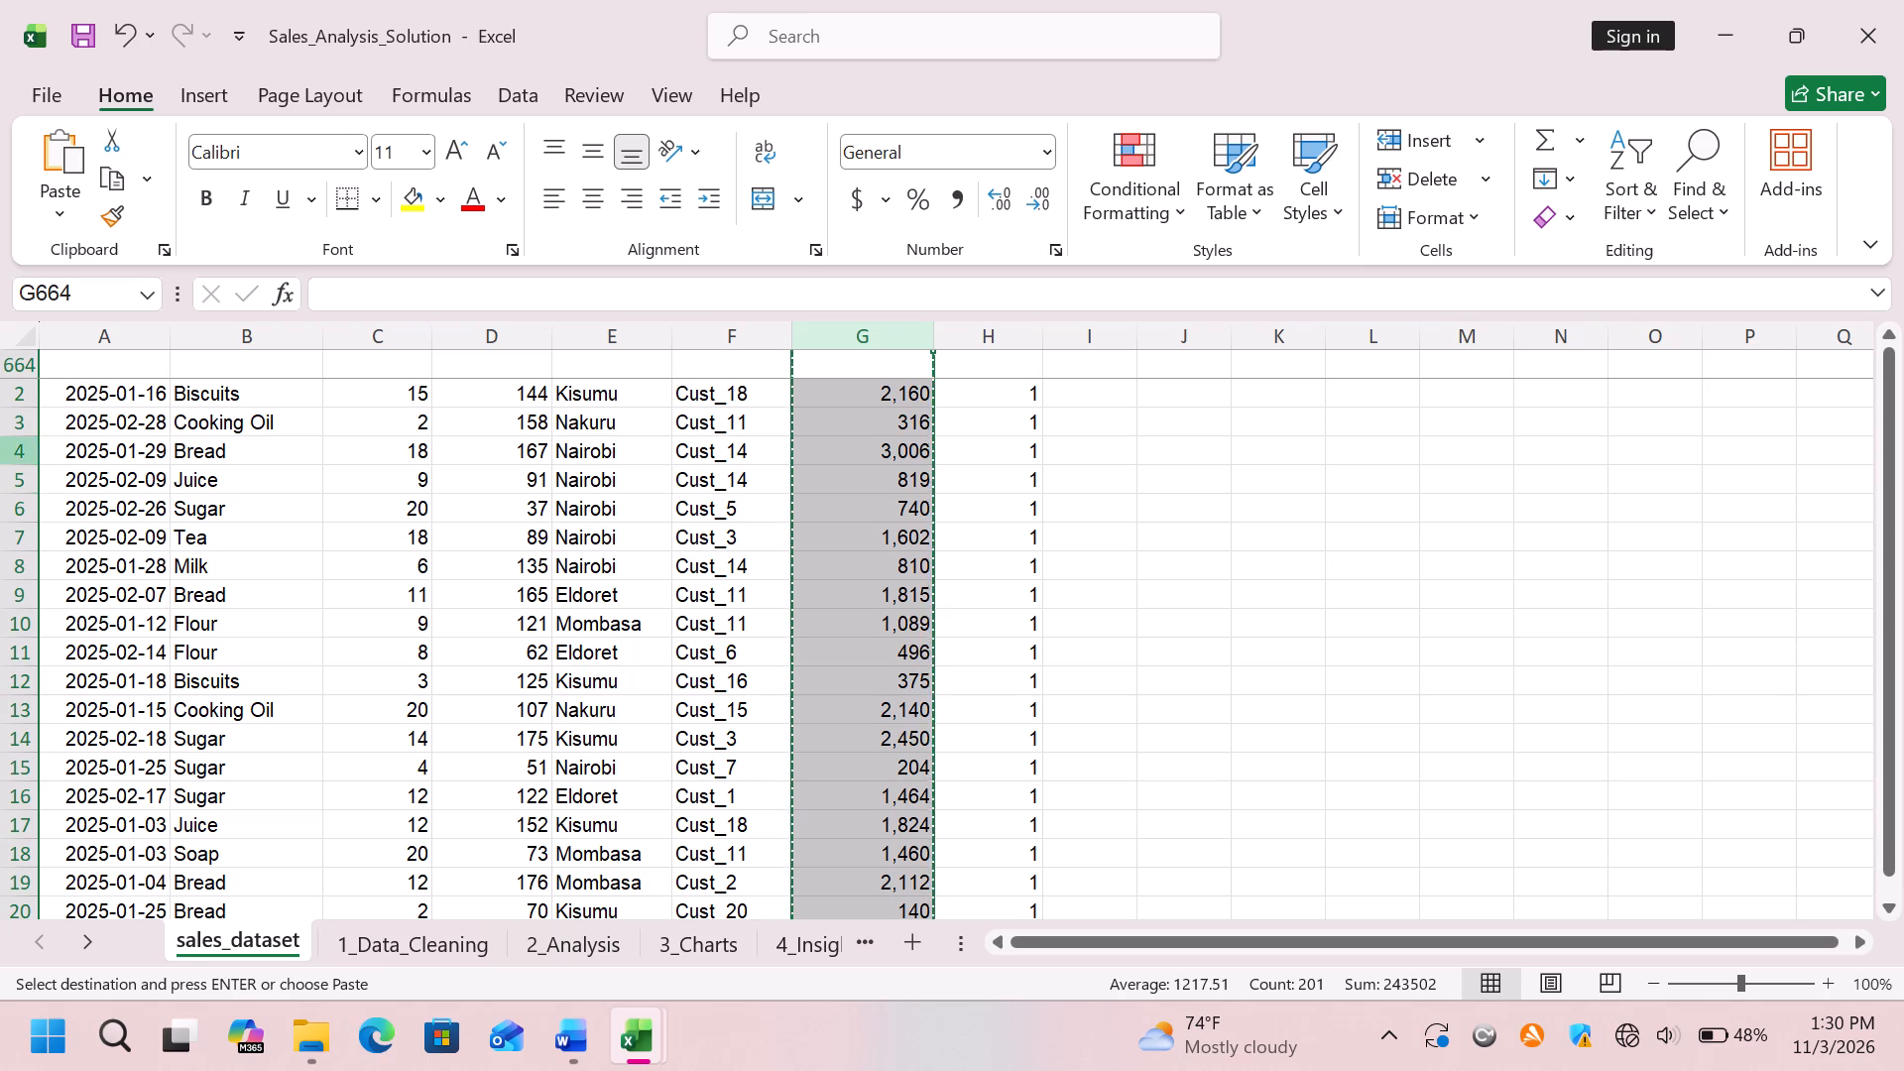
{"action": "left_click", "coordinate": [25, 391]}
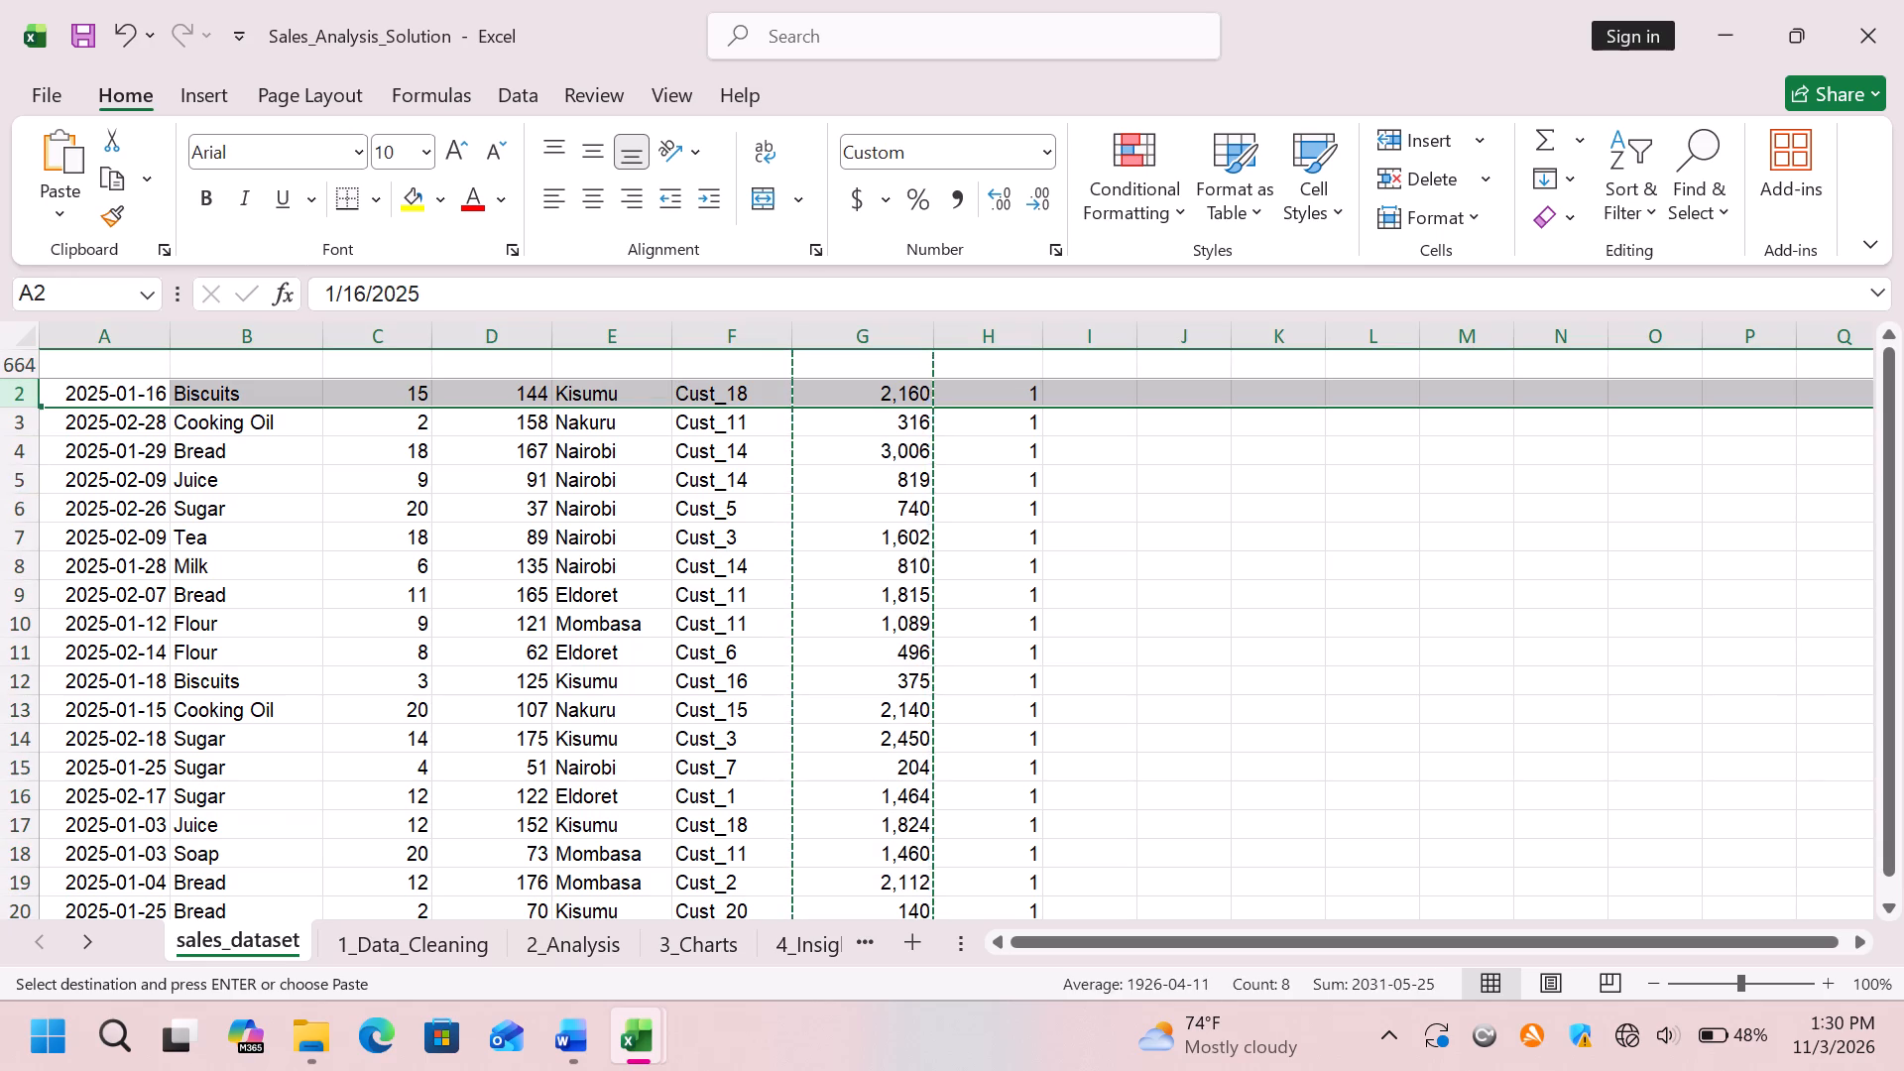
{"action": "scroll", "coordinate": [9, 459], "scroll_direction": "down", "scroll_amount": 1}
{"action": "scroll", "coordinate": [9, 459], "scroll_direction": "up", "scroll_amount": 5}
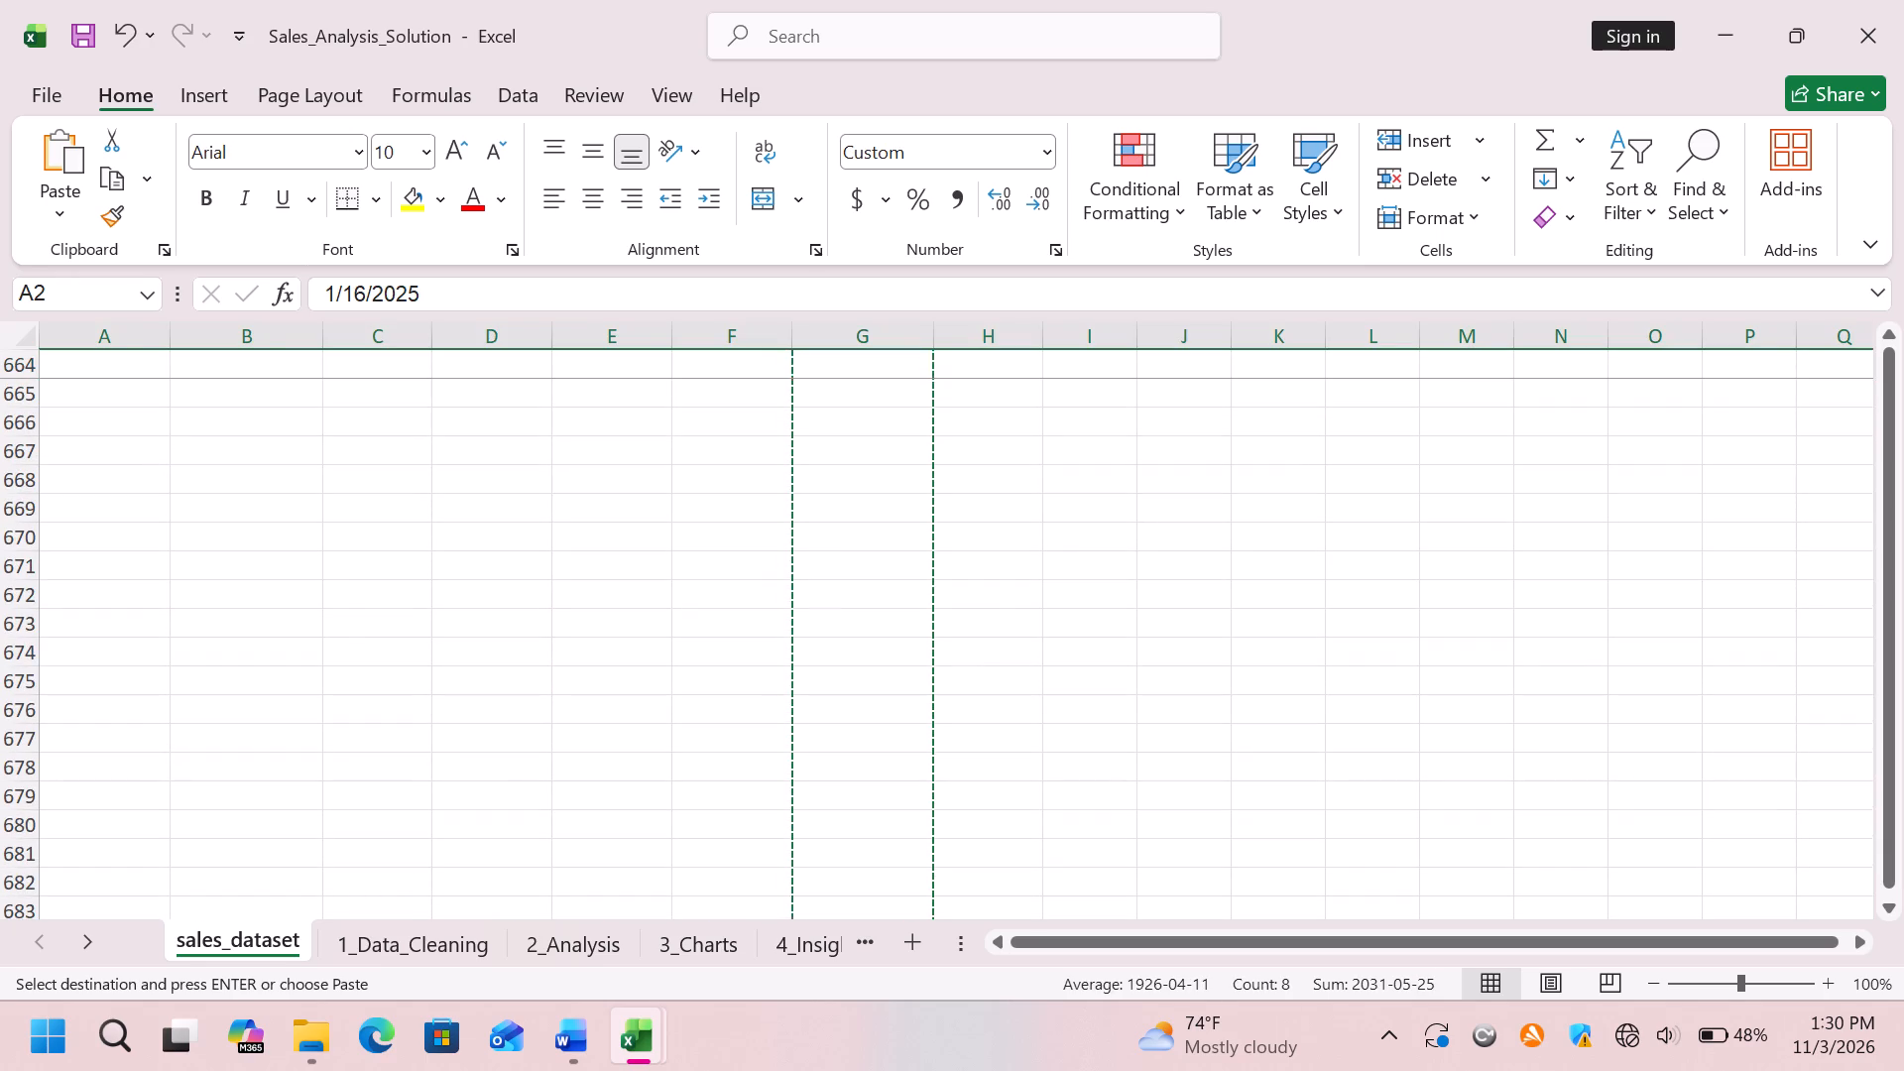
{"action": "scroll", "coordinate": [9, 464], "scroll_direction": "up", "scroll_amount": 5}
{"action": "left_click", "coordinate": [0, 371]}
{"action": "right_click", "coordinate": [5, 367]}
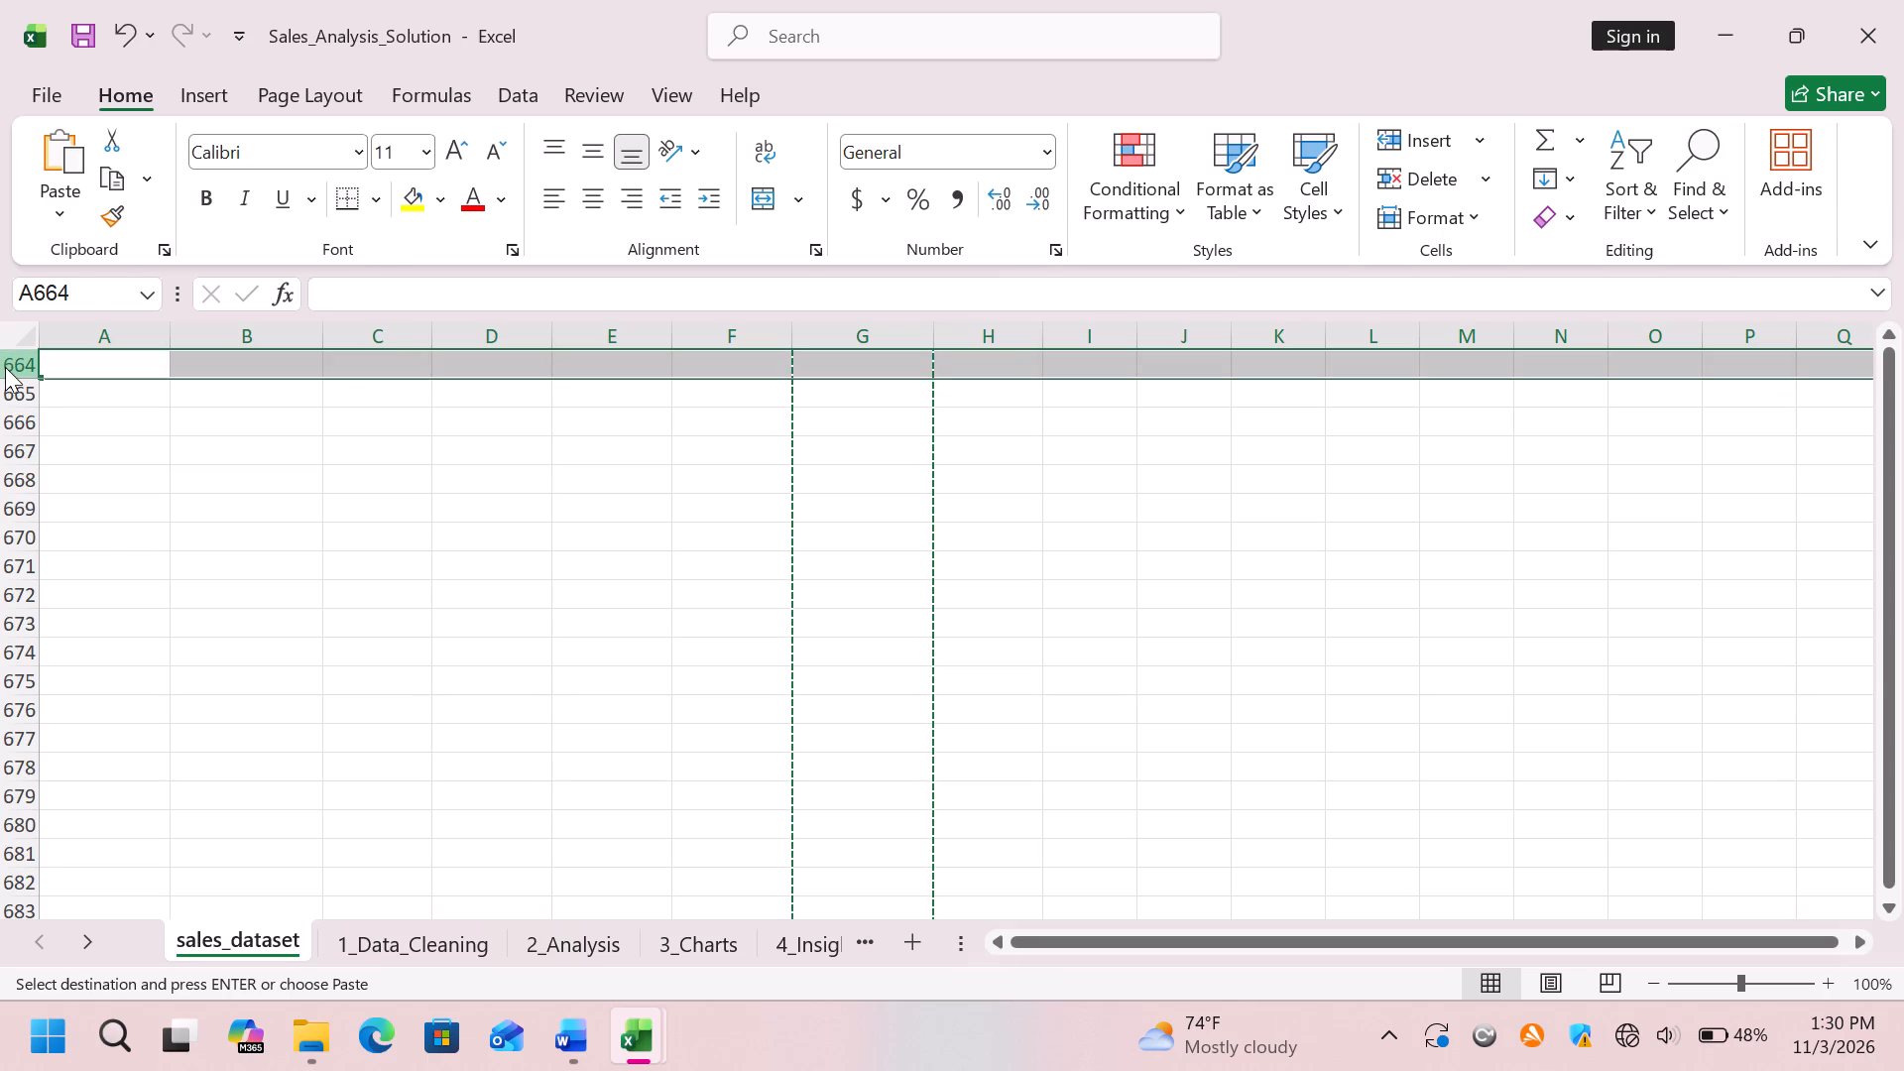
{"action": "left_click", "coordinate": [421, 408]}
{"action": "left_click", "coordinate": [146, 305]}
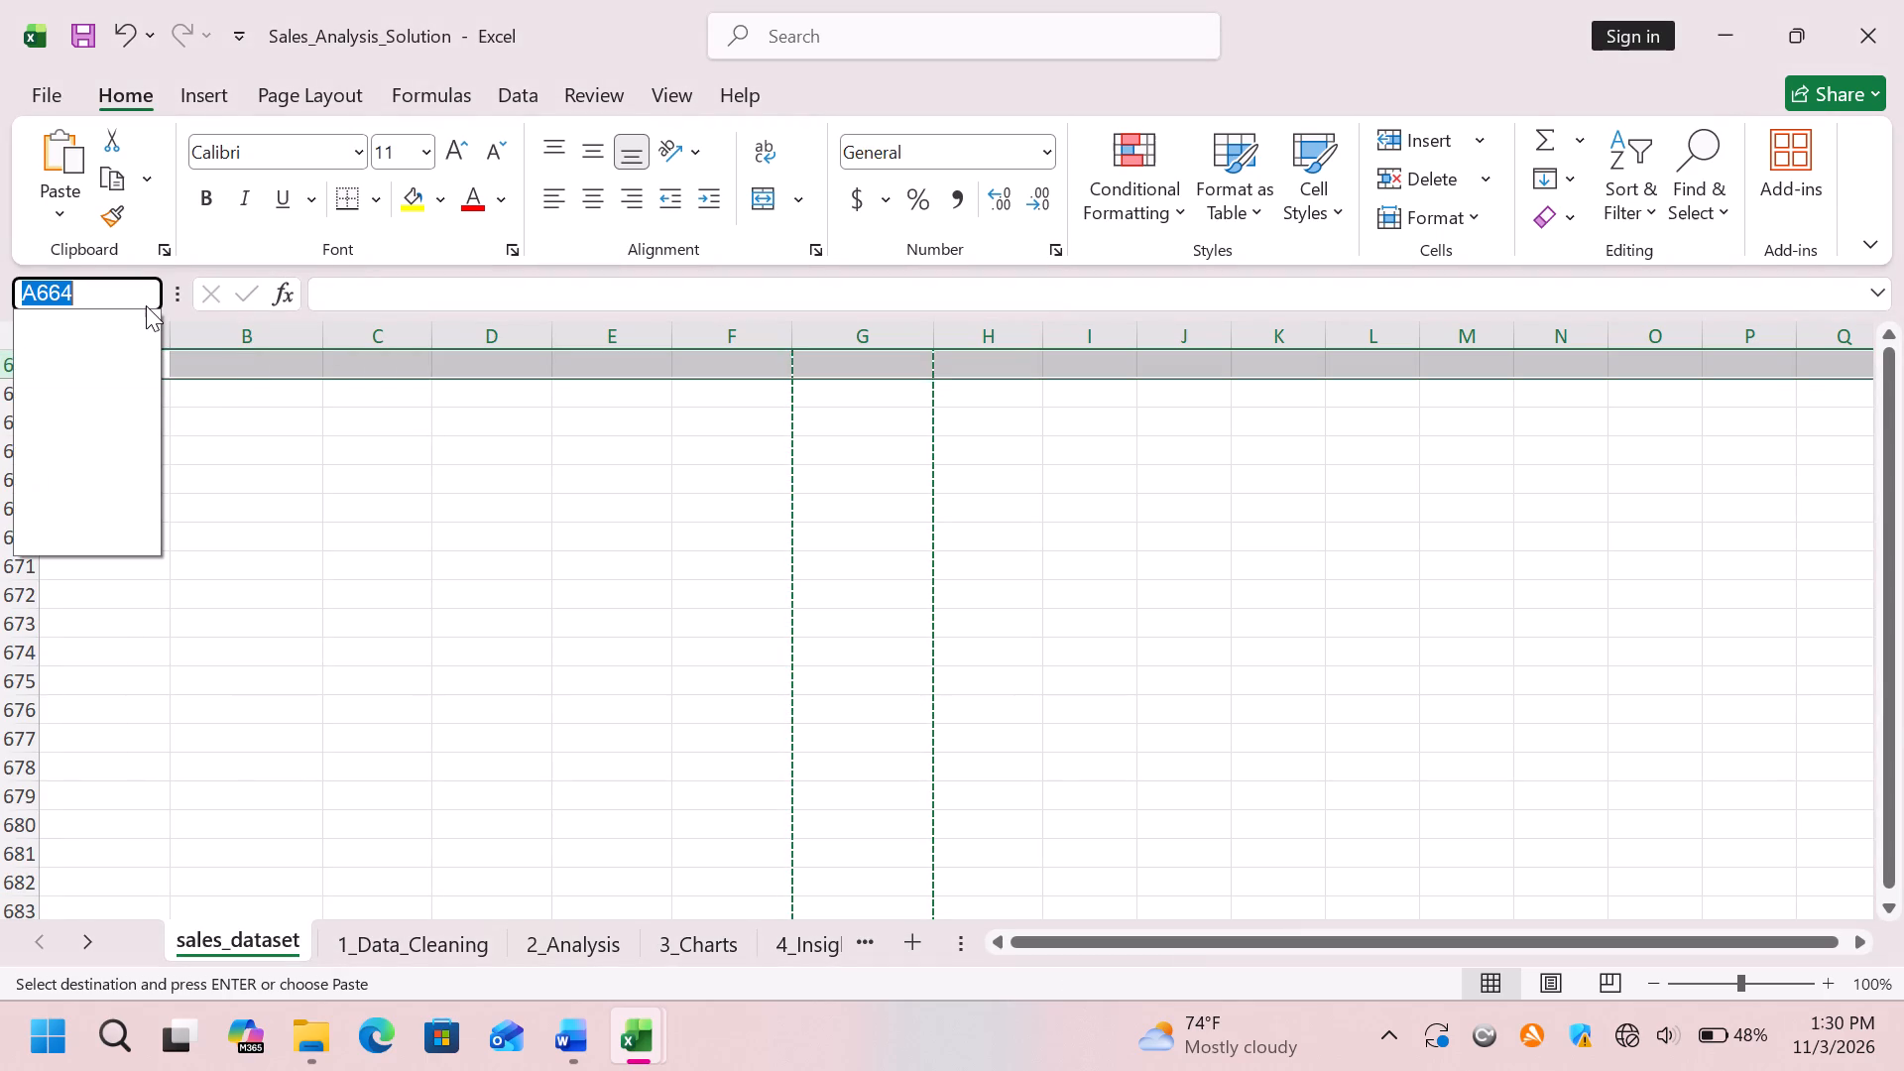
{"action": "left_click", "coordinate": [155, 293]}
{"action": "left_click", "coordinate": [155, 293]}
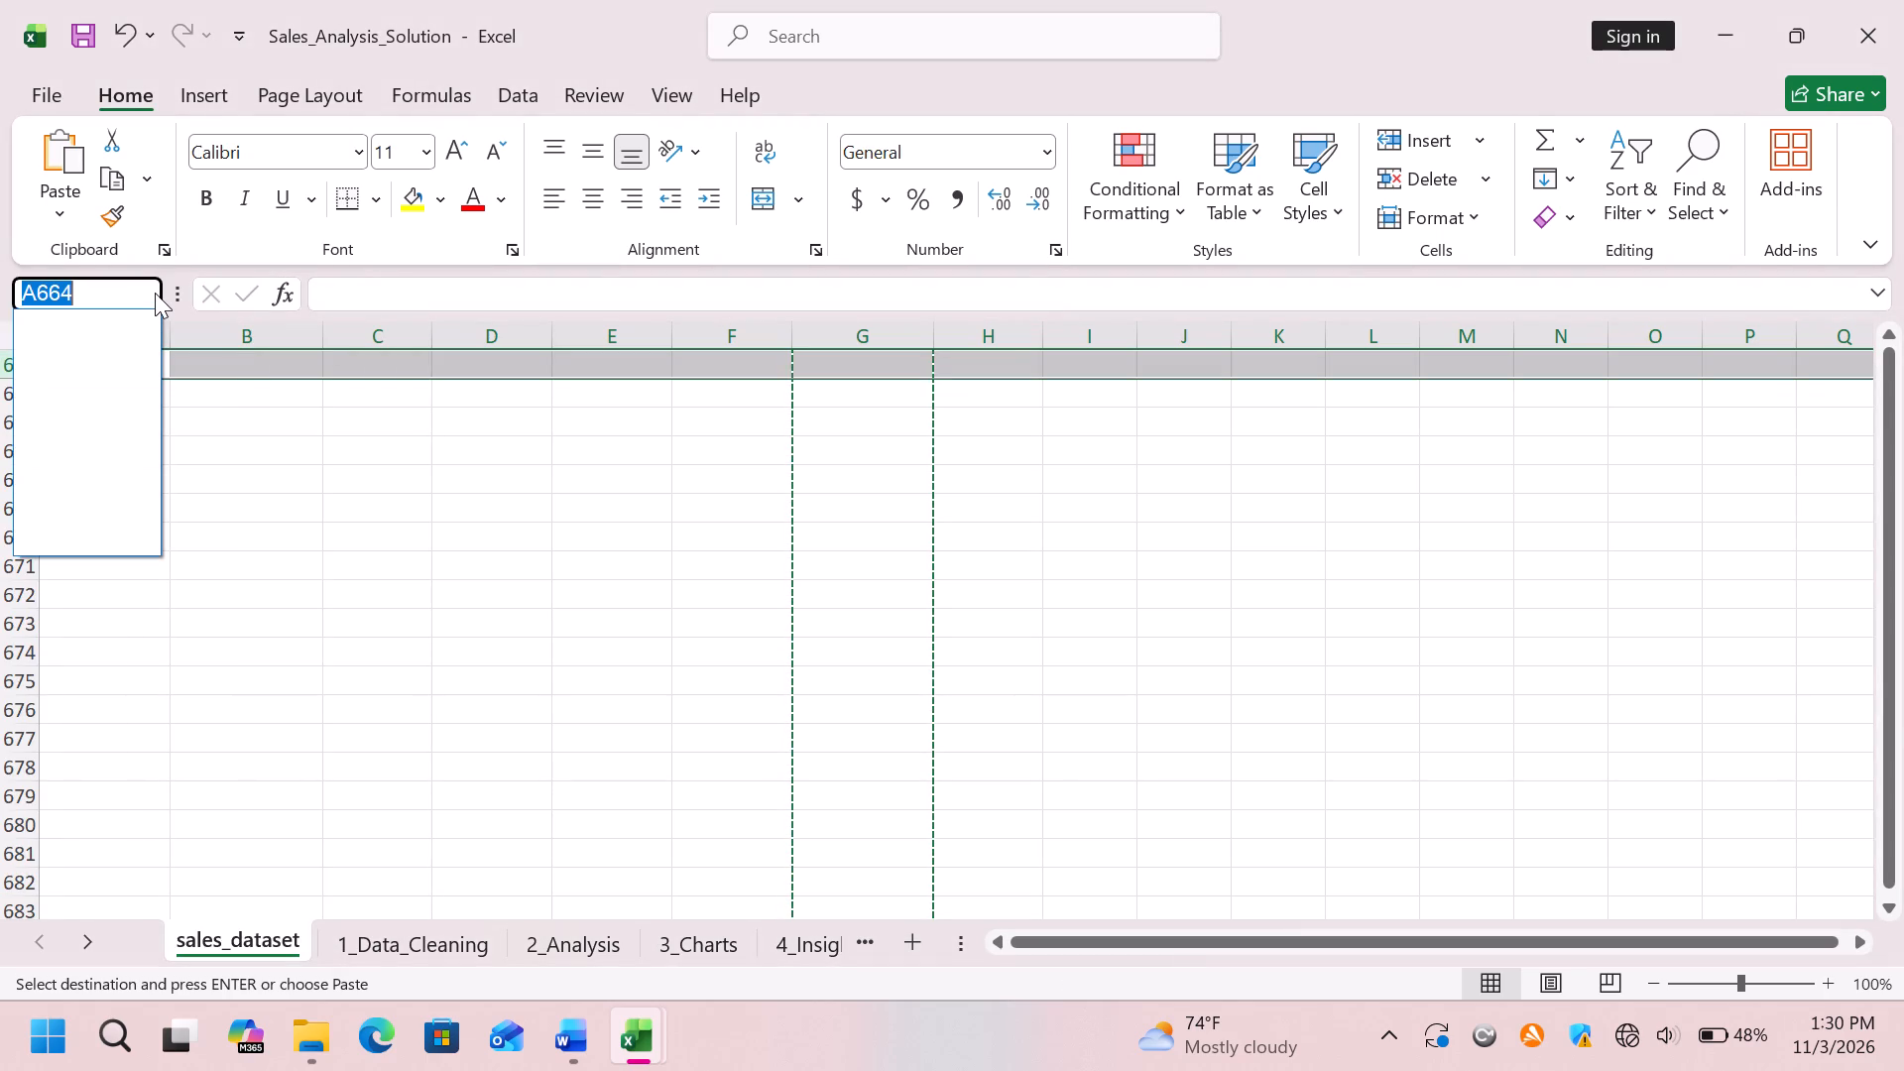
{"action": "key", "text": "a"}
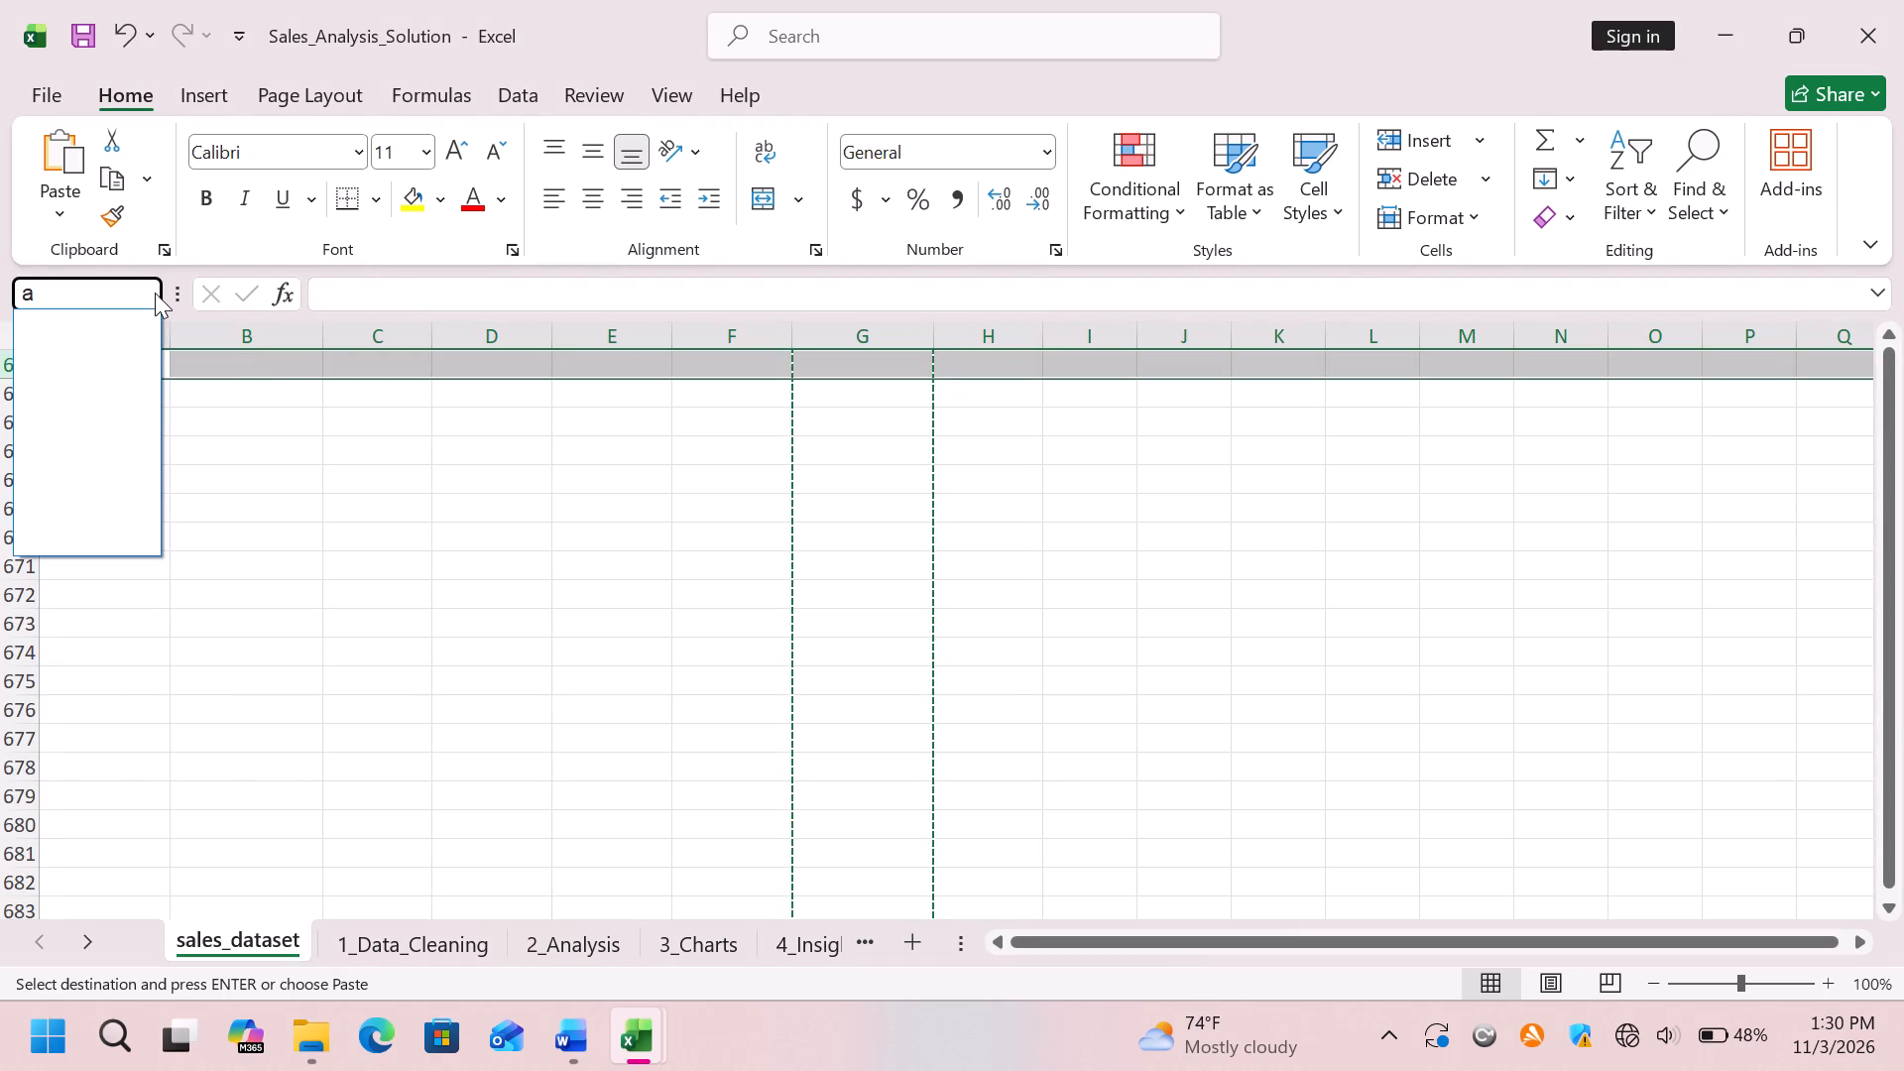
{"action": "key", "text": "1"}
{"action": "key", "text": "Return"}
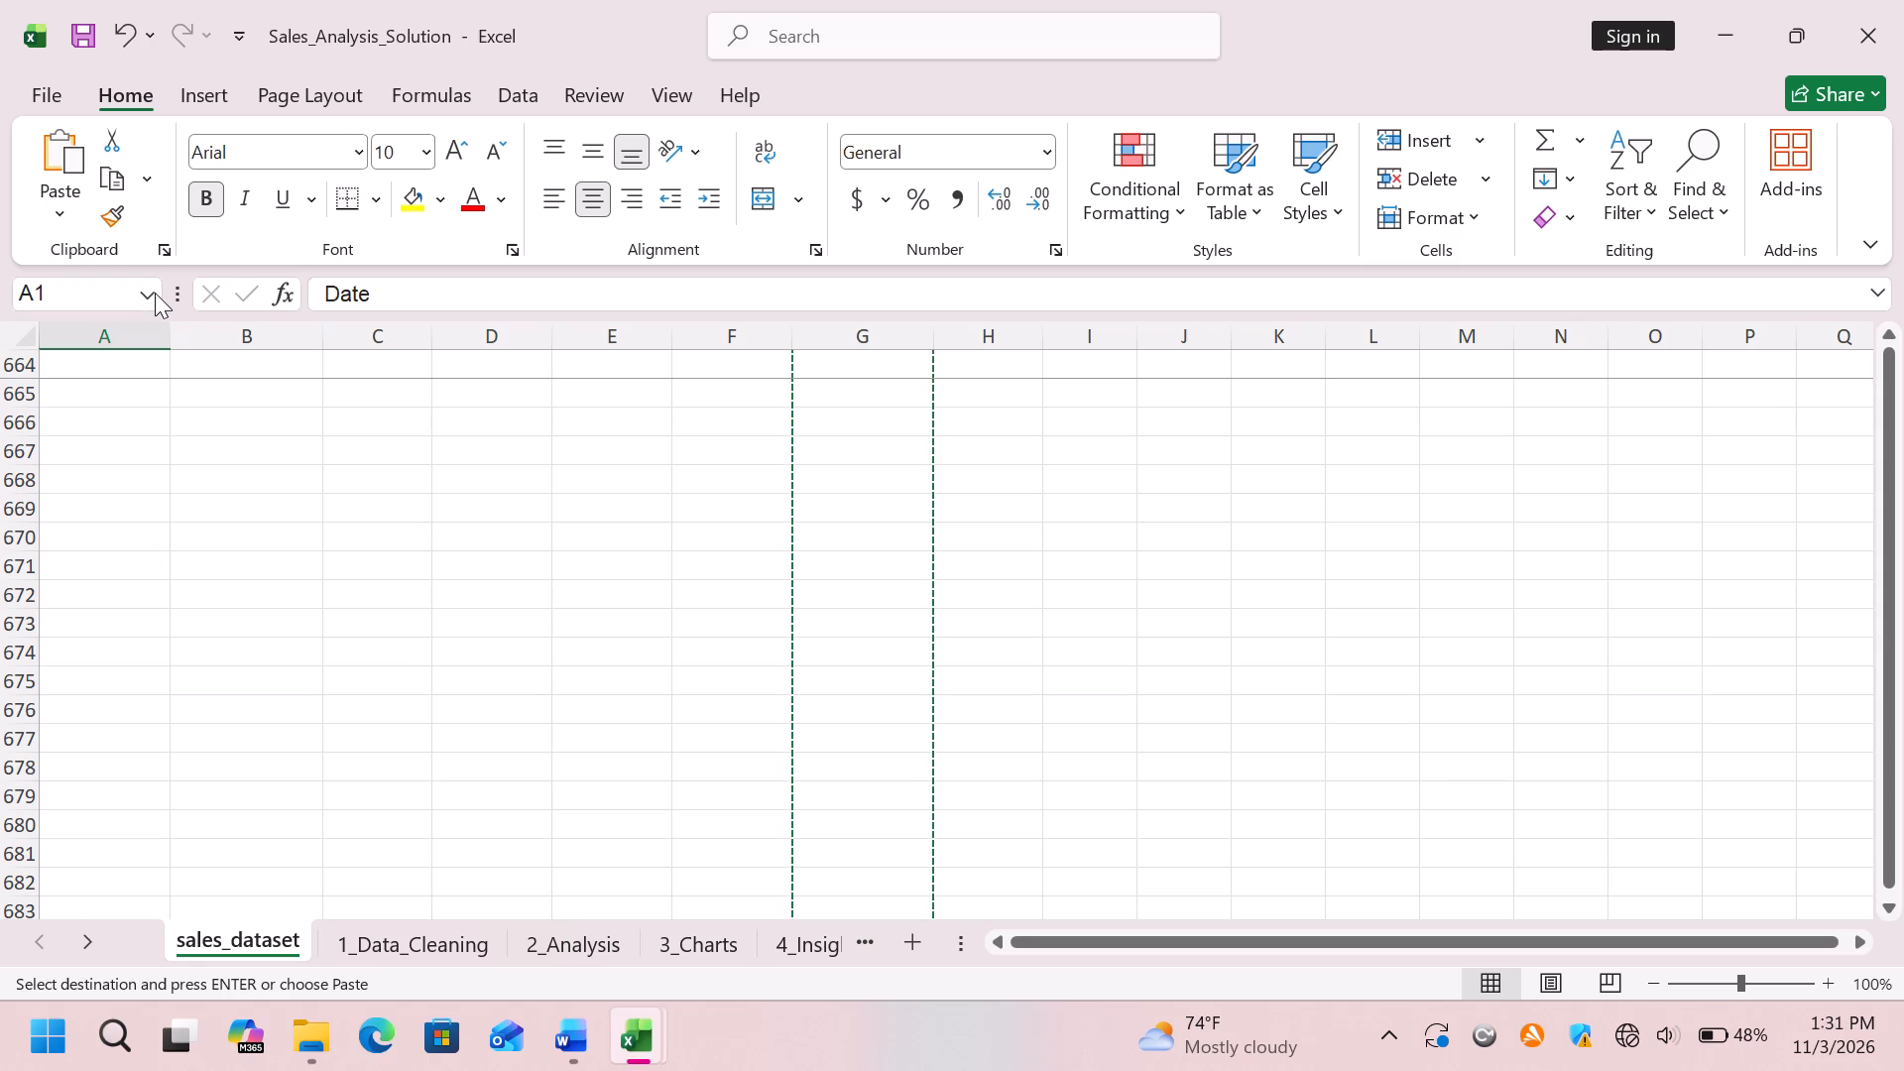
{"action": "left_click", "coordinate": [203, 403]}
{"action": "scroll", "coordinate": [341, 498], "scroll_direction": "up", "scroll_amount": 2}
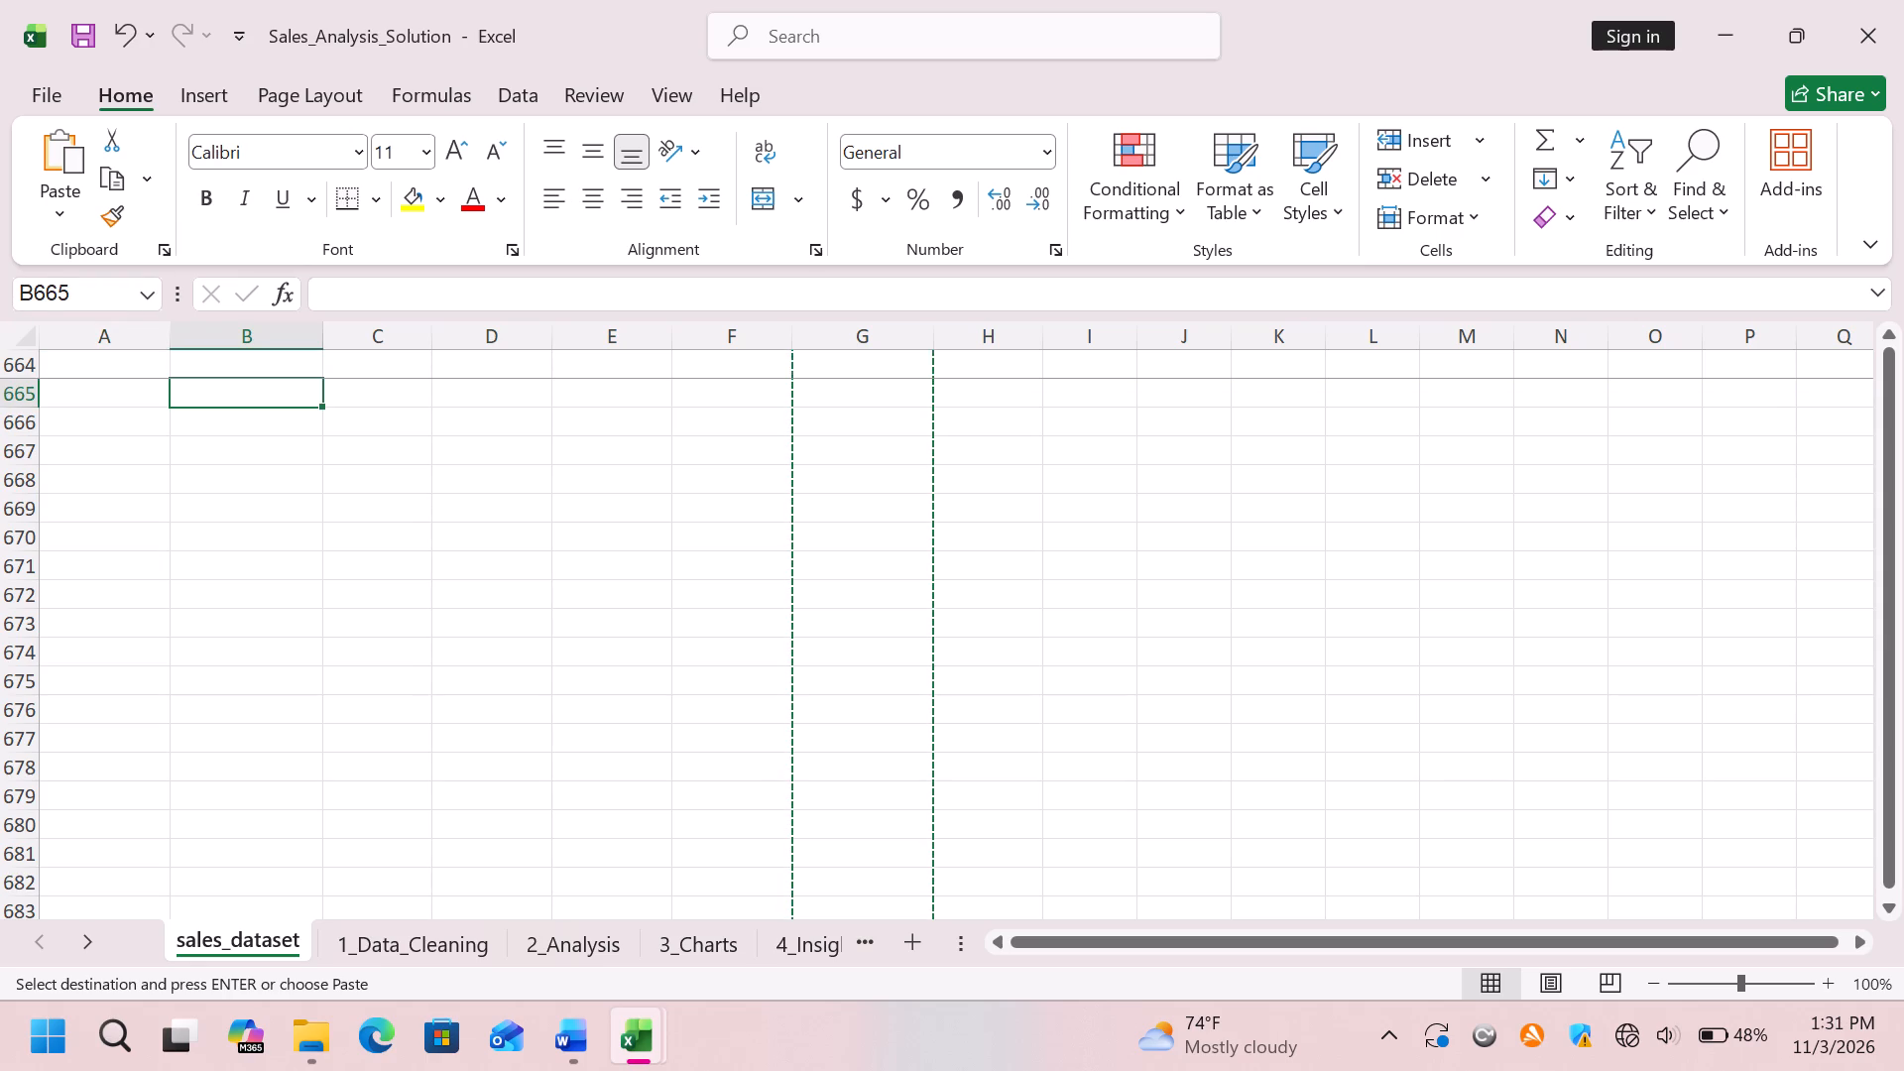
{"action": "left_click", "coordinate": [68, 298]}
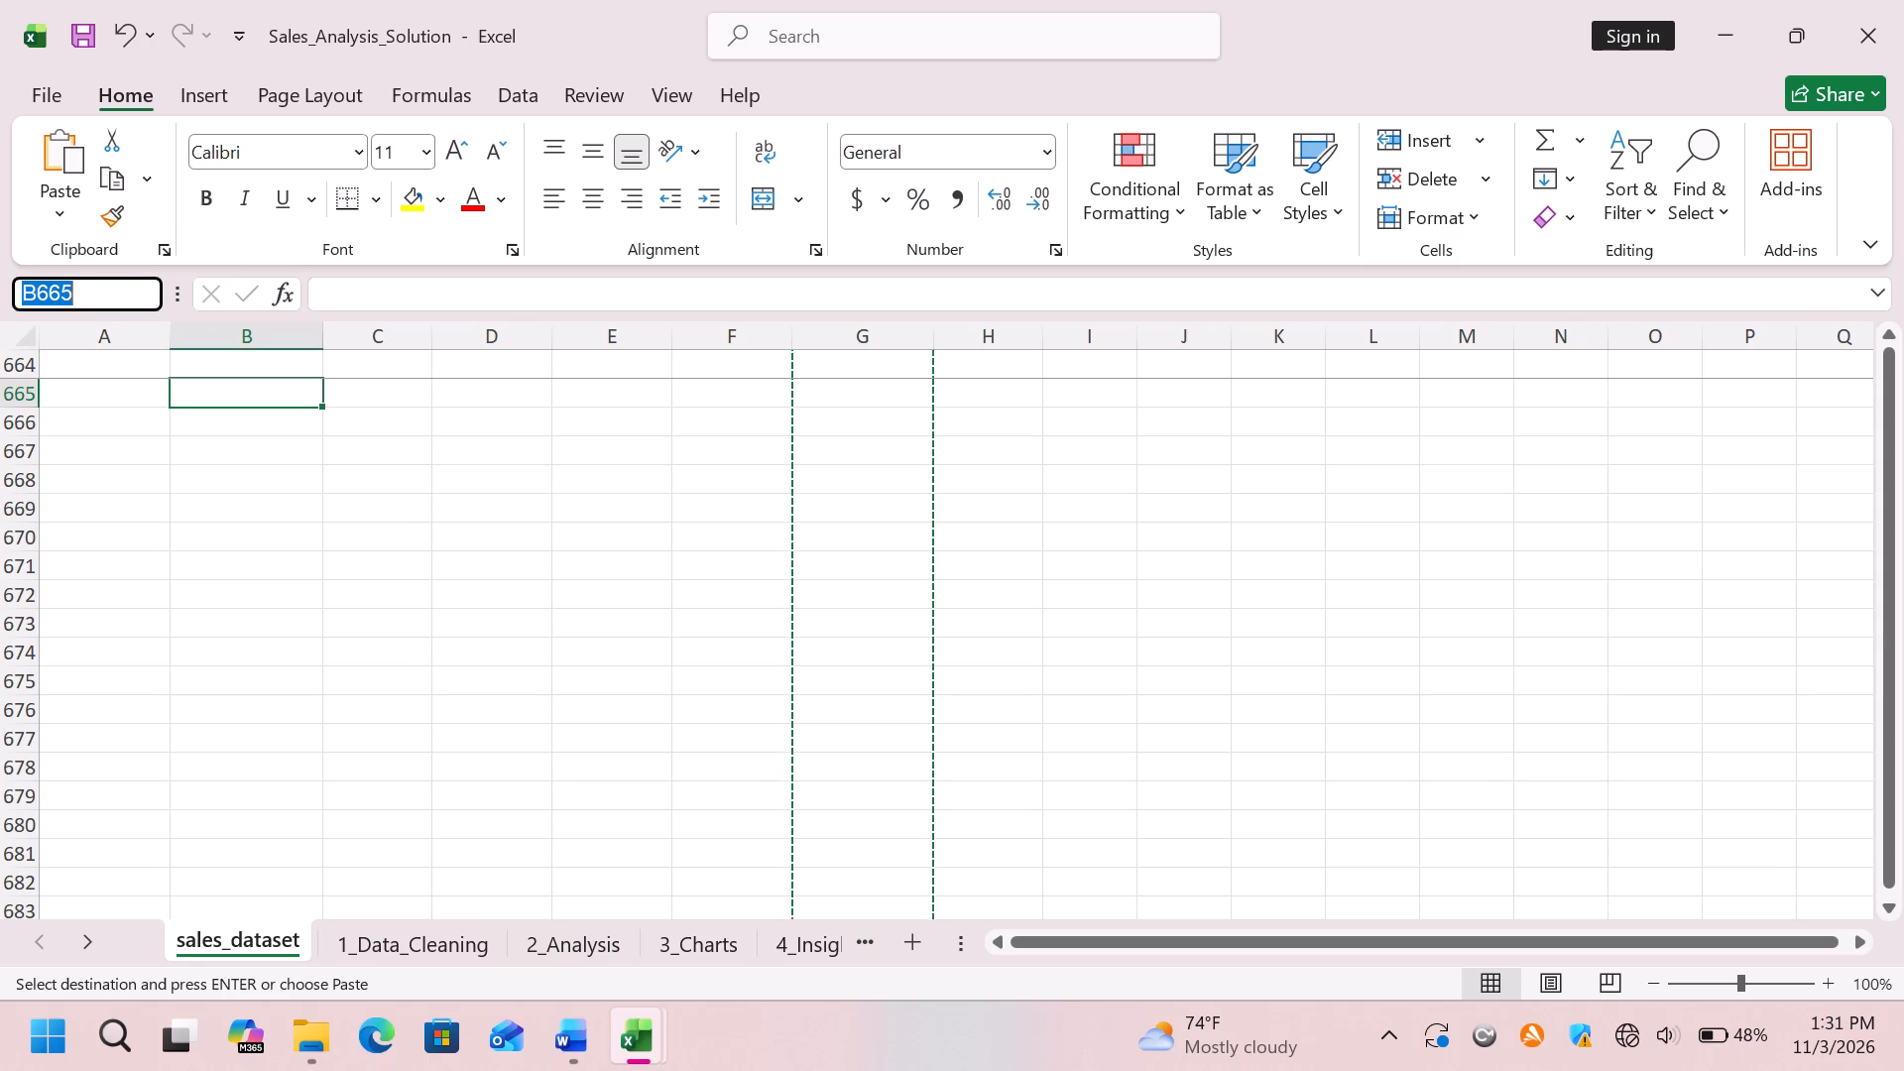
{"action": "scroll", "coordinate": [1346, 823], "scroll_direction": "down", "scroll_amount": 1}
{"action": "scroll", "coordinate": [586, 704], "scroll_direction": "up", "scroll_amount": 9}
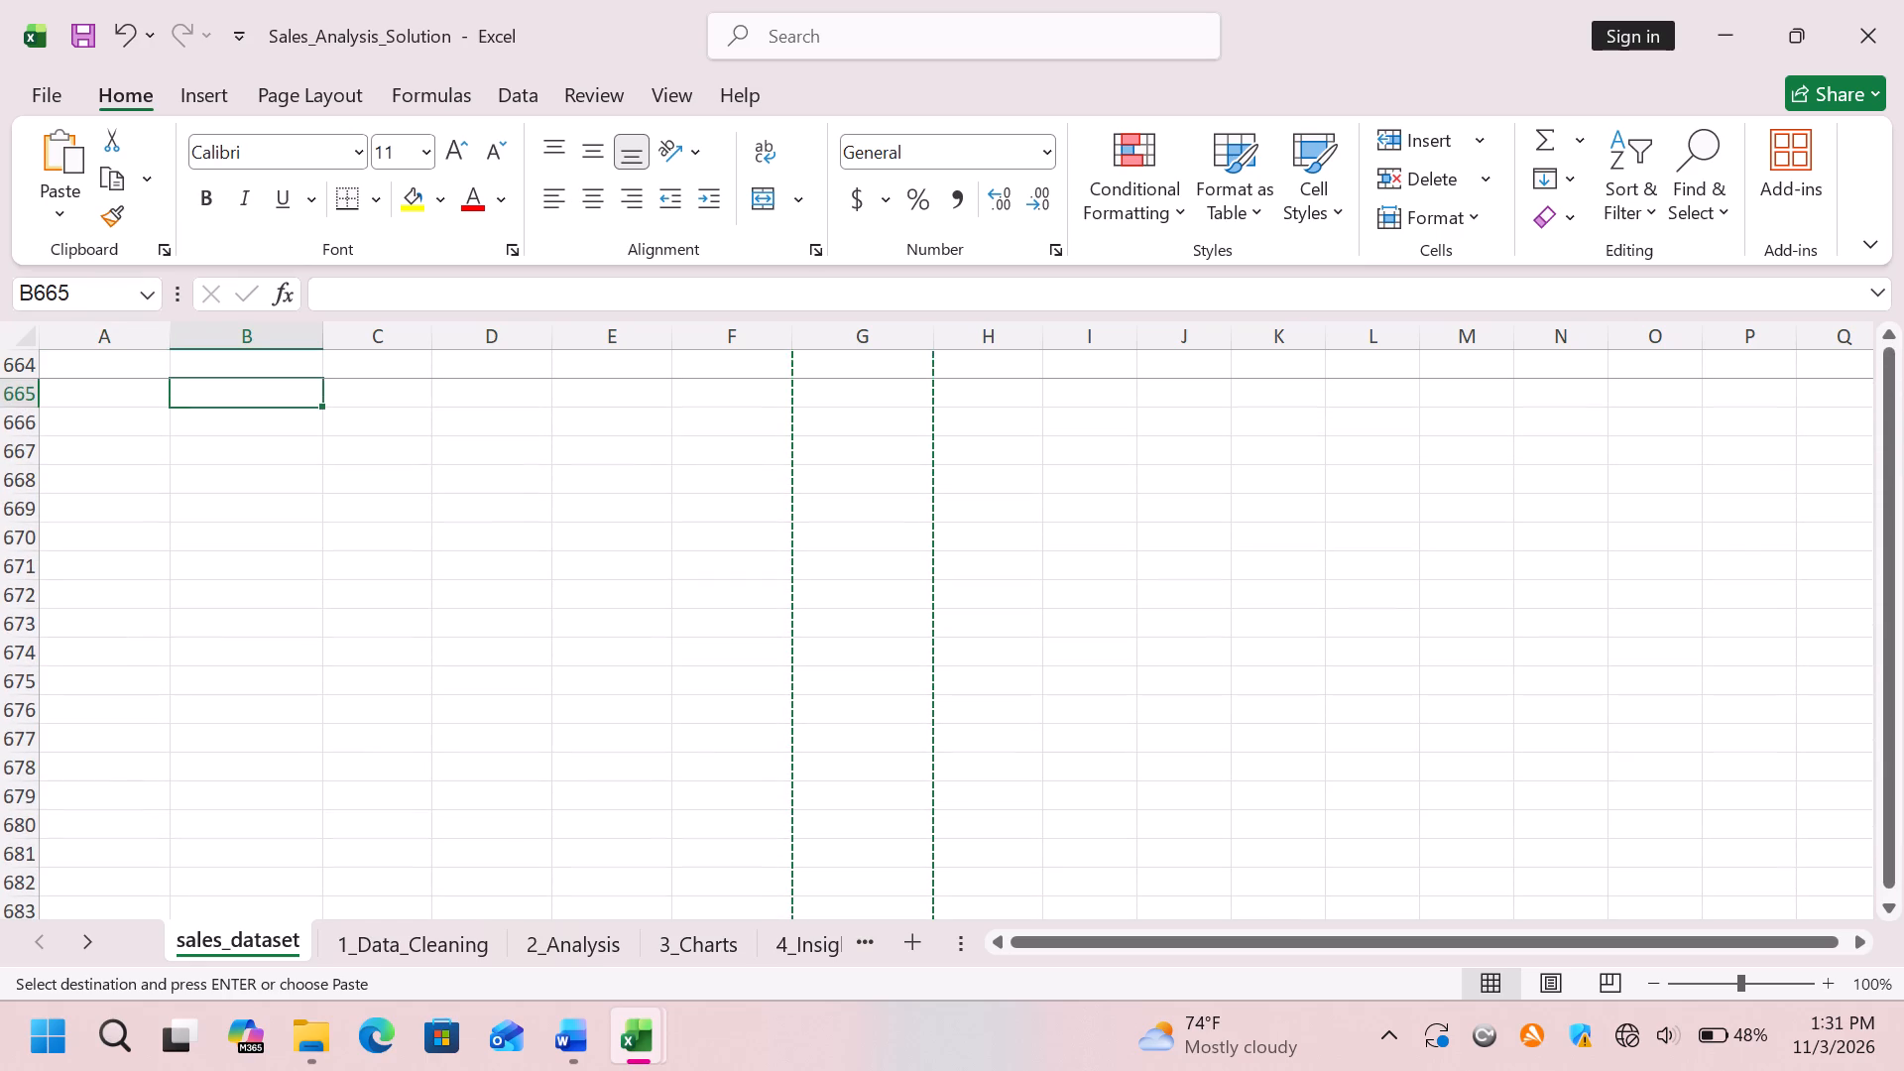
{"action": "left_click", "coordinate": [1258, 861]}
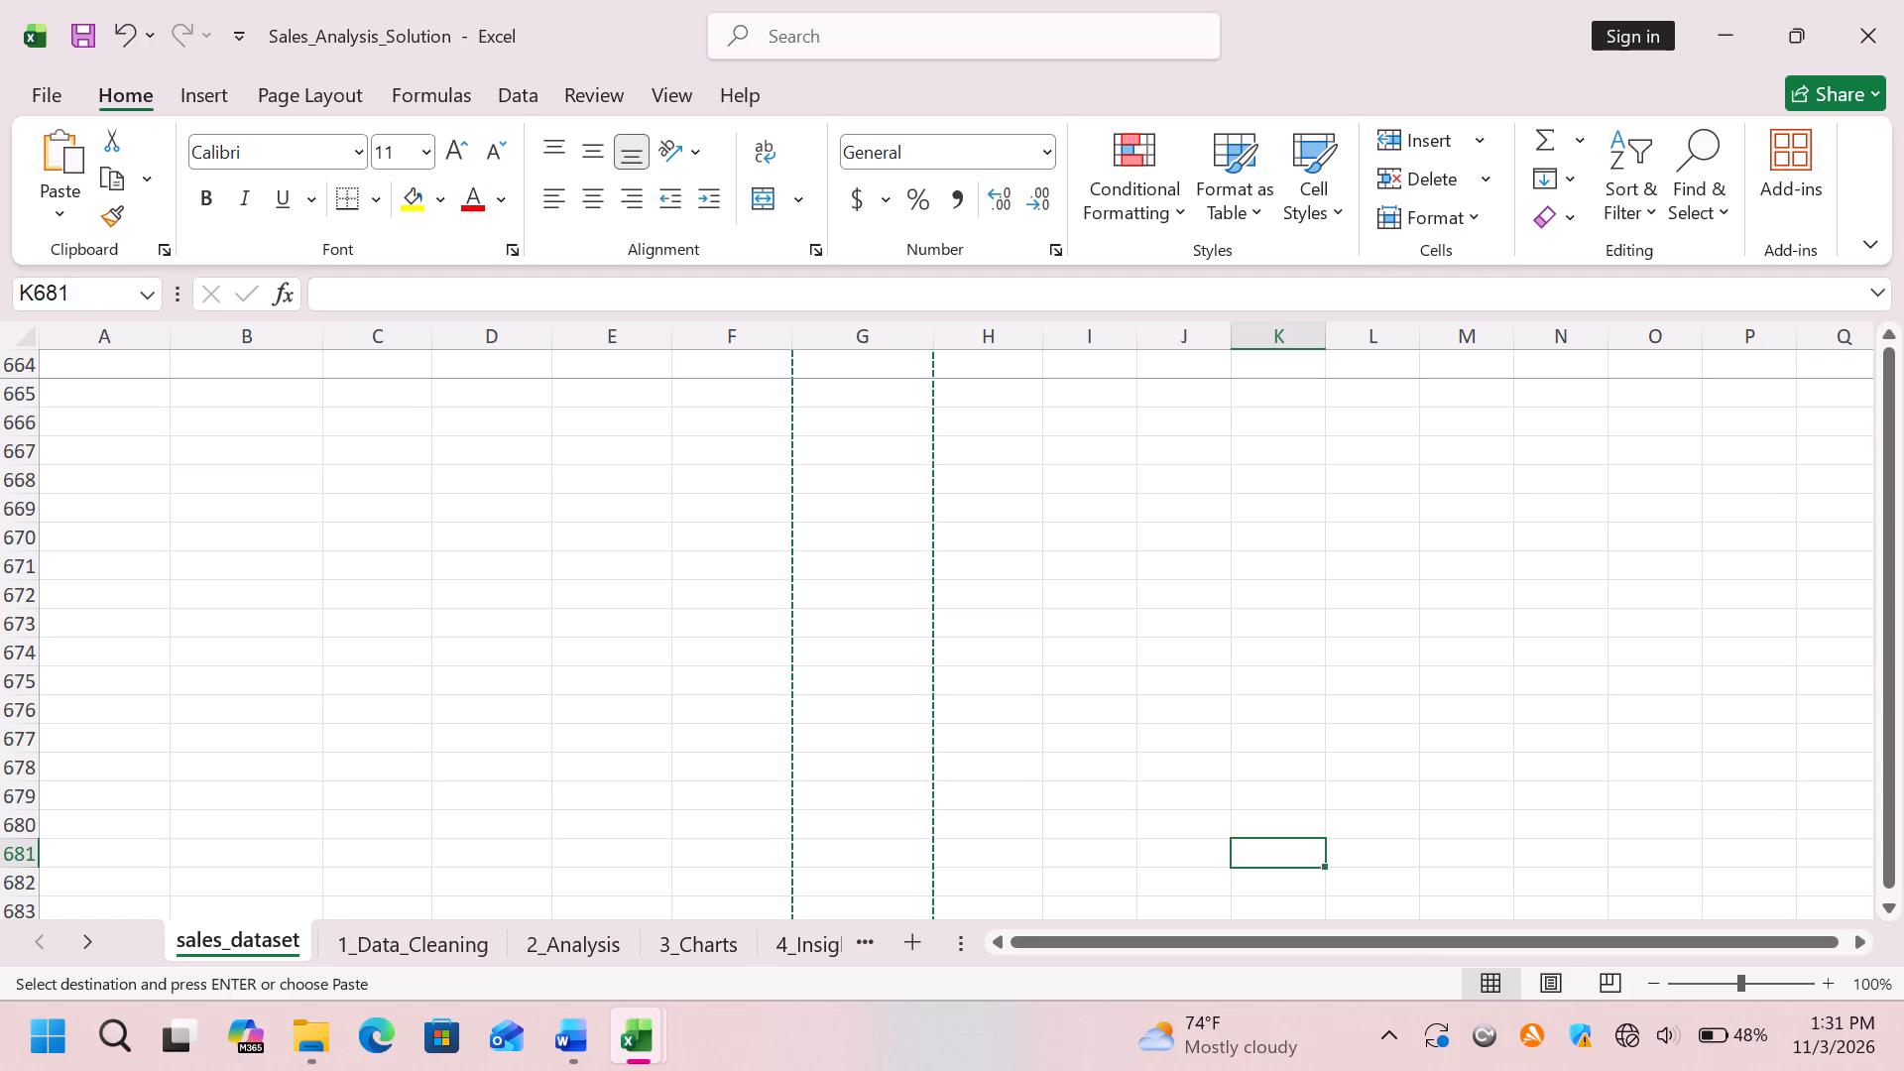
Examine the January formulas for month start, total sales and transactions in the Monthly Sales Trend table on the 2_Analysis sheet.
{"action": "left_click", "coordinate": [441, 948]}
{"action": "left_click", "coordinate": [550, 951]}
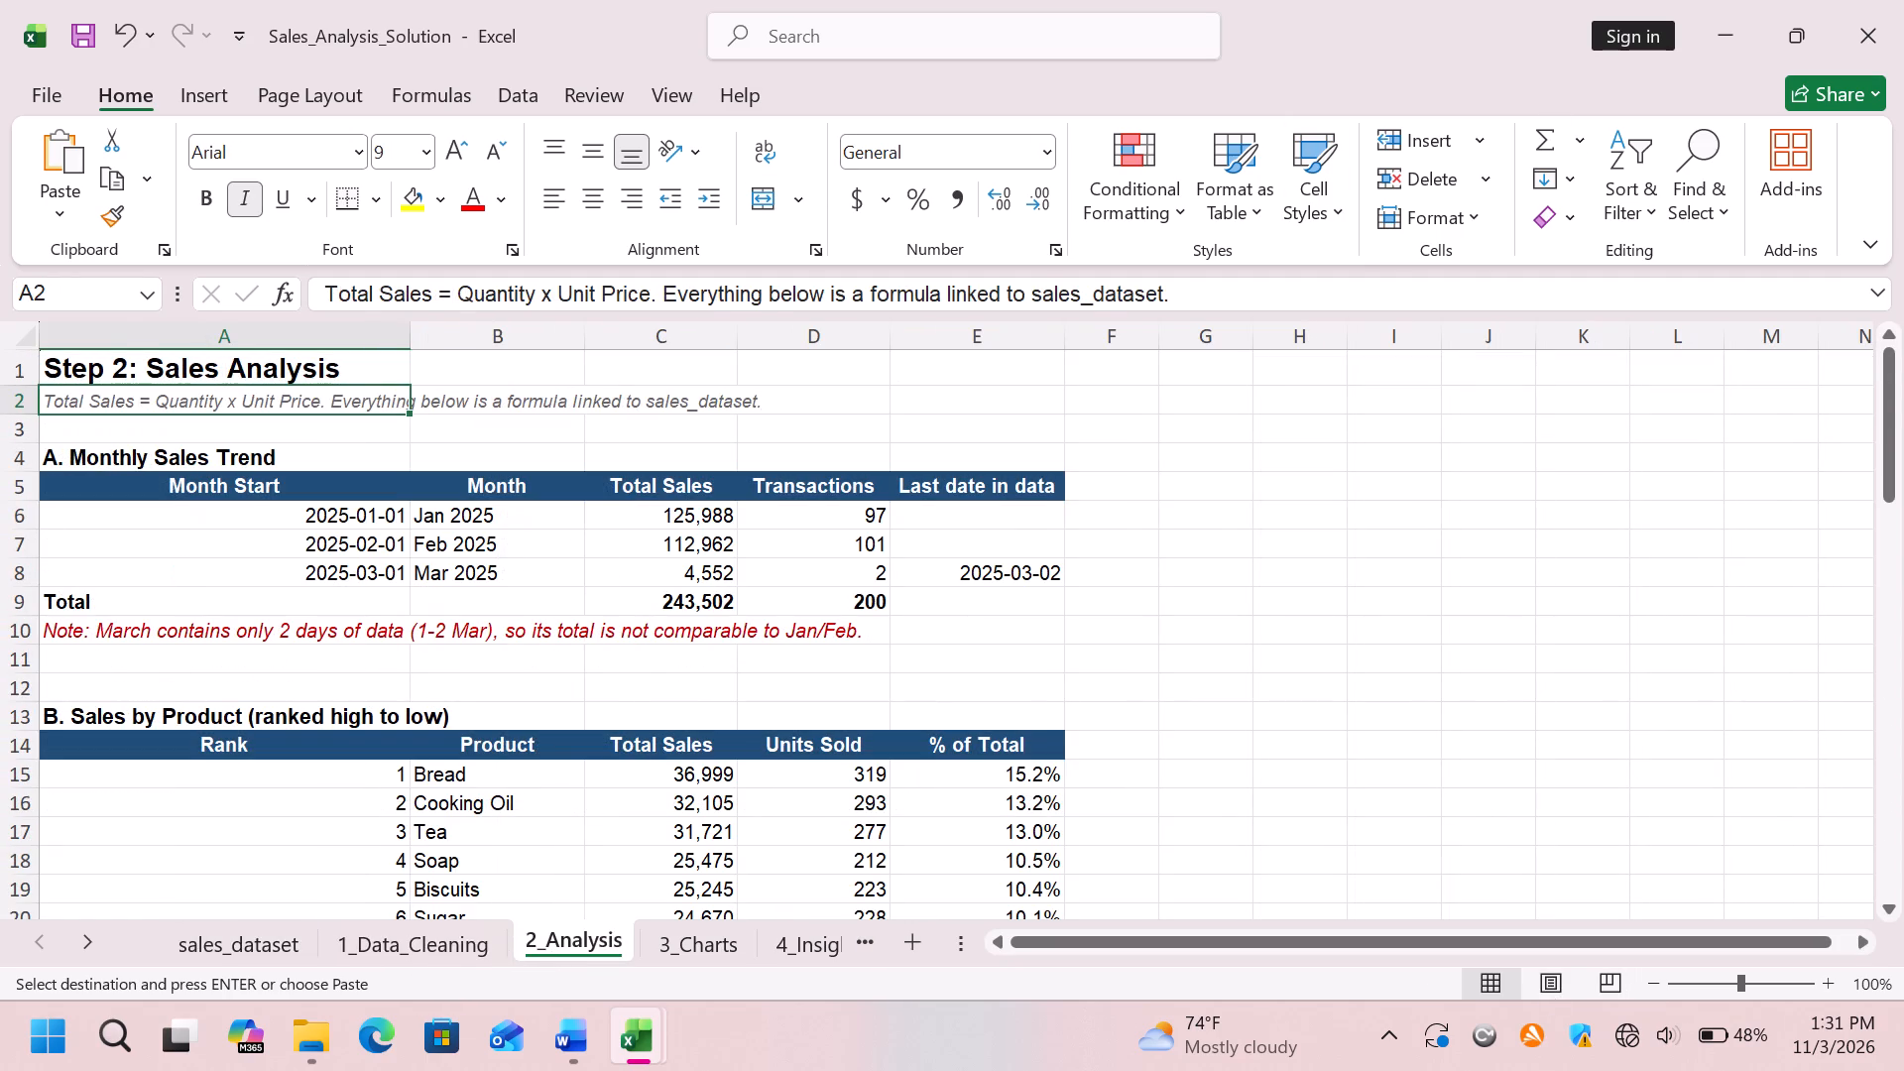
{"action": "left_click", "coordinate": [371, 522]}
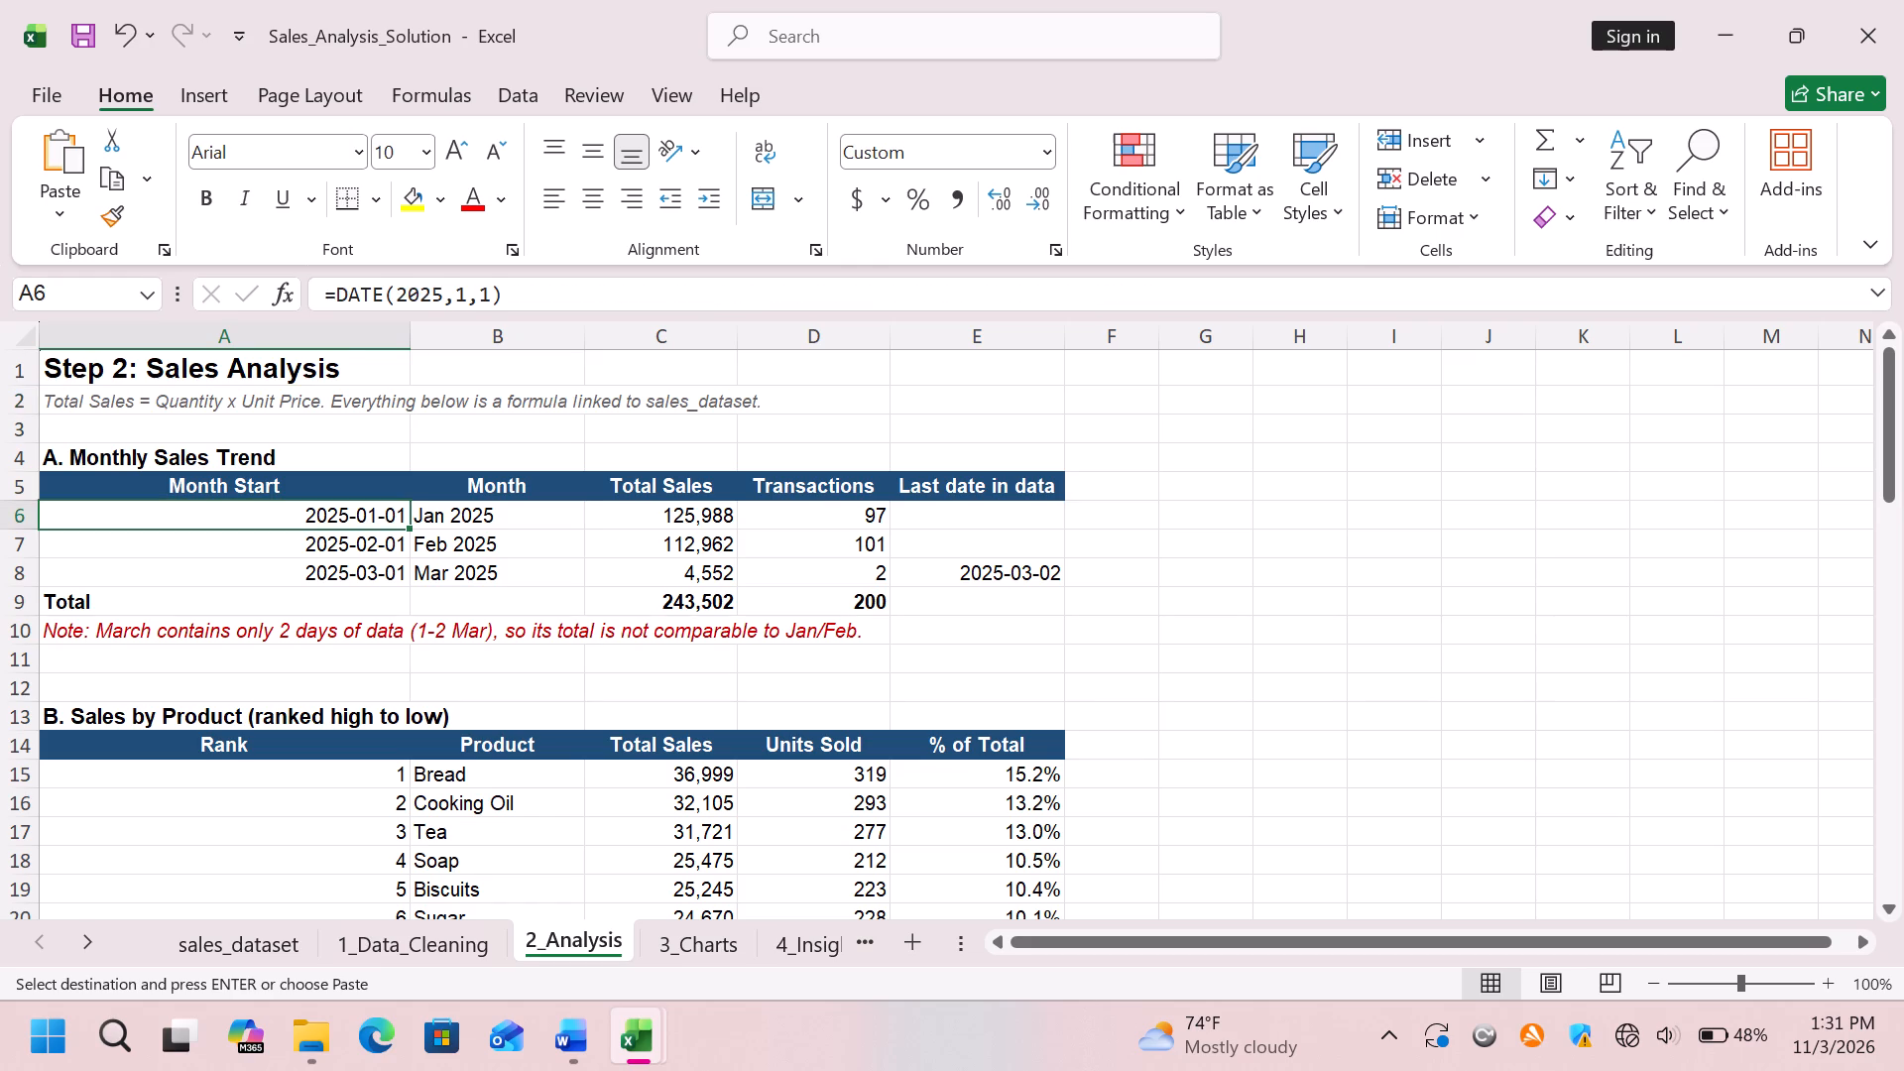
{"action": "left_click", "coordinate": [541, 522]}
{"action": "left_click", "coordinate": [394, 500]}
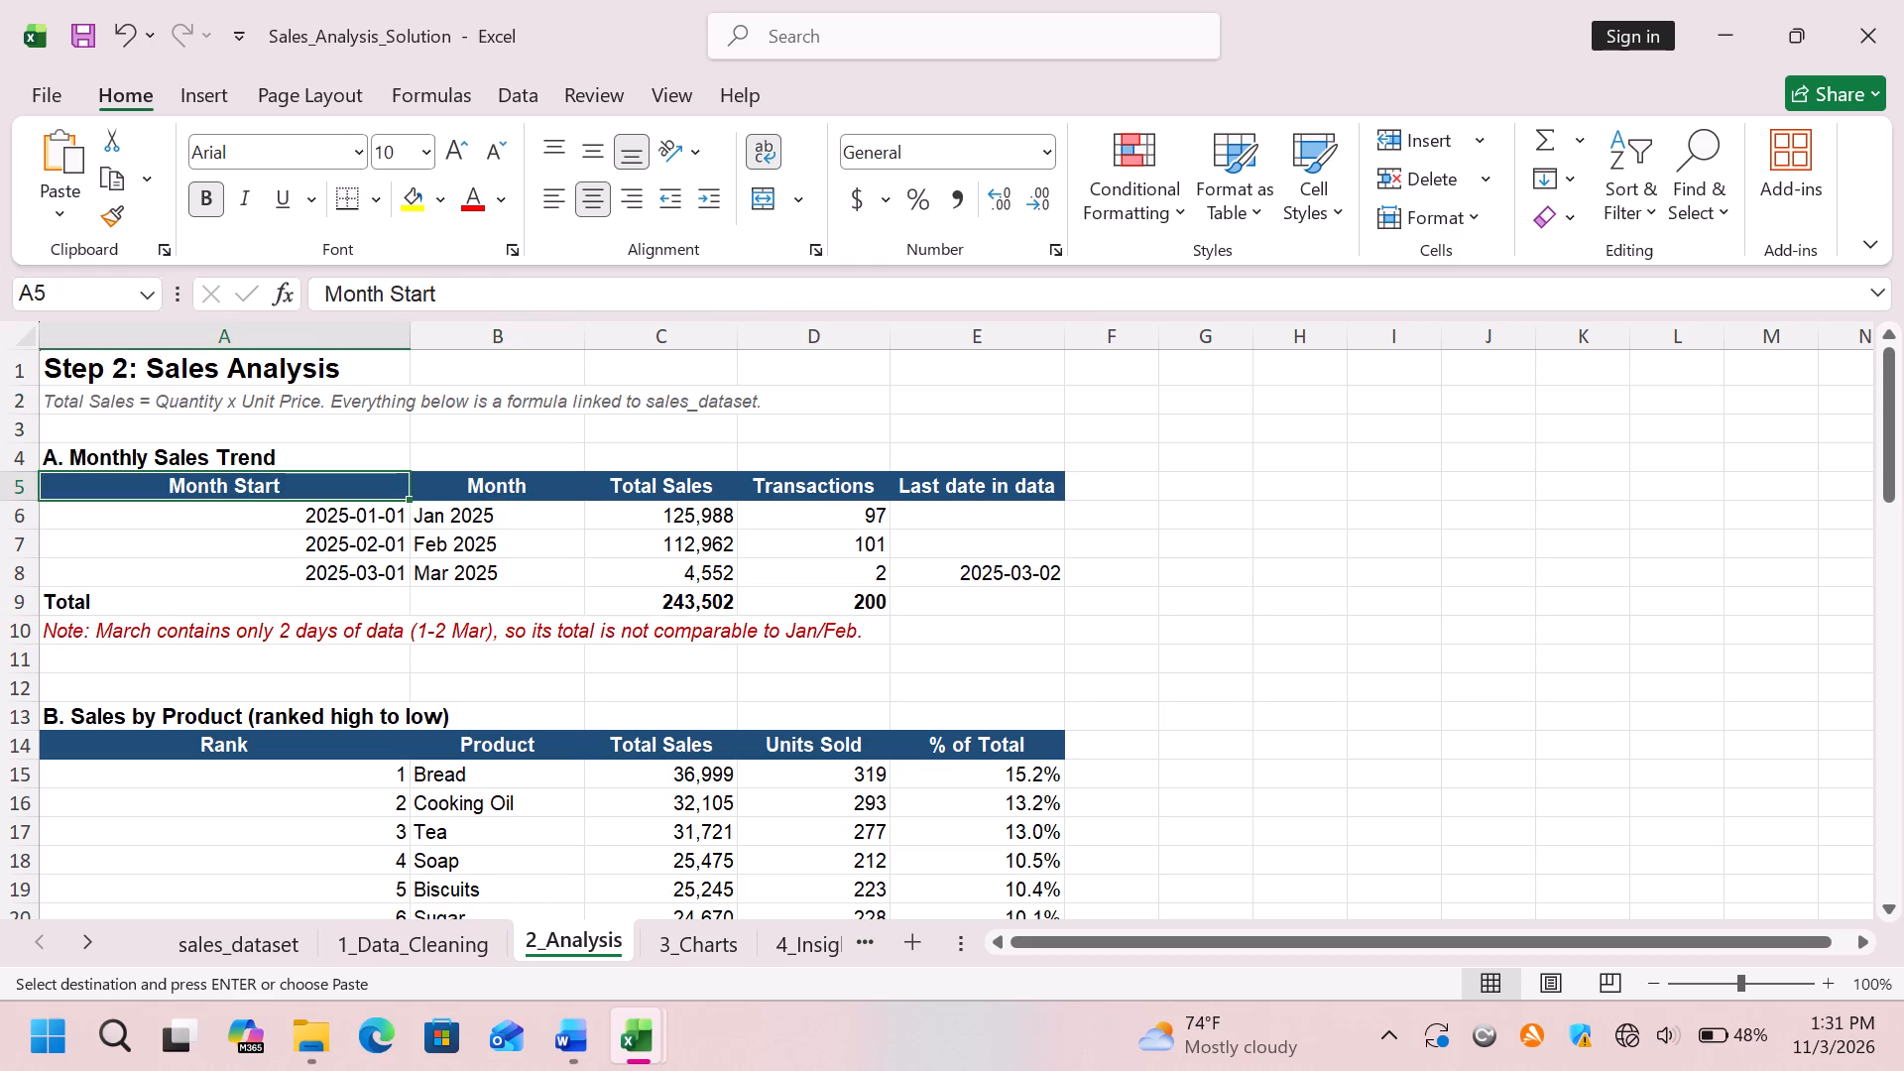
{"action": "left_click", "coordinate": [364, 480]}
{"action": "left_click", "coordinate": [344, 515]}
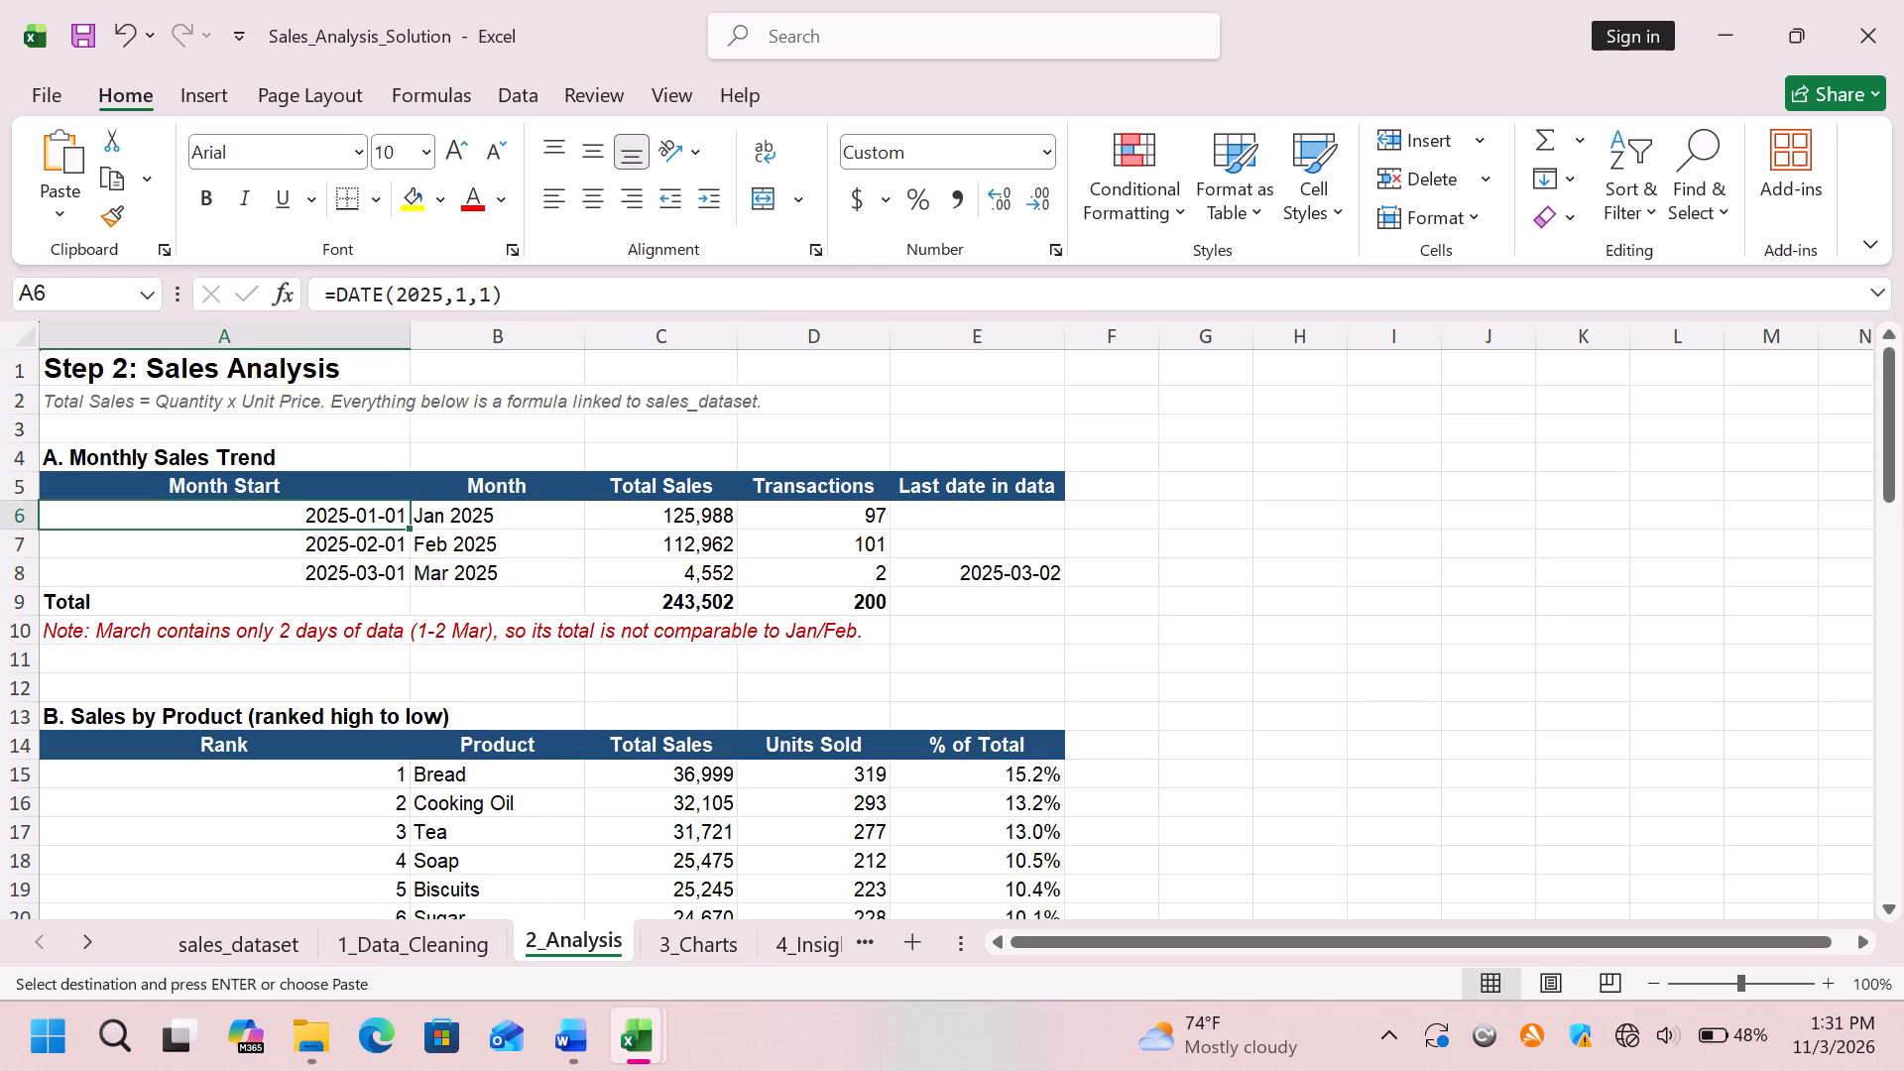
{"action": "left_click", "coordinate": [513, 523]}
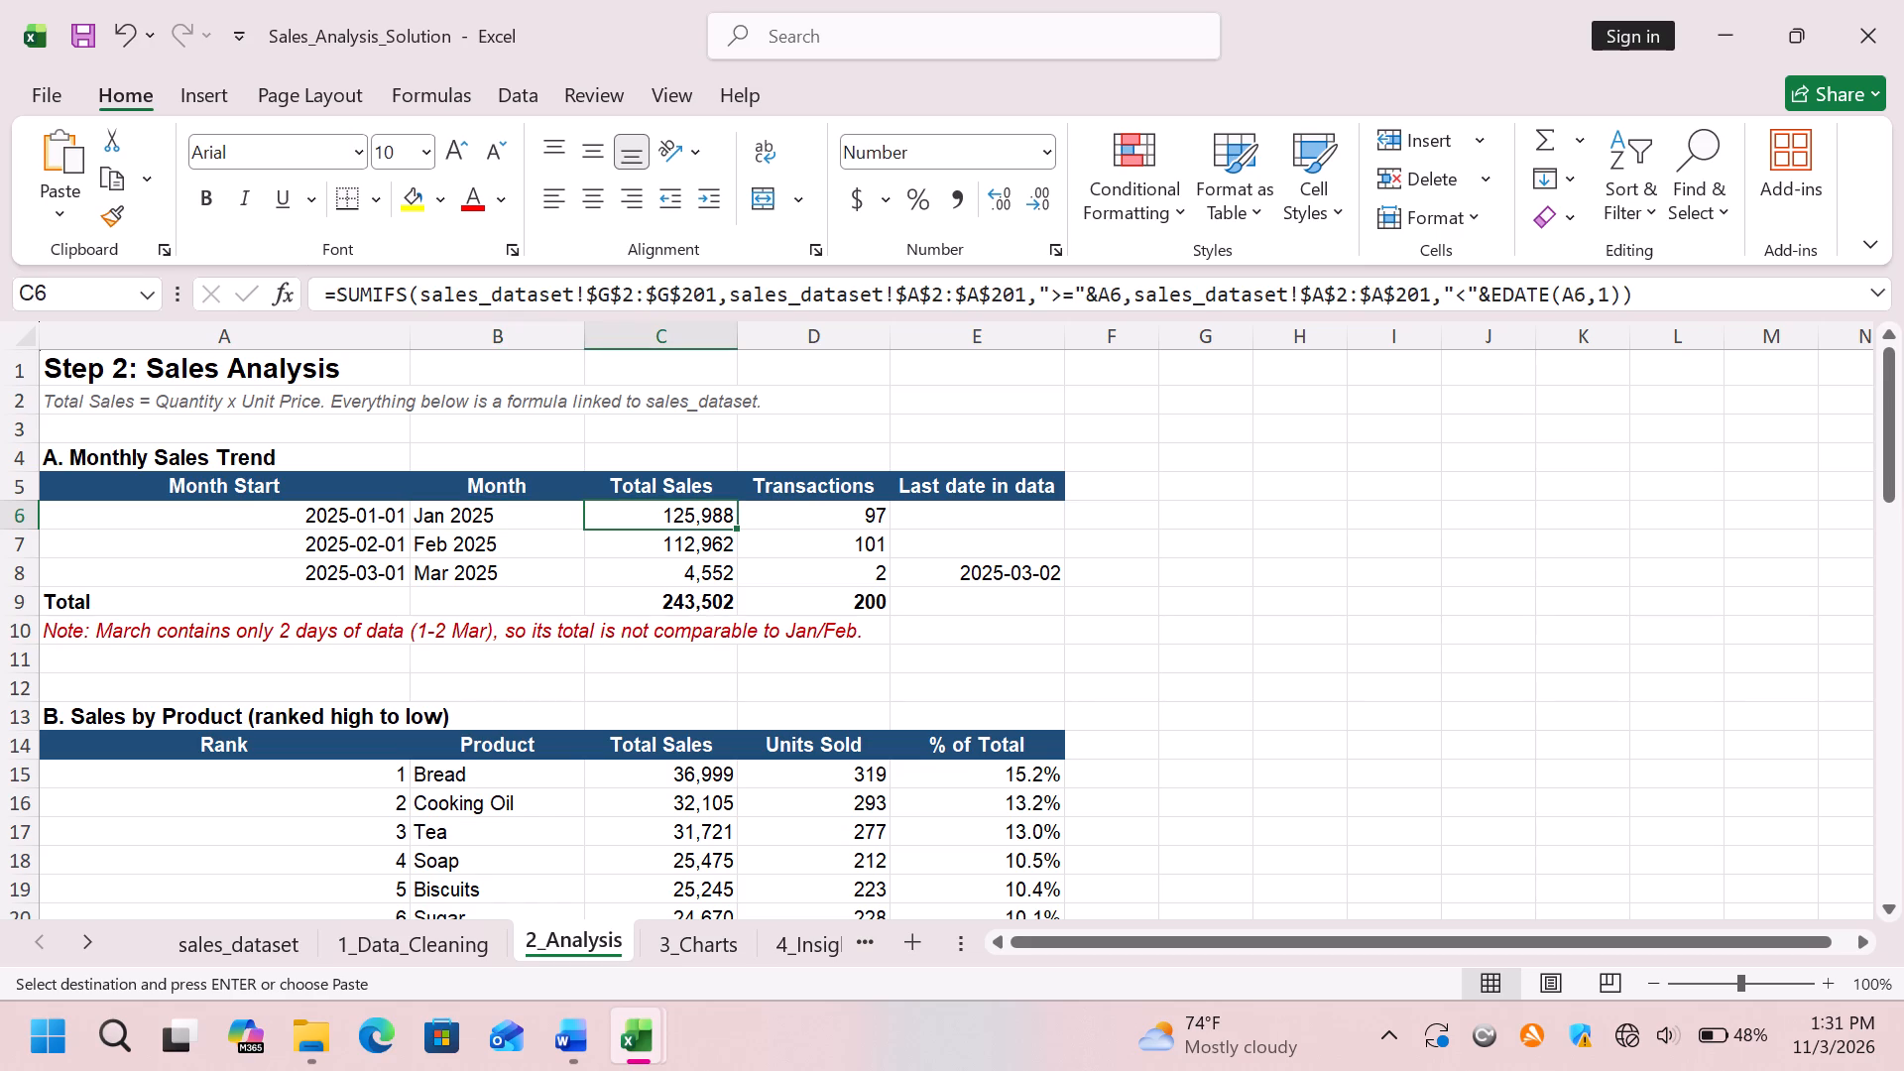
{"action": "left_click", "coordinate": [831, 524]}
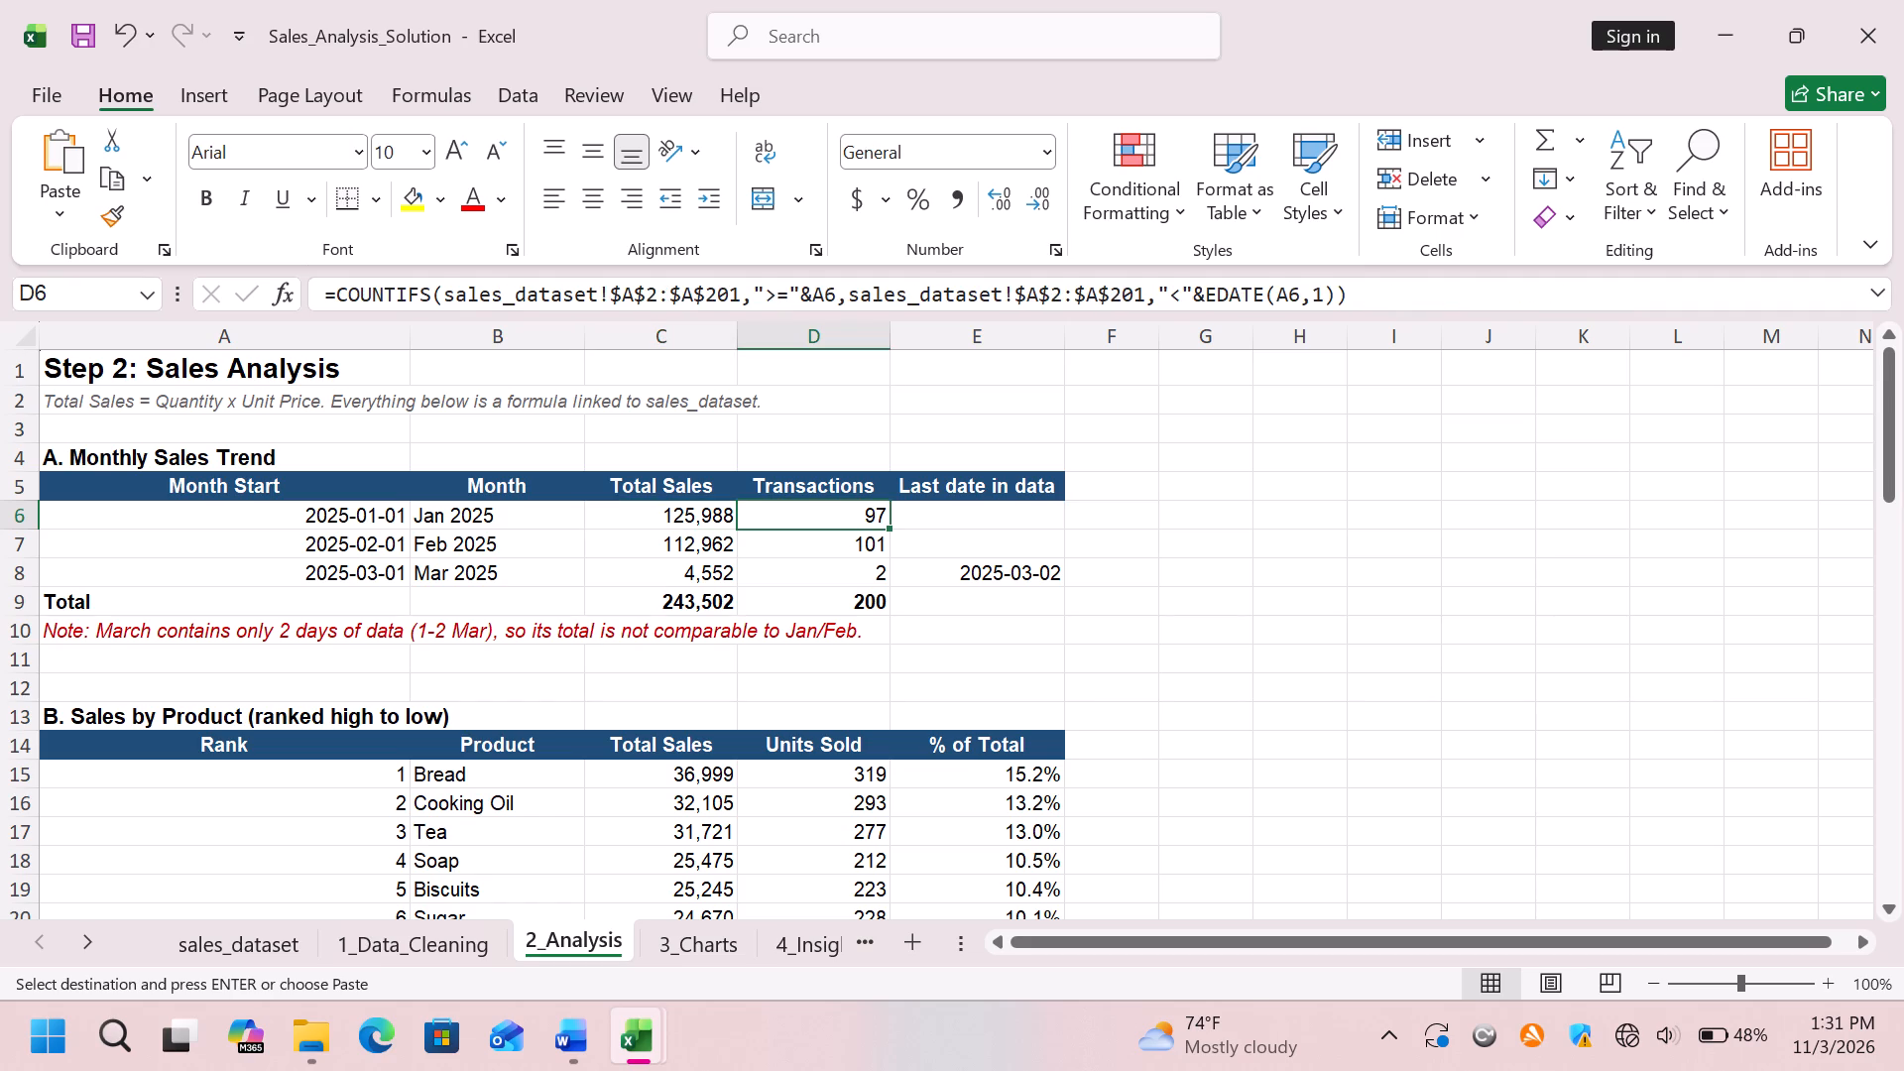
Check the analysis and chart requirements in the Final Project - Questions document in Word.
{"action": "left_click", "coordinate": [579, 1031]}
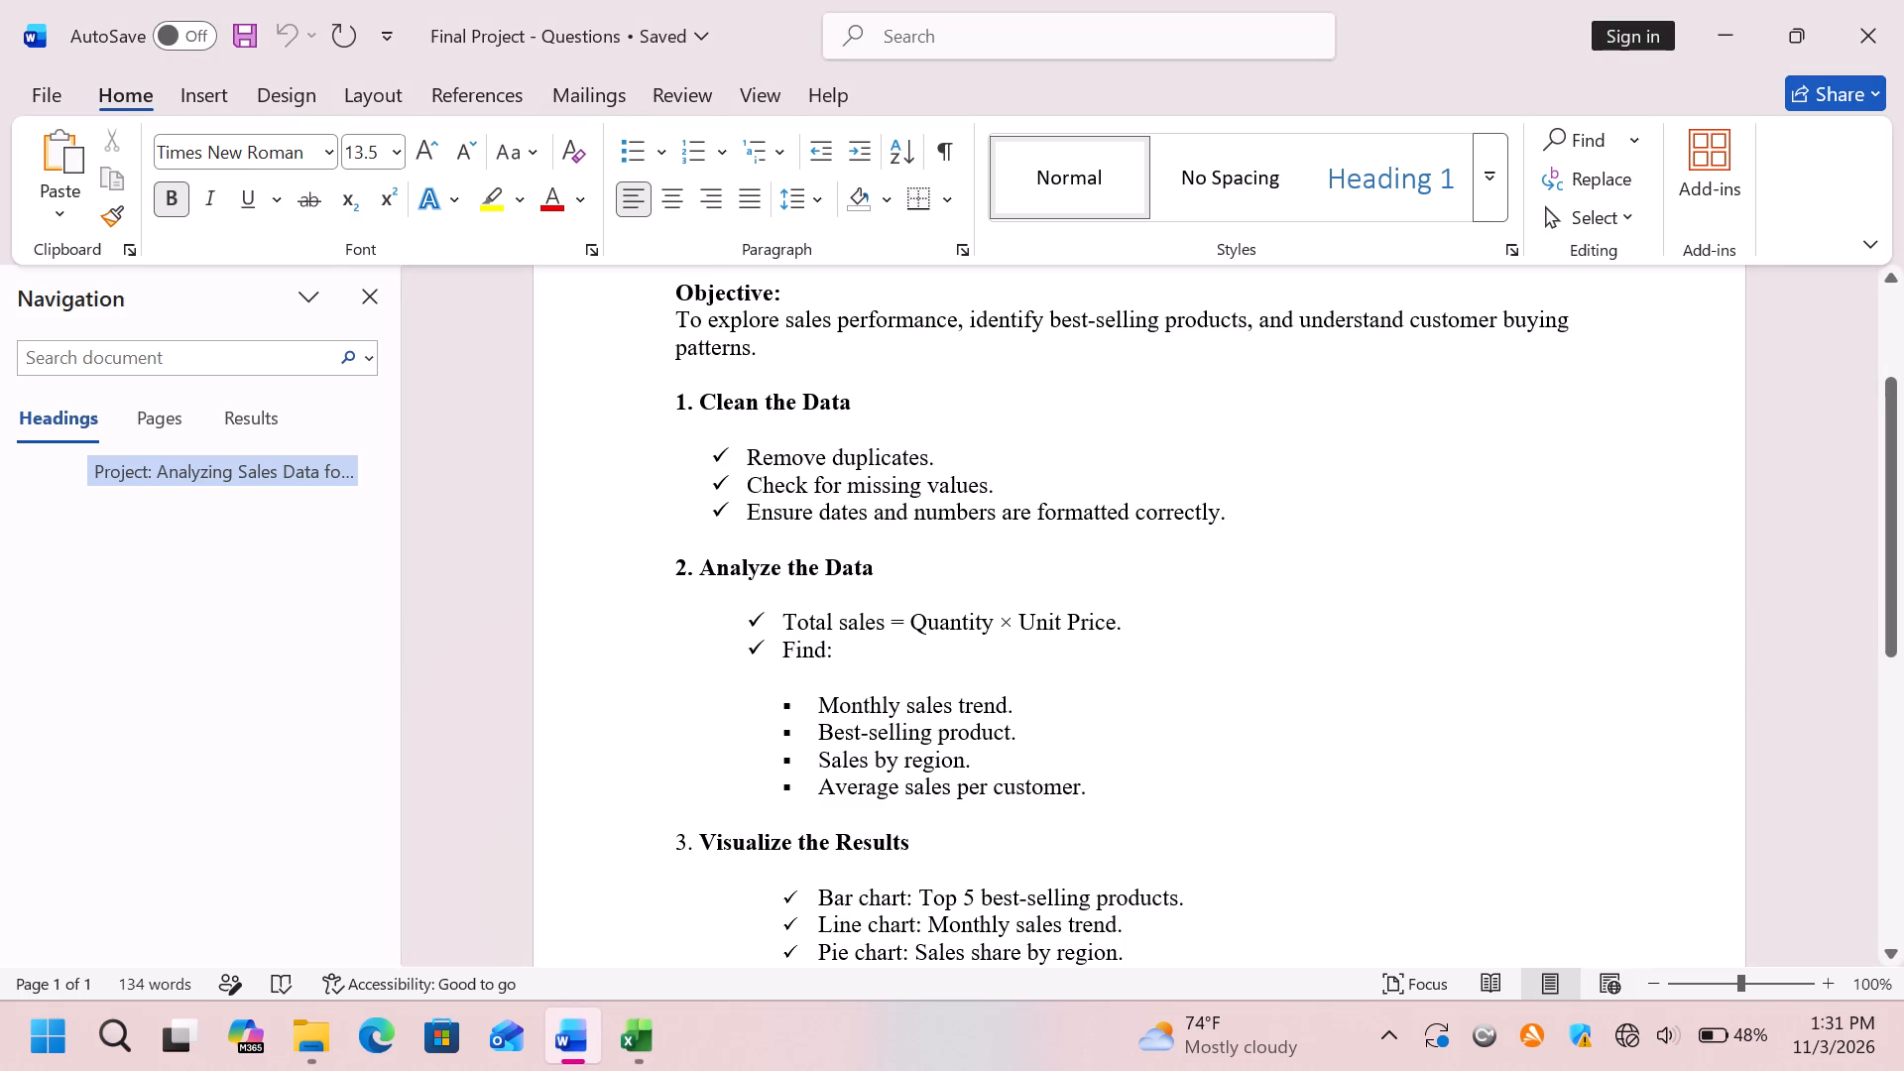
Undo the pasted Total Sales and Dup Check columns on the Answers sheet of Final Project - Data Set answers.
{"action": "left_click", "coordinate": [653, 1030]}
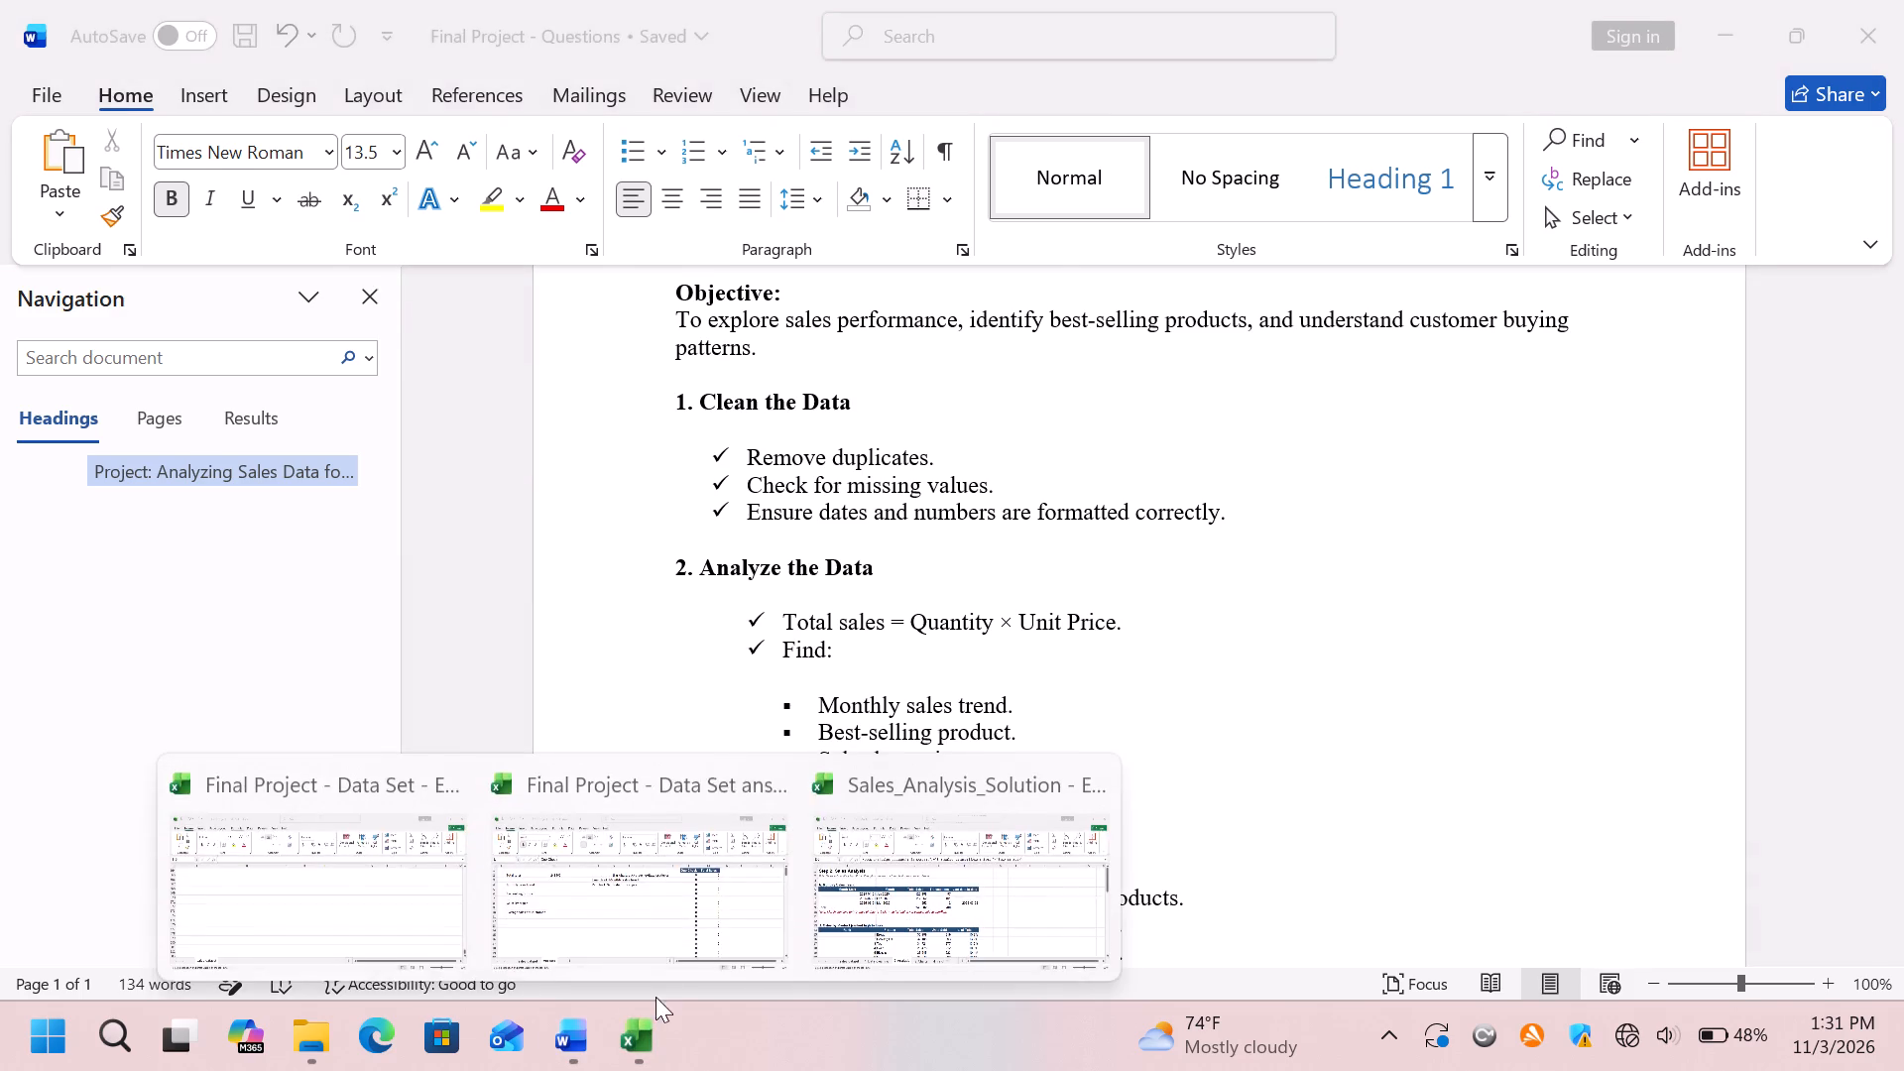
{"action": "left_click", "coordinate": [666, 891]}
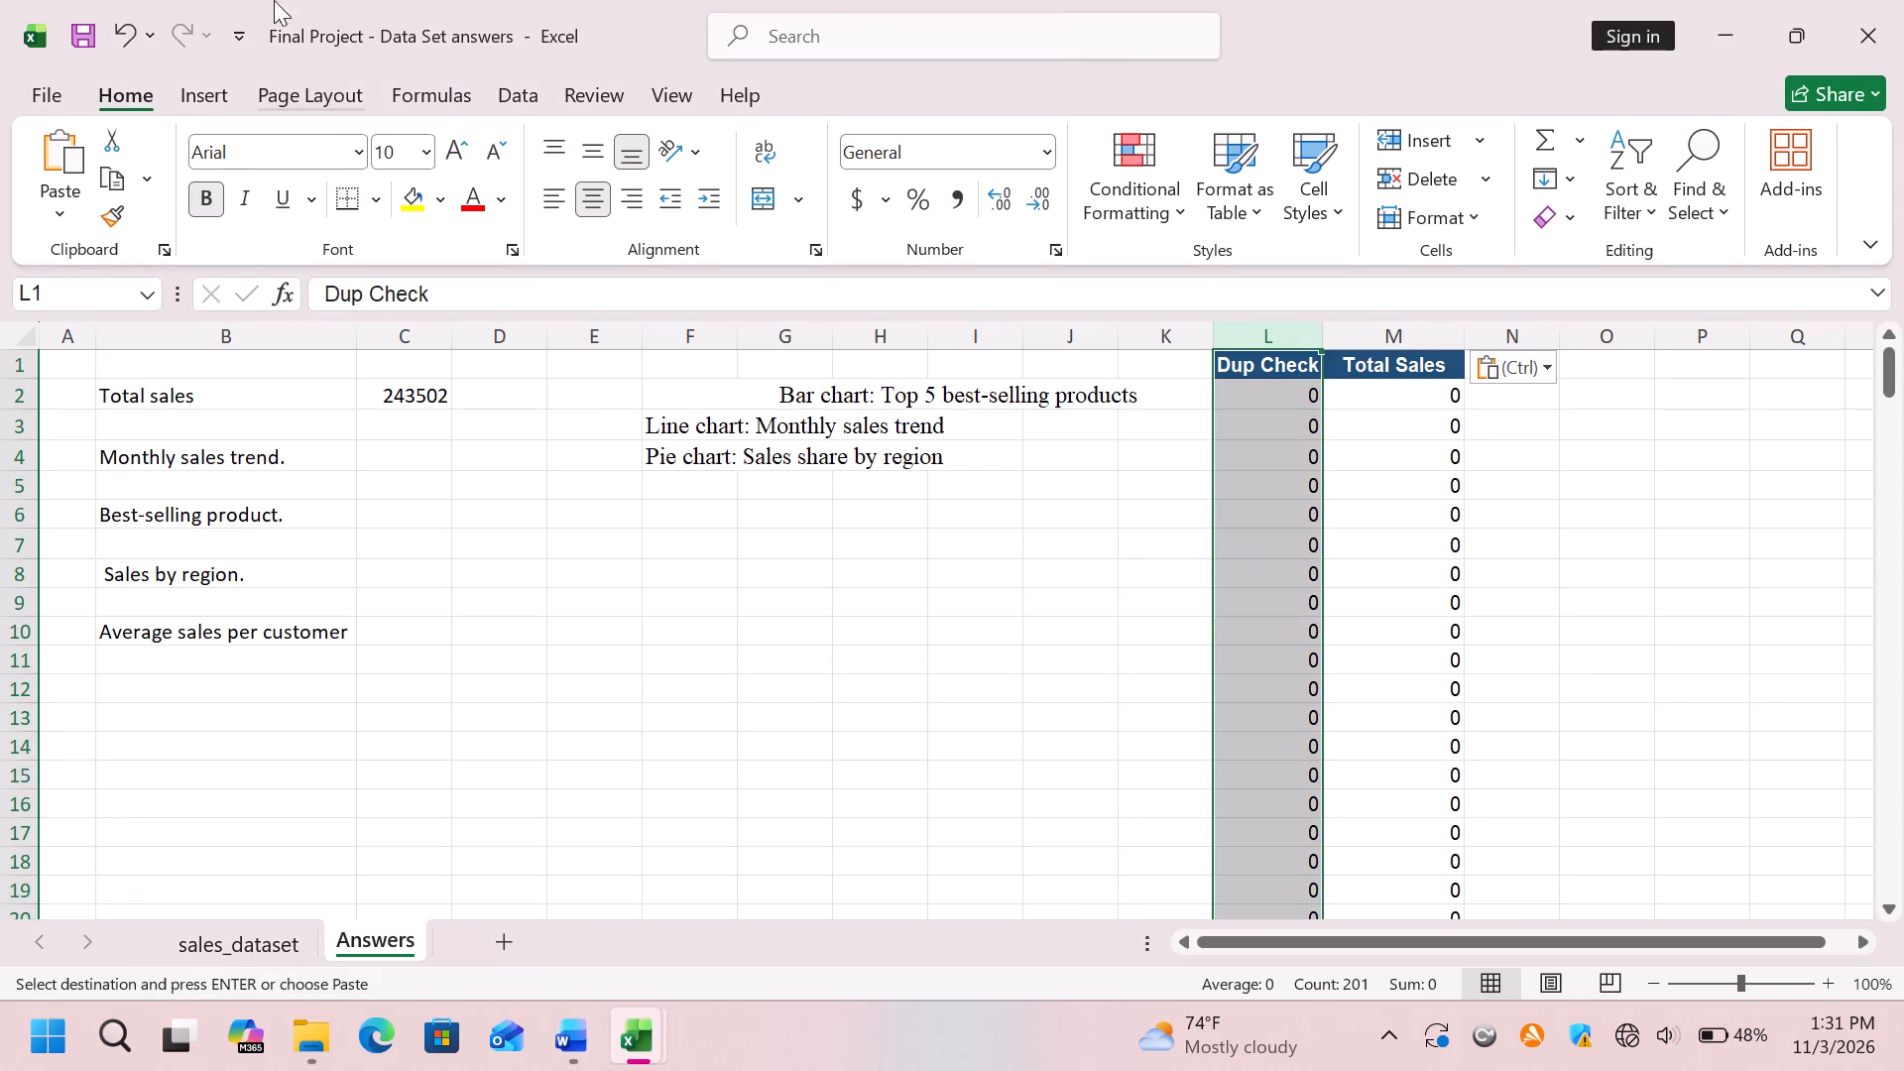
{"action": "left_click", "coordinate": [125, 26]}
{"action": "left_click", "coordinate": [126, 26]}
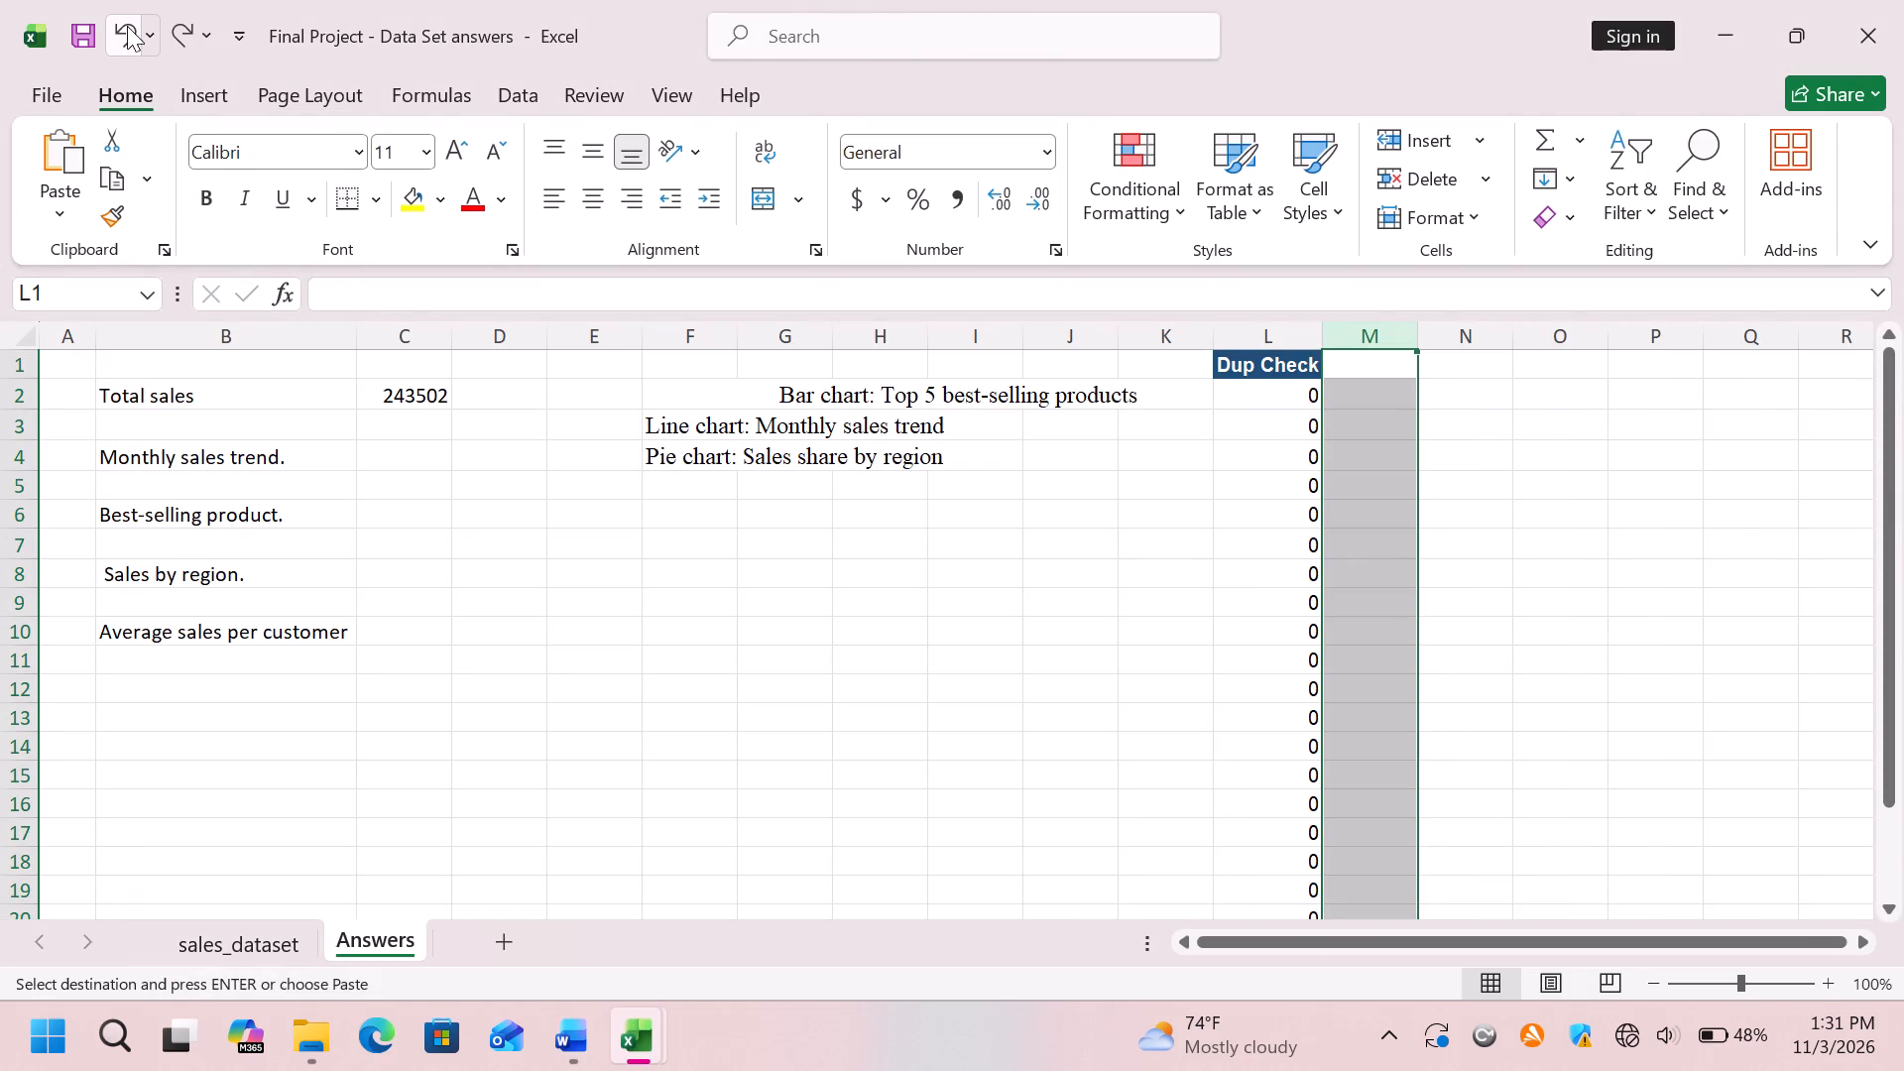
{"action": "scroll", "coordinate": [320, 899], "scroll_direction": "up", "scroll_amount": 2}
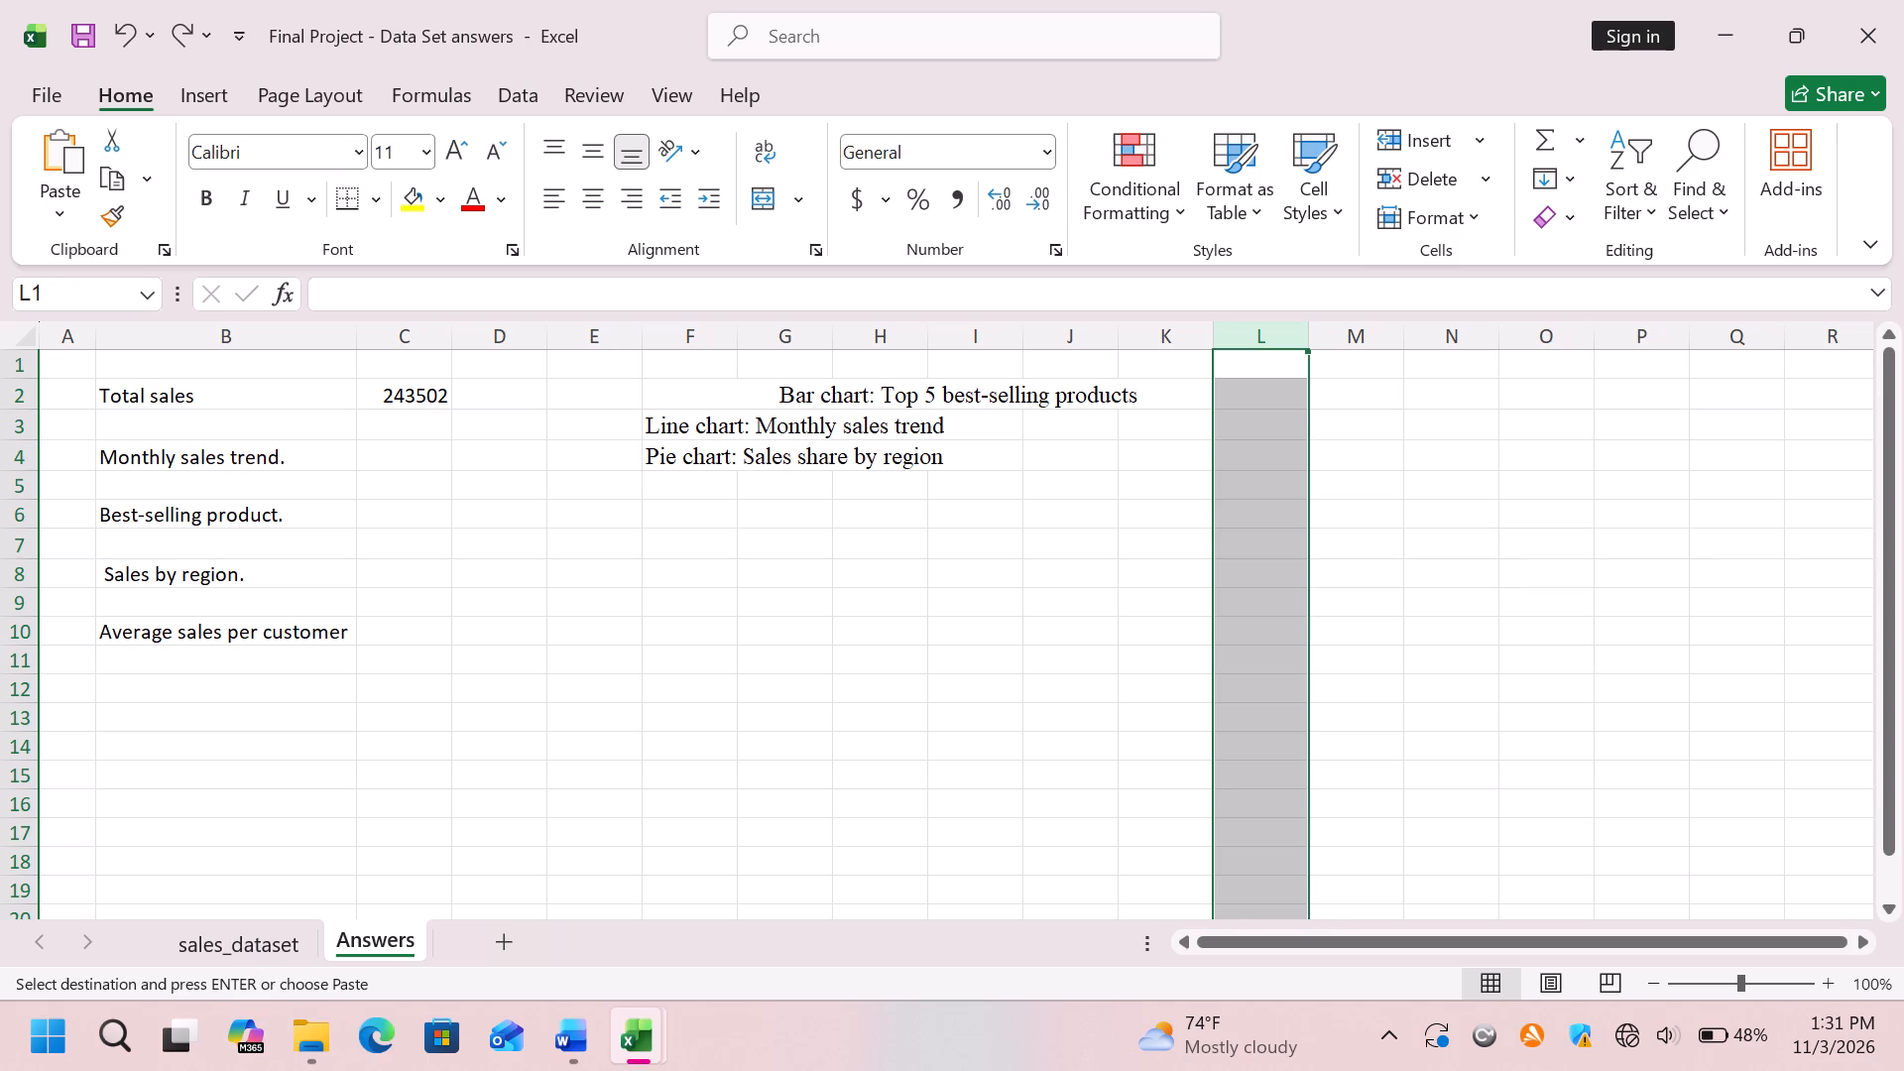
{"action": "left_click", "coordinate": [775, 542]}
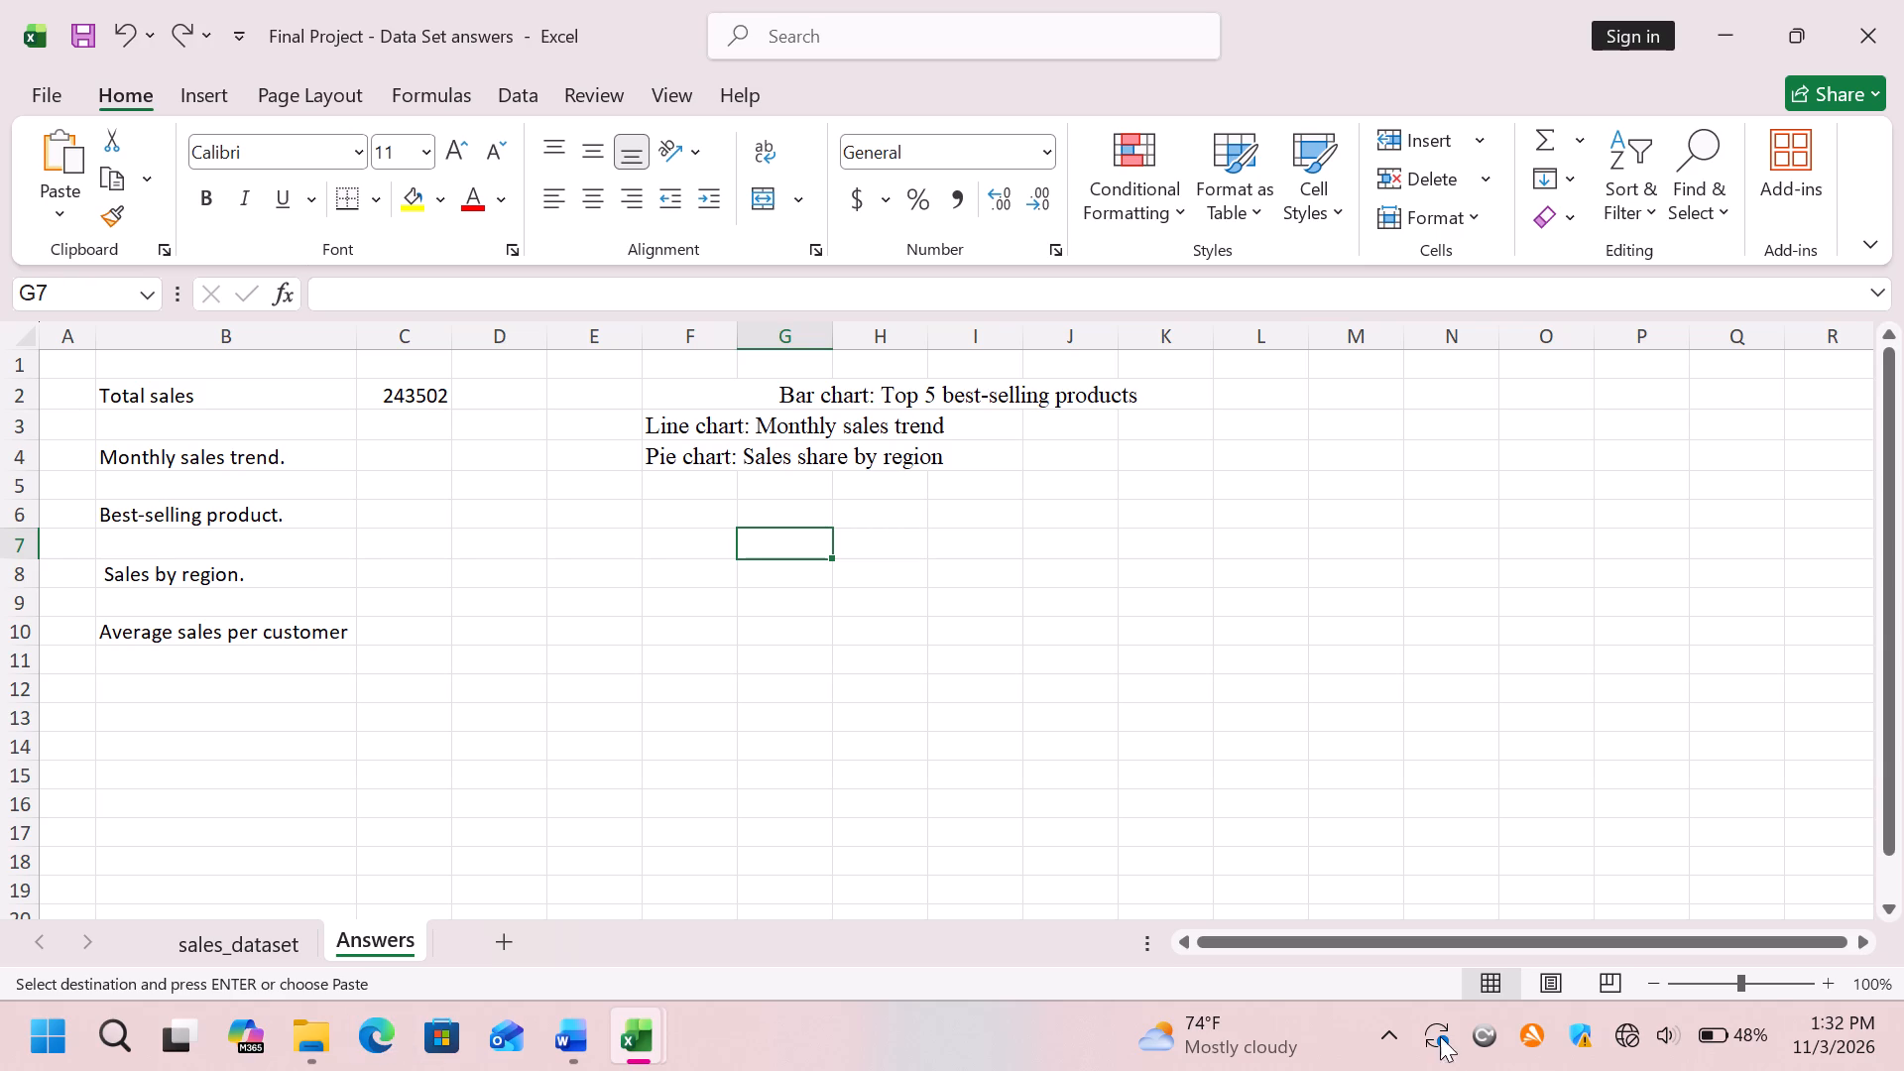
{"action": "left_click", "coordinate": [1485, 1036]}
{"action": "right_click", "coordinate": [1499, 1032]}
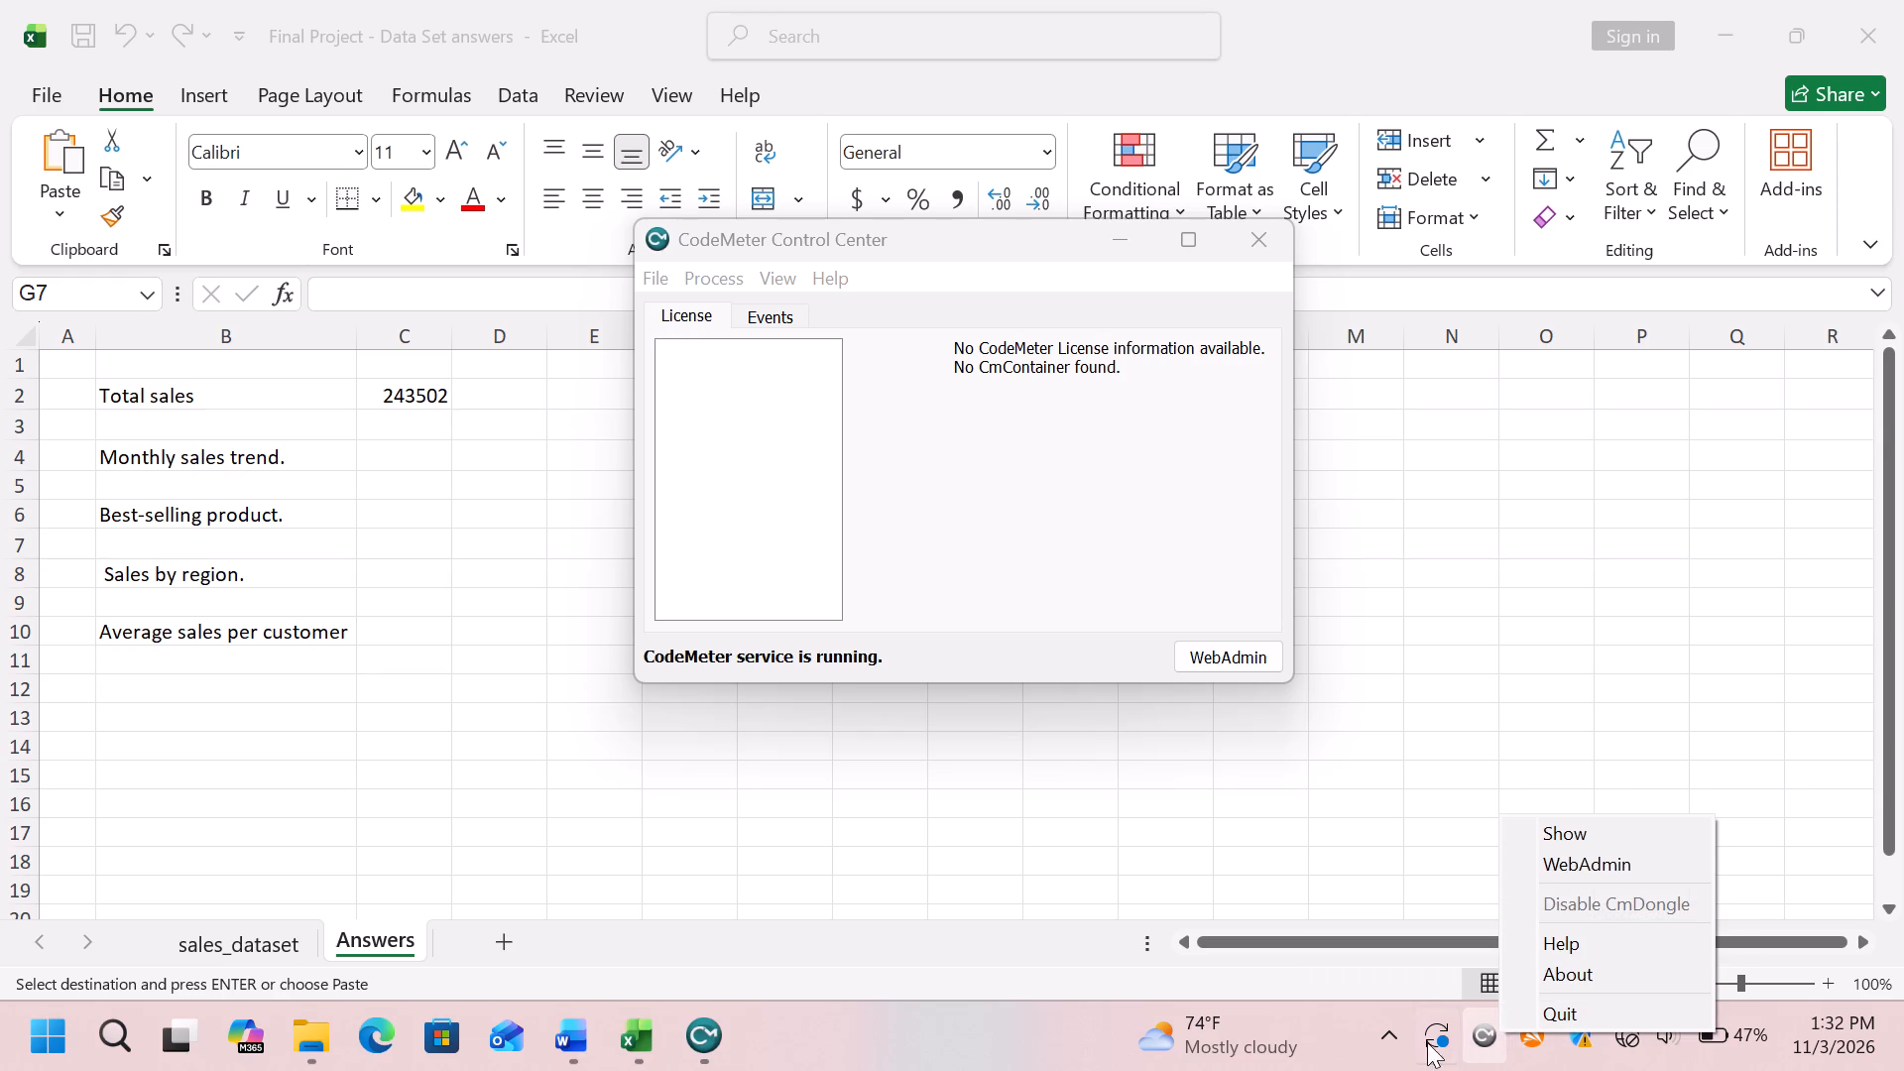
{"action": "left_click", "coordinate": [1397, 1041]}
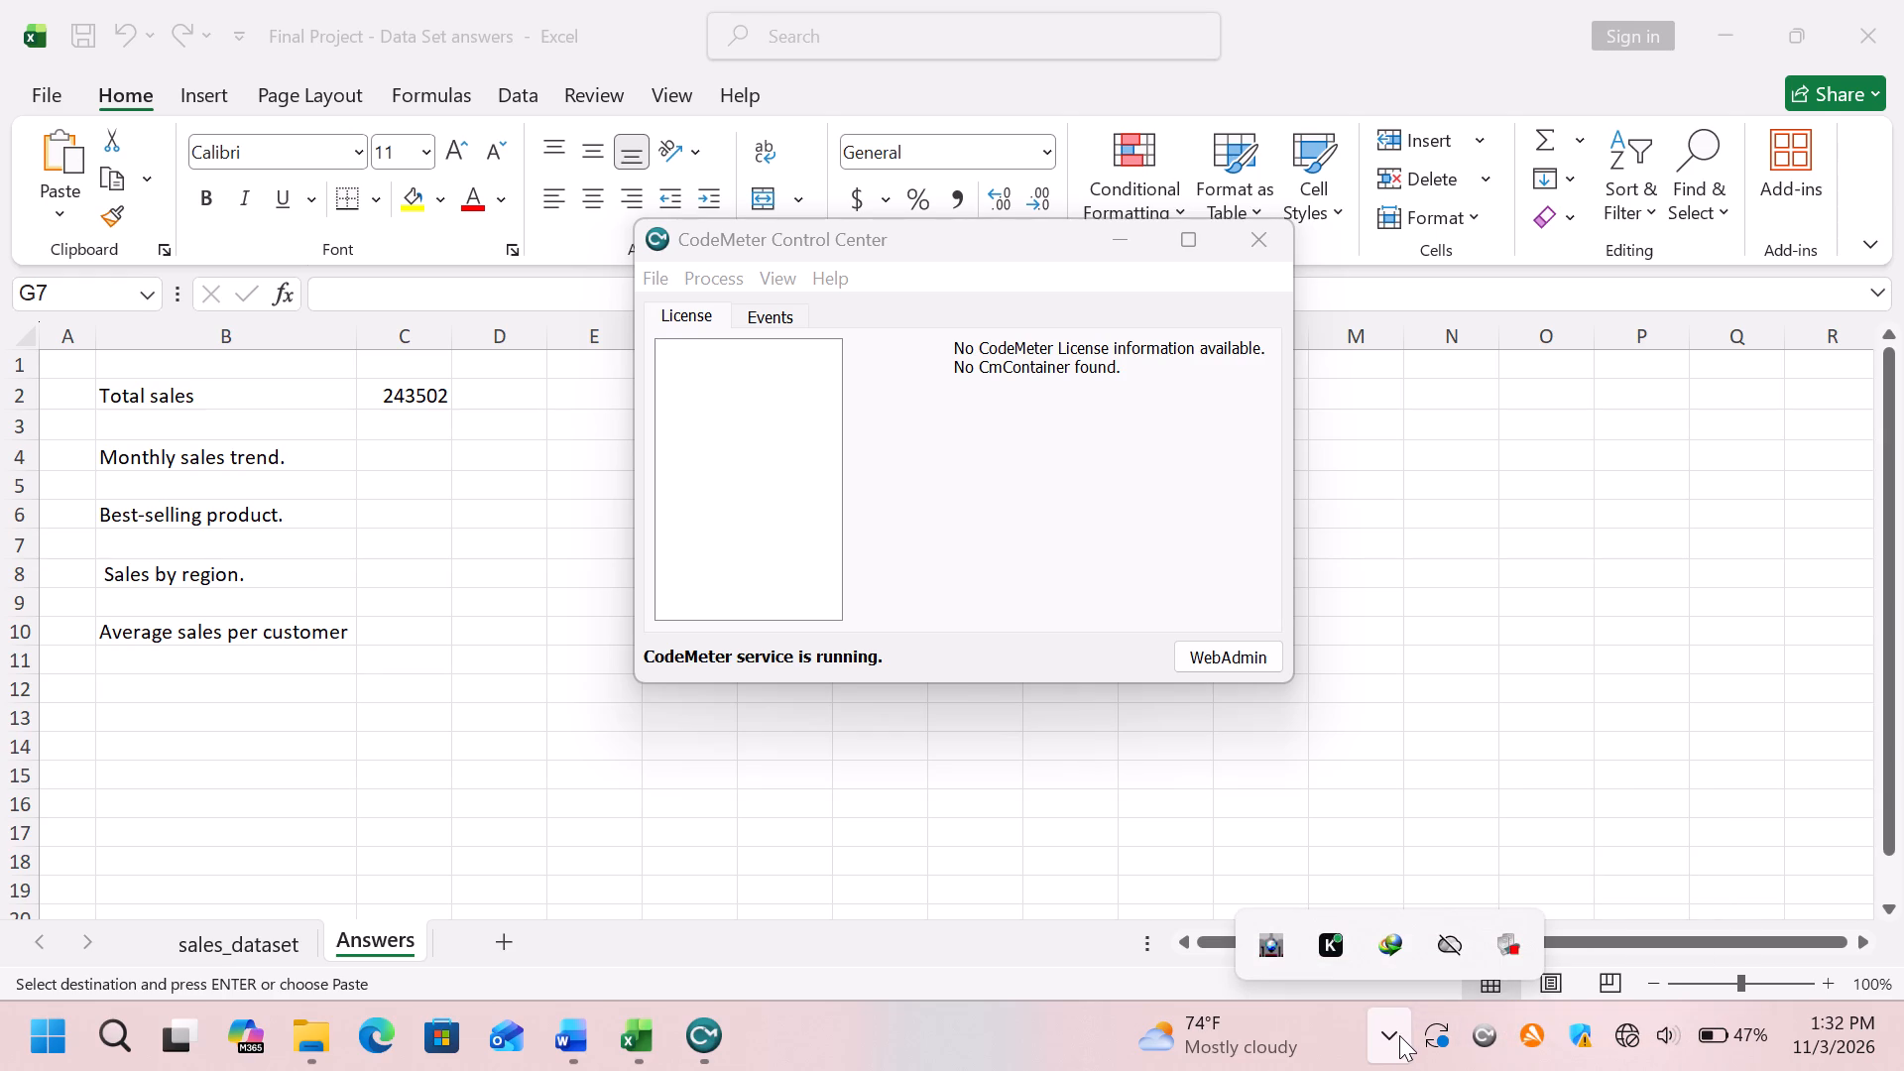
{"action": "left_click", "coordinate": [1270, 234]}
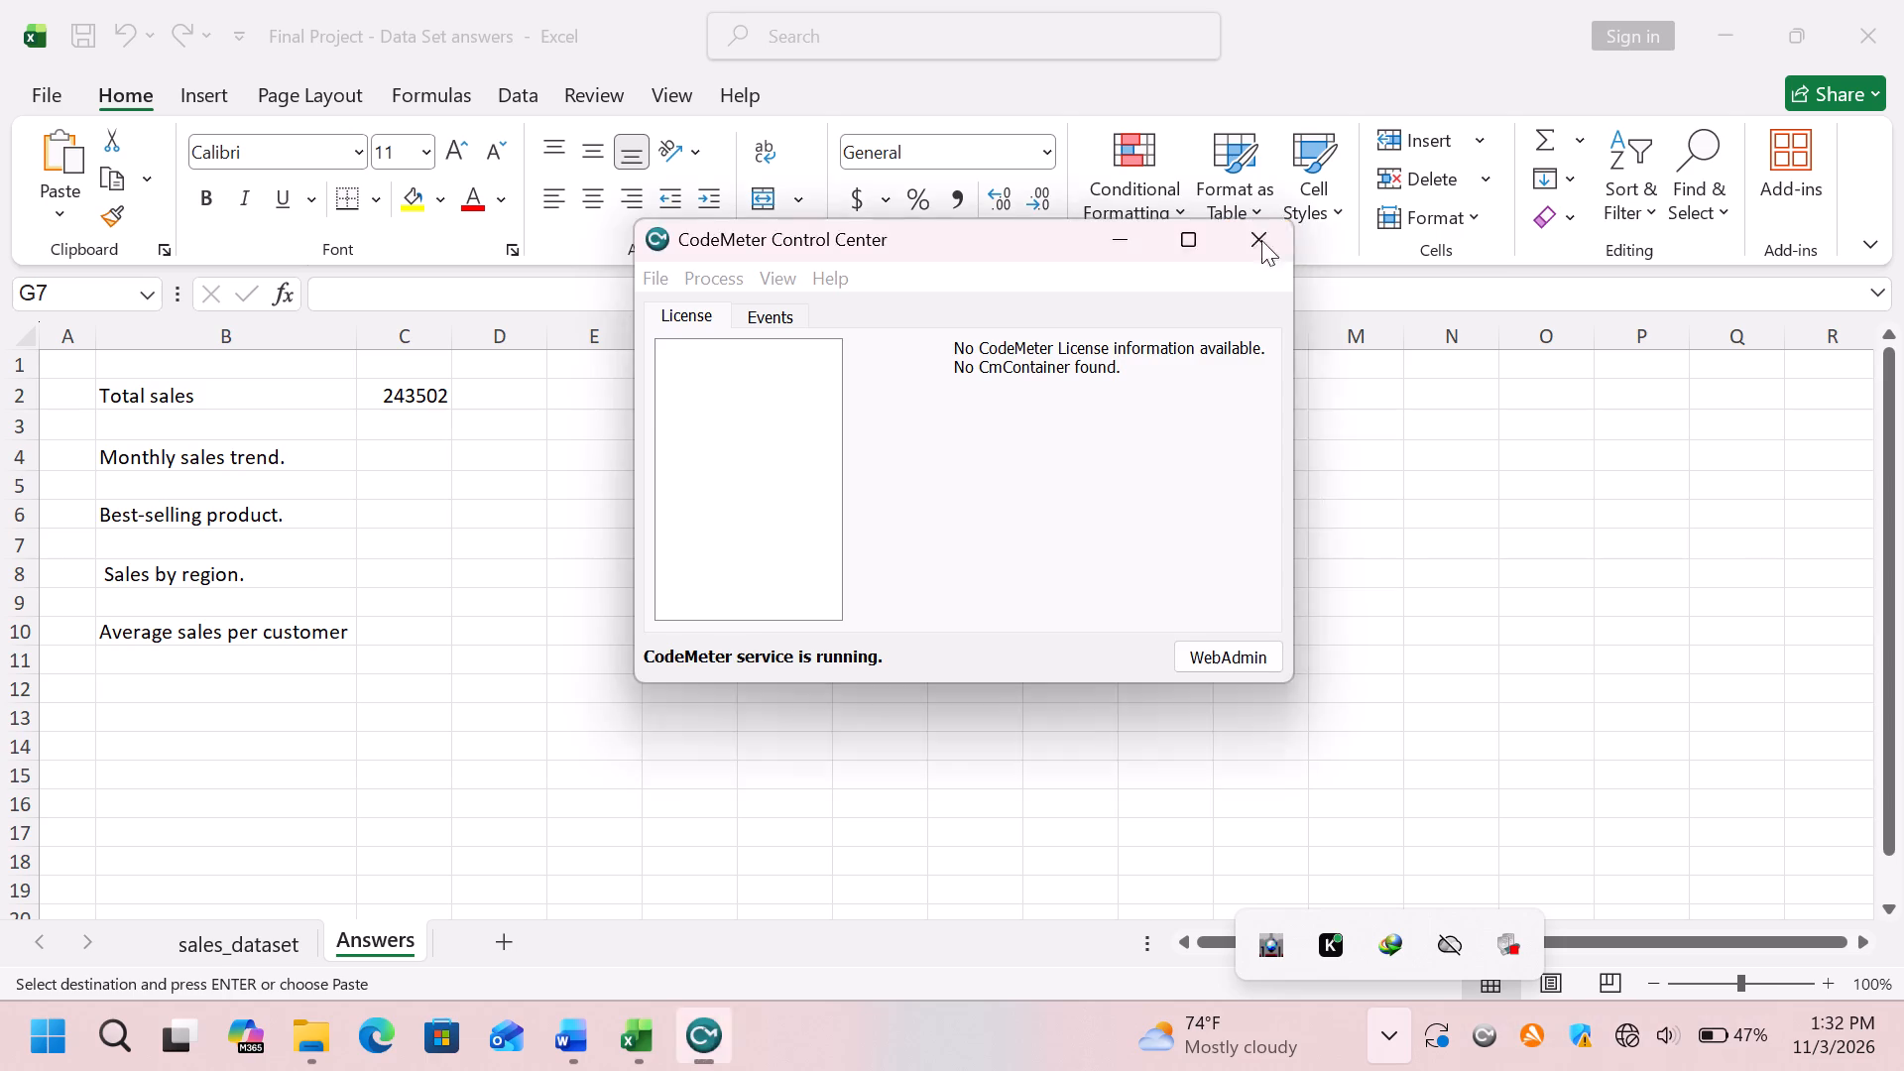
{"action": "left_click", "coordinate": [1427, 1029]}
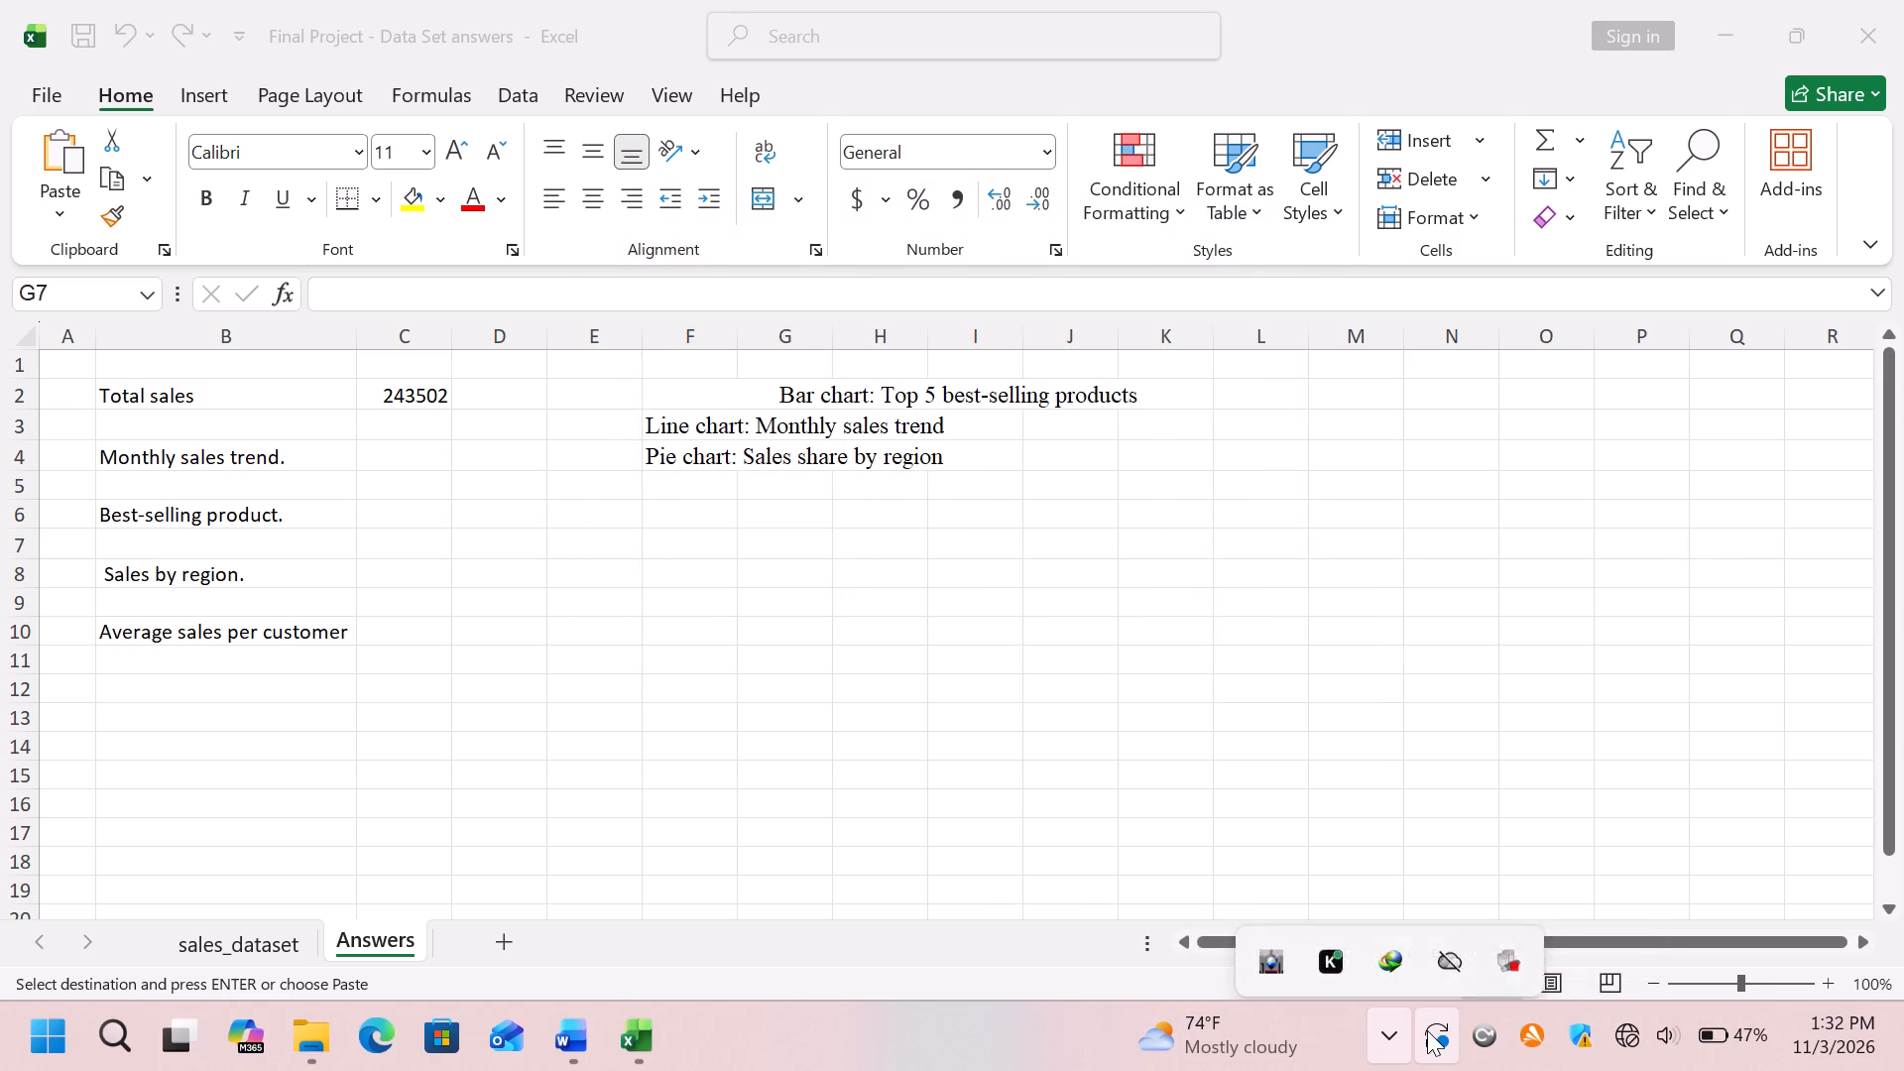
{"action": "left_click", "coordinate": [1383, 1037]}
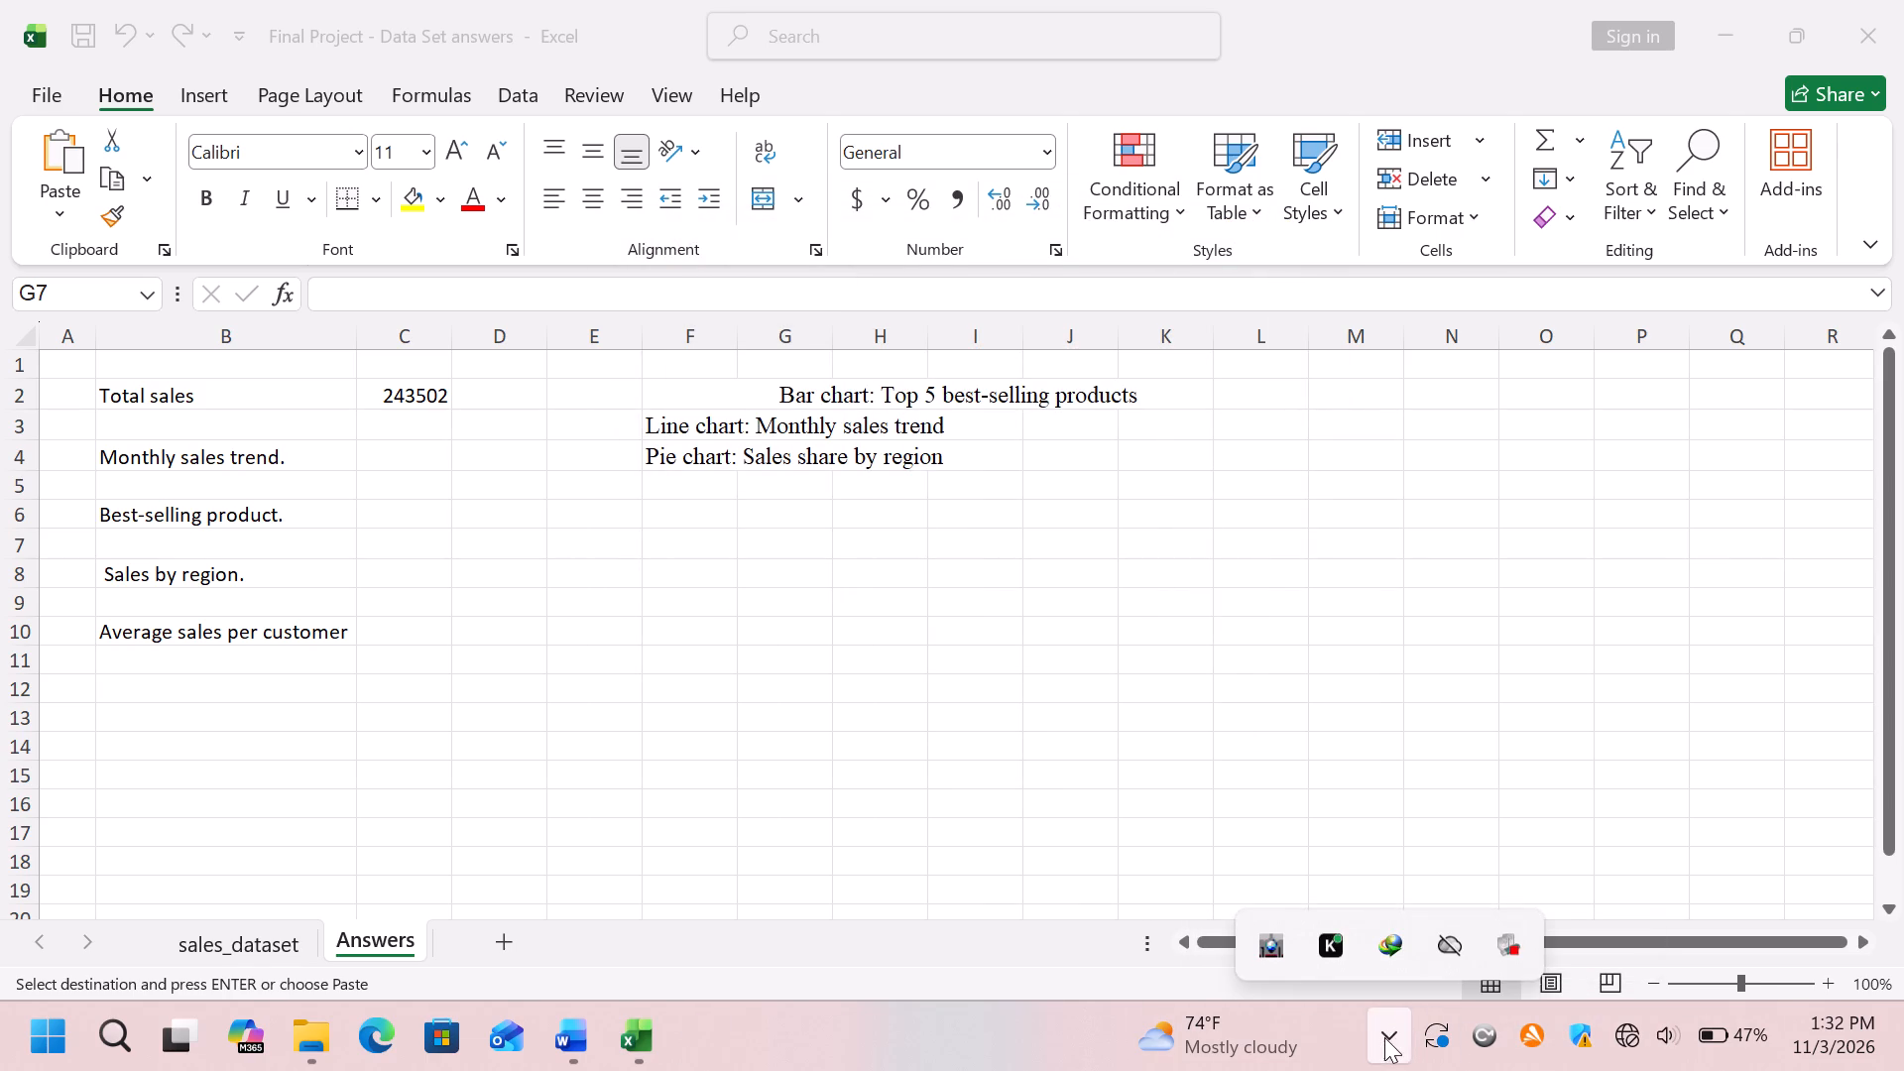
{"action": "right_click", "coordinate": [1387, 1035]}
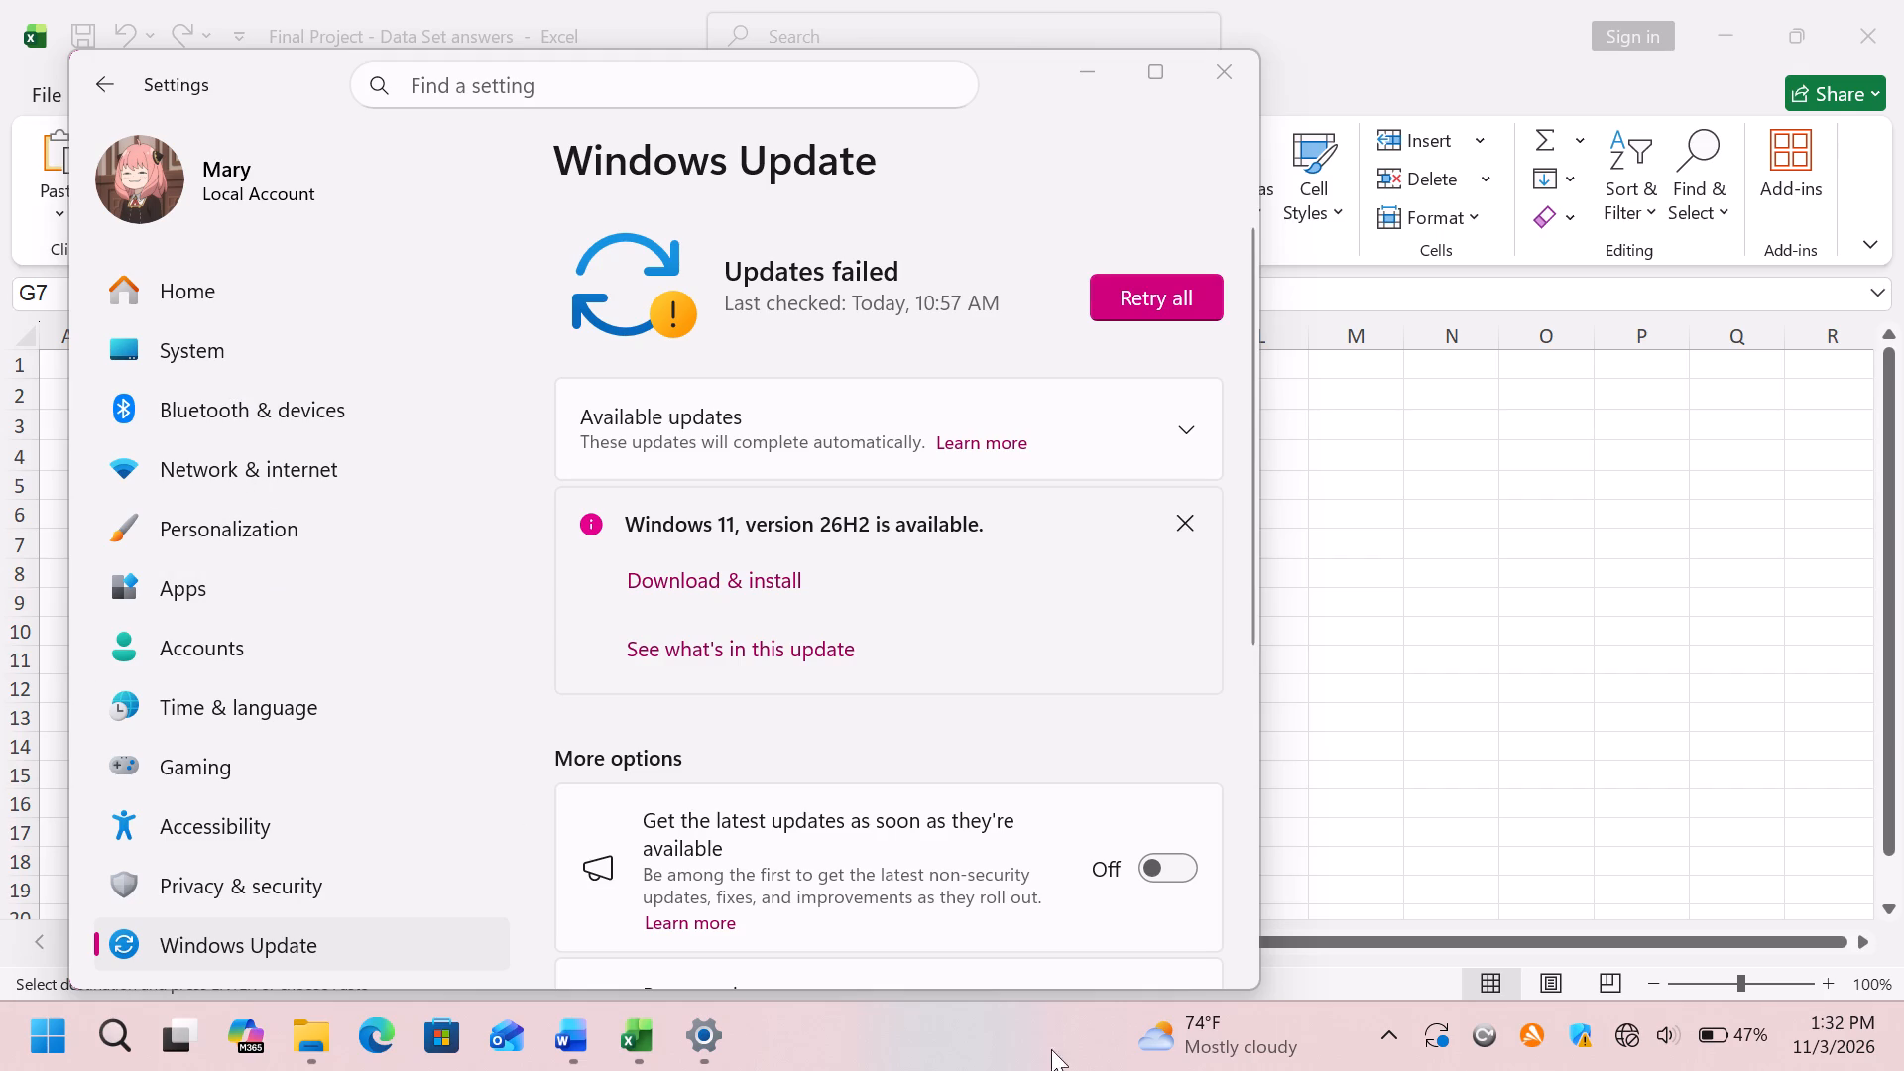
In the Windows taskbar settings, turn off the system tray icons for Avast Antivirus, CodeMeter Control Center and Windows Security notification.
{"action": "right_click", "coordinate": [1027, 1001]}
{"action": "left_click", "coordinate": [1163, 964]}
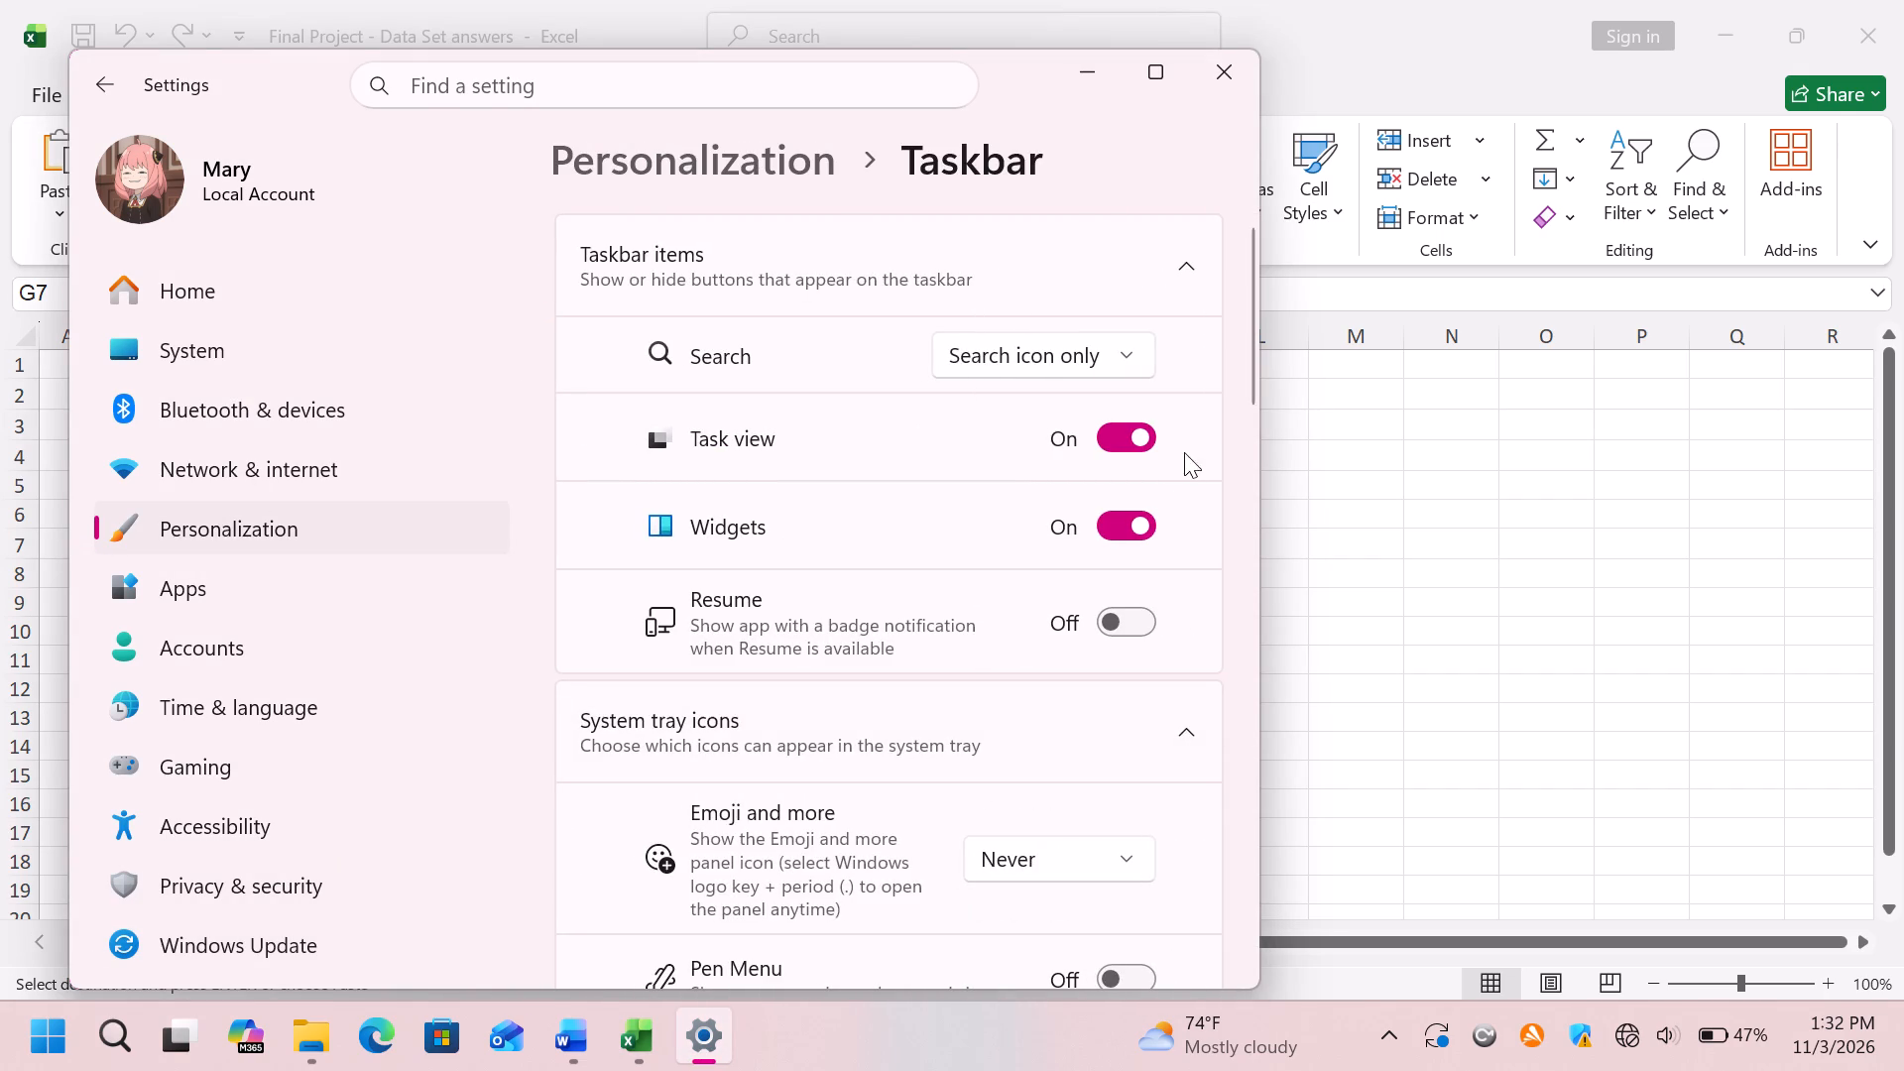
{"action": "scroll", "coordinate": [1053, 646], "scroll_direction": "down", "scroll_amount": 2}
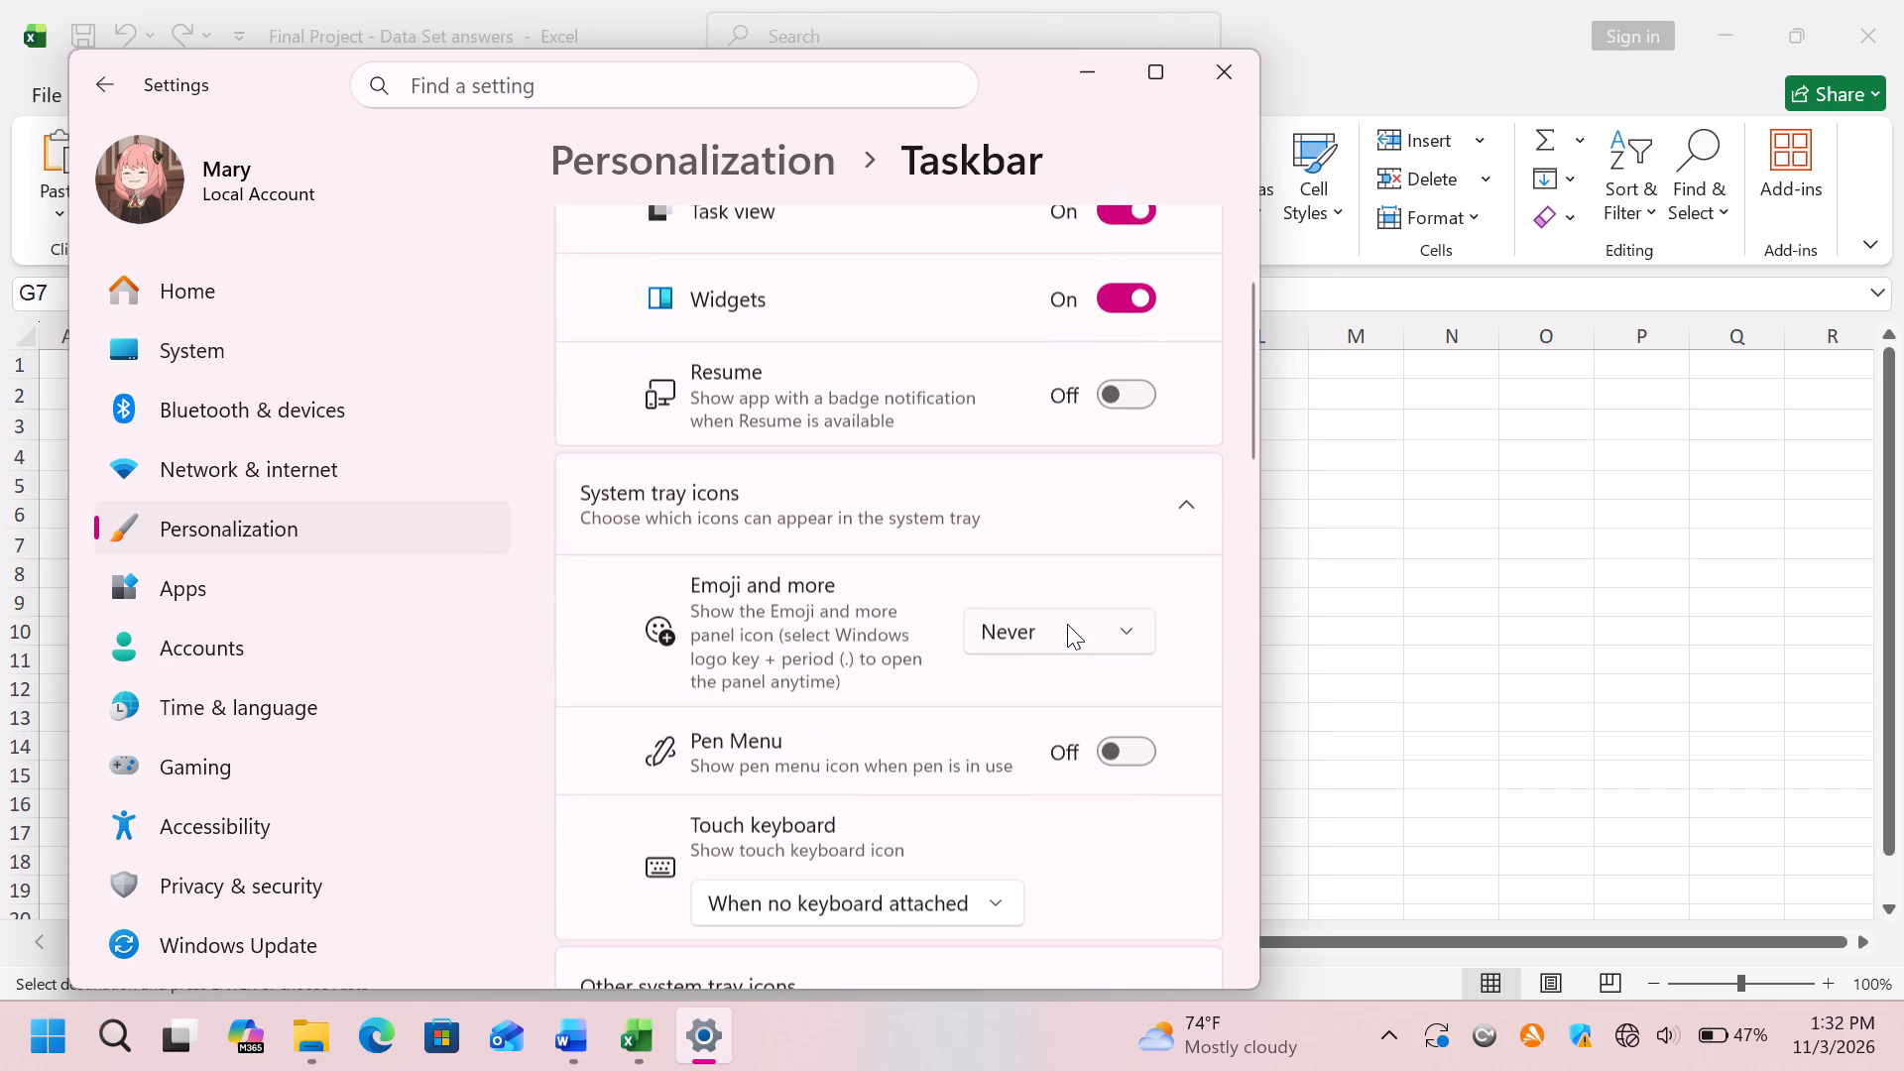
{"action": "scroll", "coordinate": [1070, 654], "scroll_direction": "down", "scroll_amount": 4}
{"action": "left_click", "coordinate": [1136, 523]}
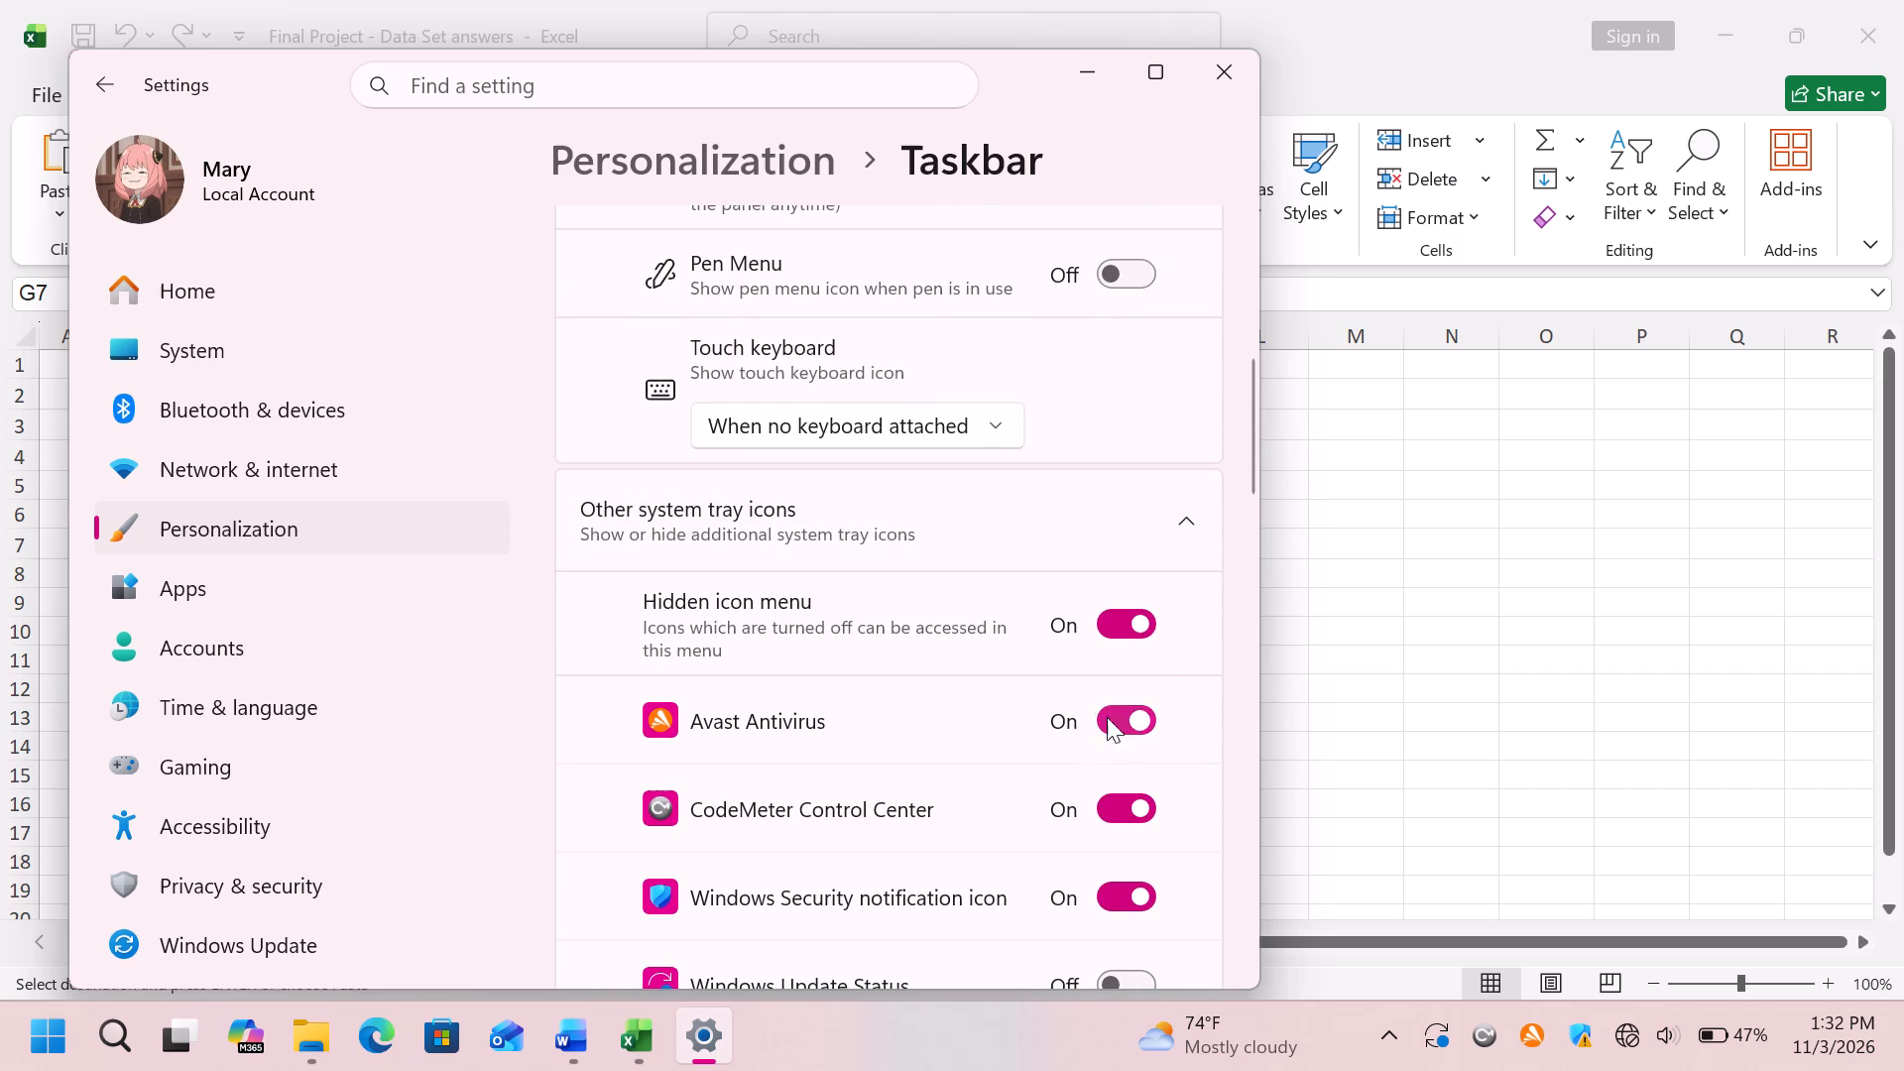
{"action": "left_click", "coordinate": [1114, 708]}
{"action": "left_click", "coordinate": [1109, 820]}
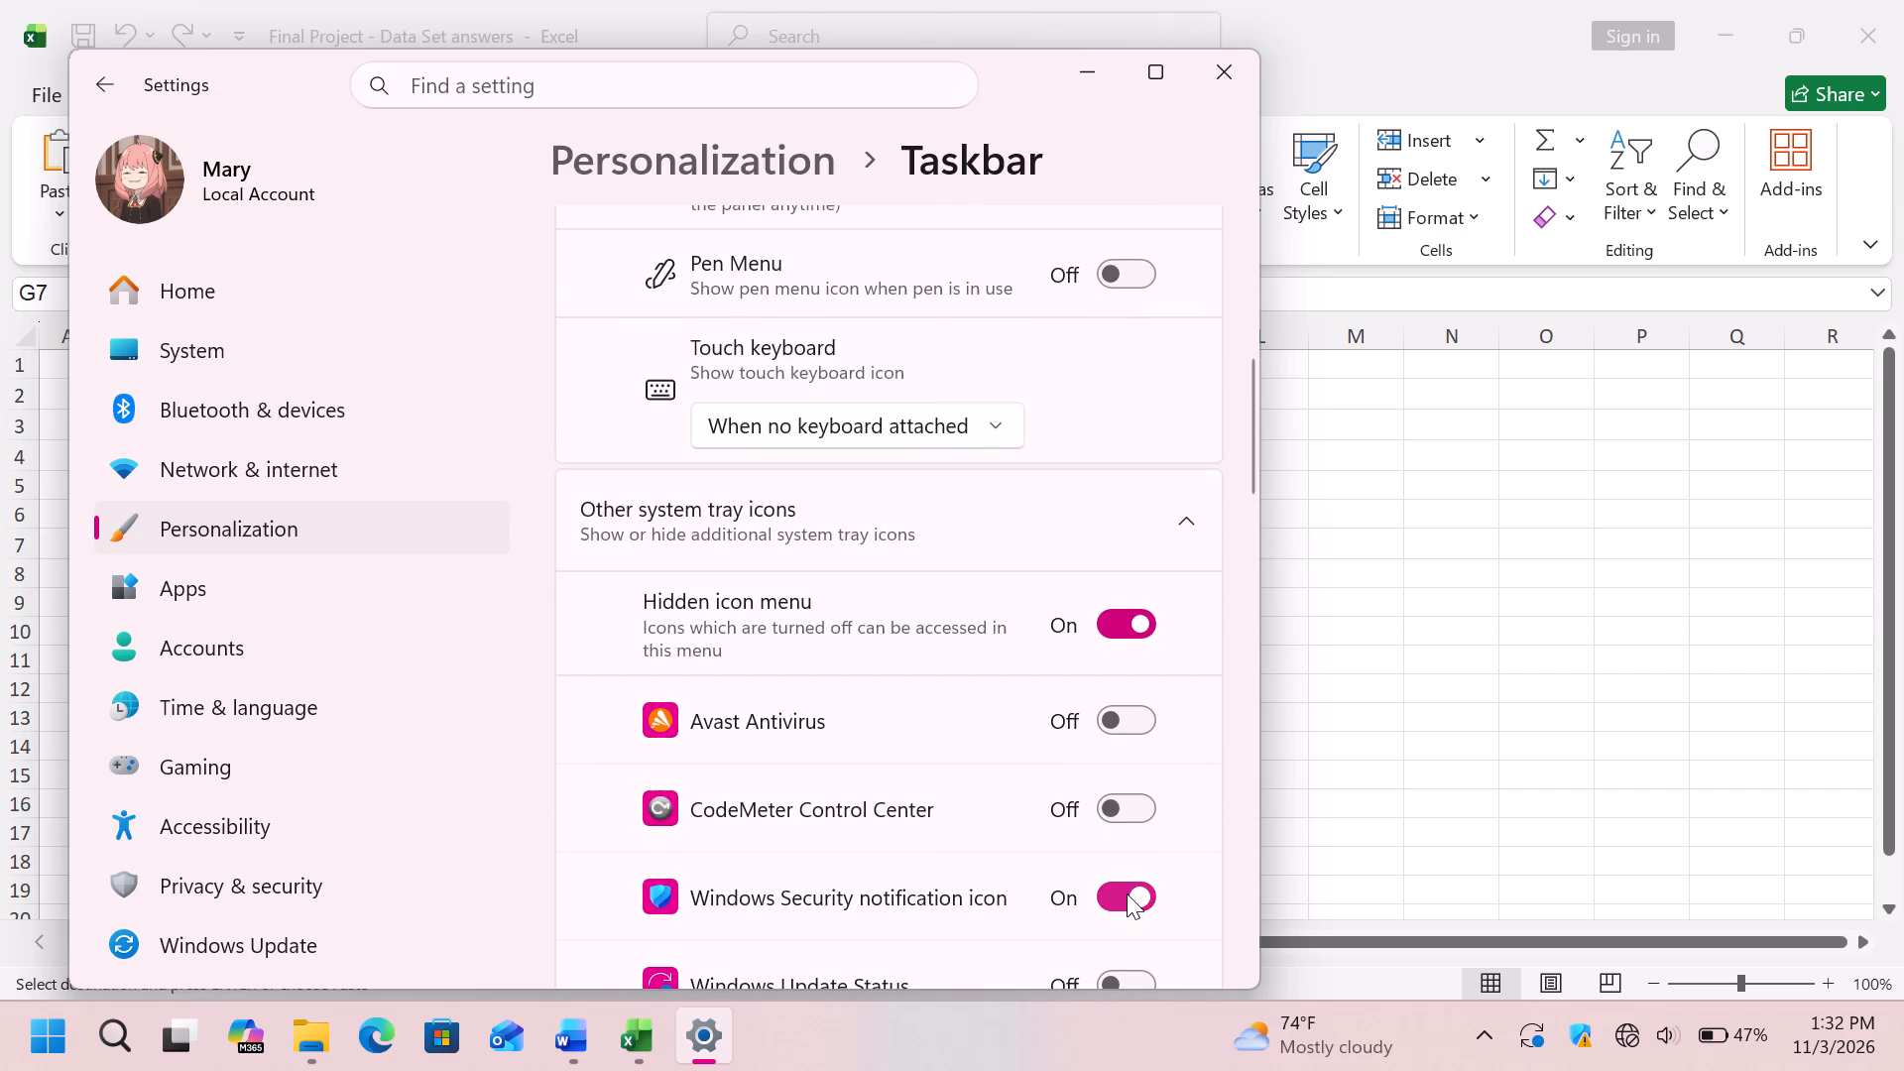
{"action": "left_click", "coordinate": [1127, 894]}
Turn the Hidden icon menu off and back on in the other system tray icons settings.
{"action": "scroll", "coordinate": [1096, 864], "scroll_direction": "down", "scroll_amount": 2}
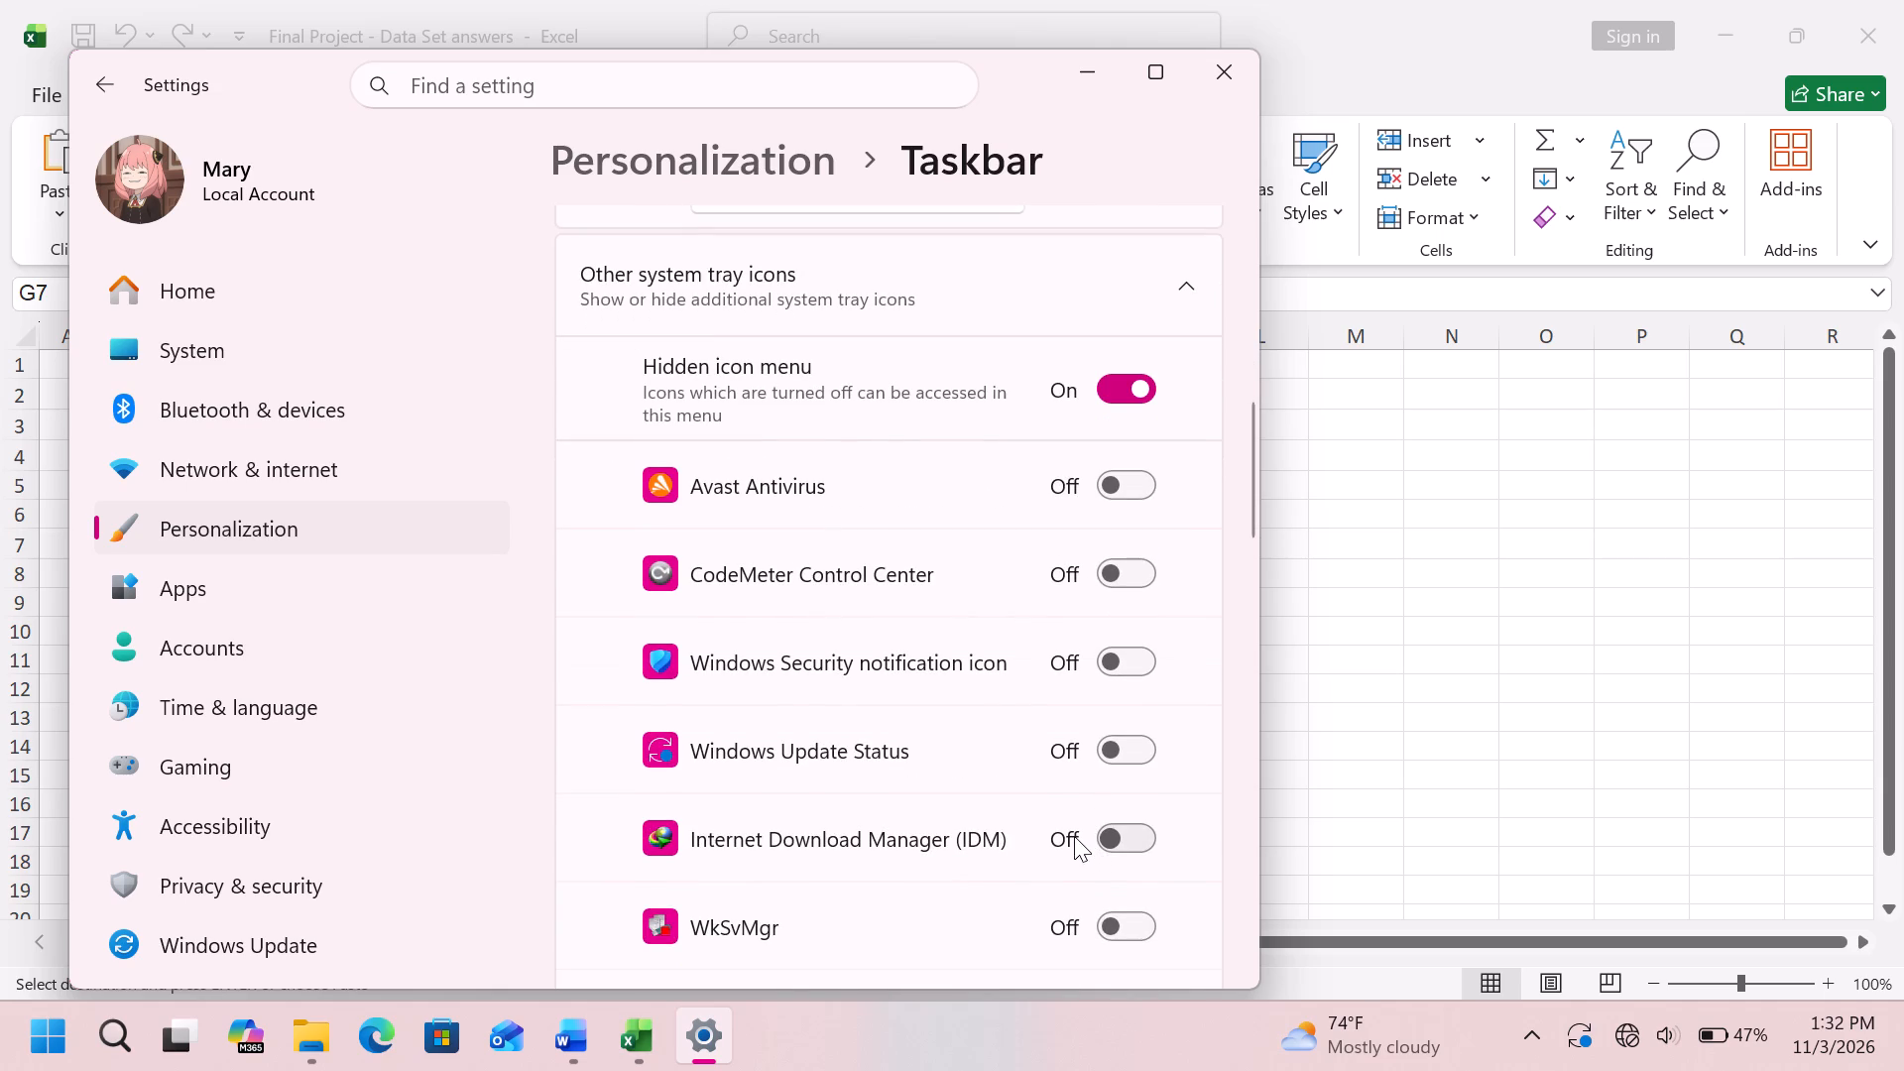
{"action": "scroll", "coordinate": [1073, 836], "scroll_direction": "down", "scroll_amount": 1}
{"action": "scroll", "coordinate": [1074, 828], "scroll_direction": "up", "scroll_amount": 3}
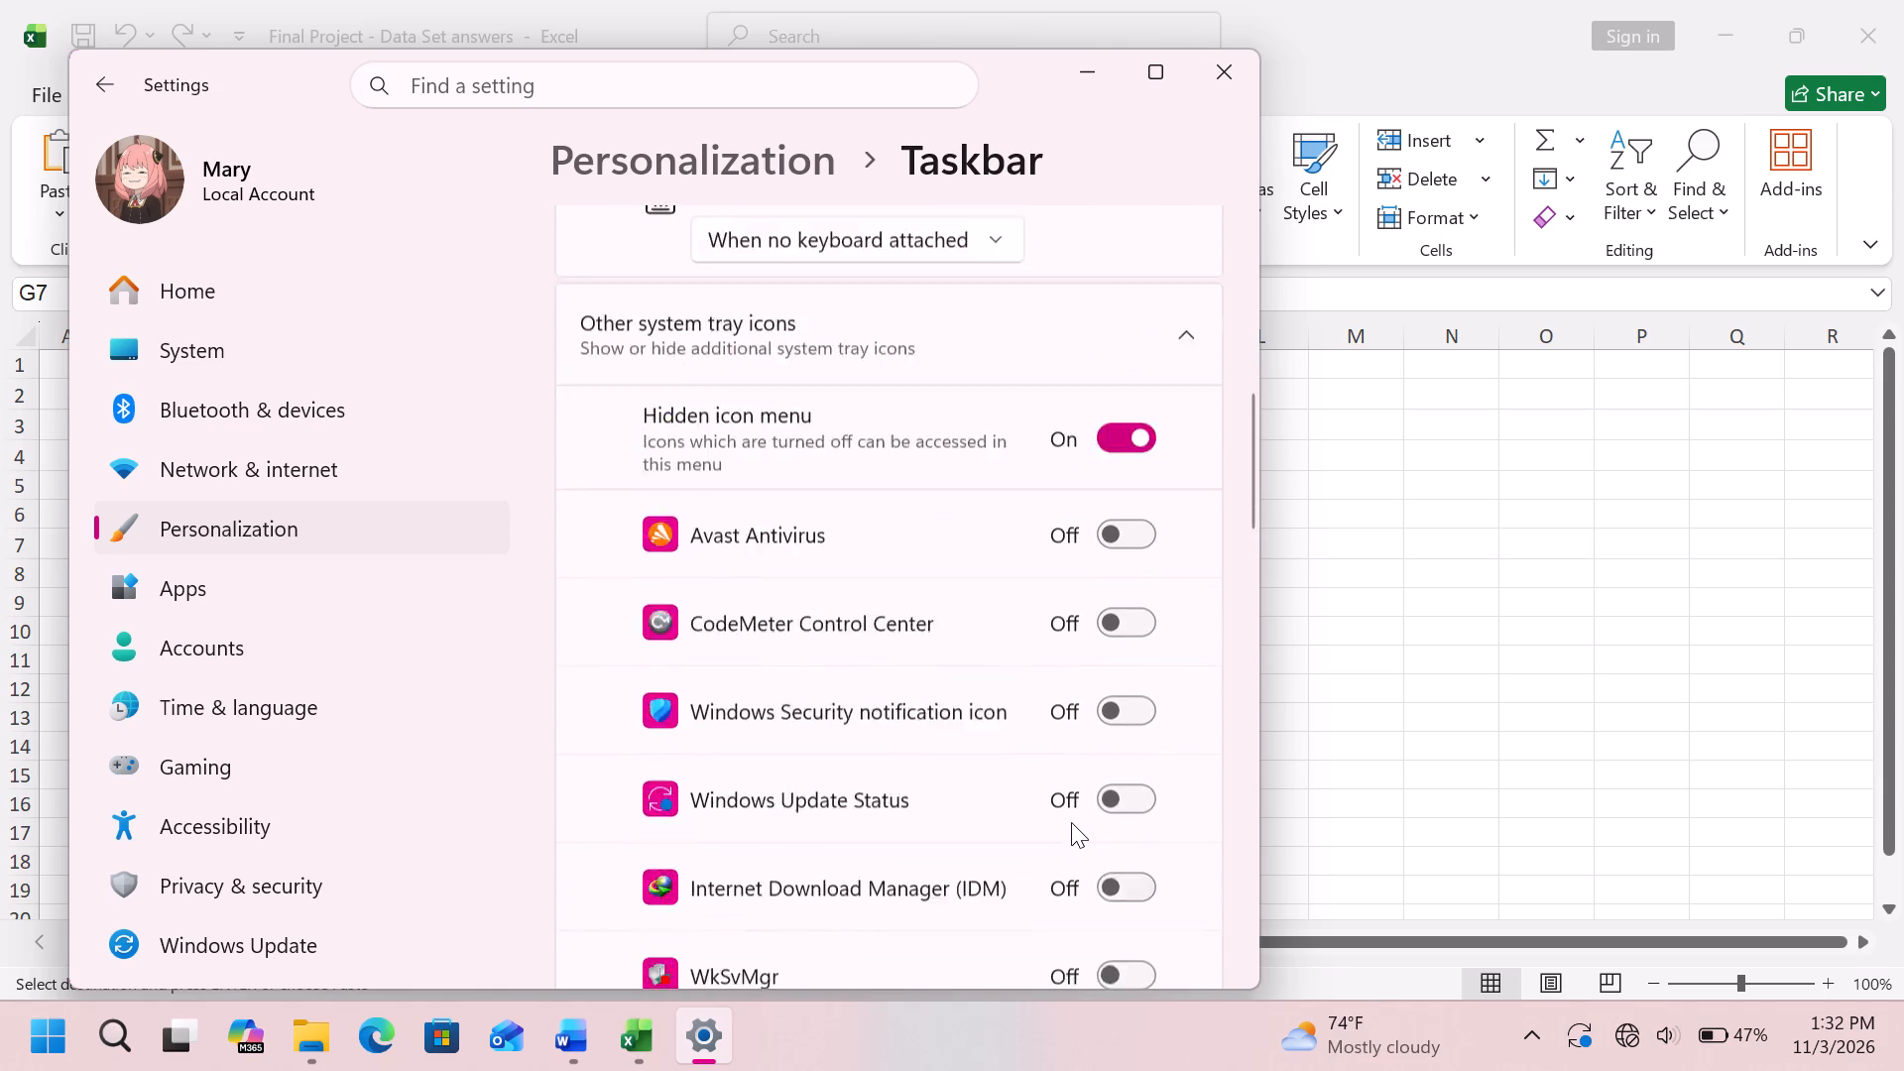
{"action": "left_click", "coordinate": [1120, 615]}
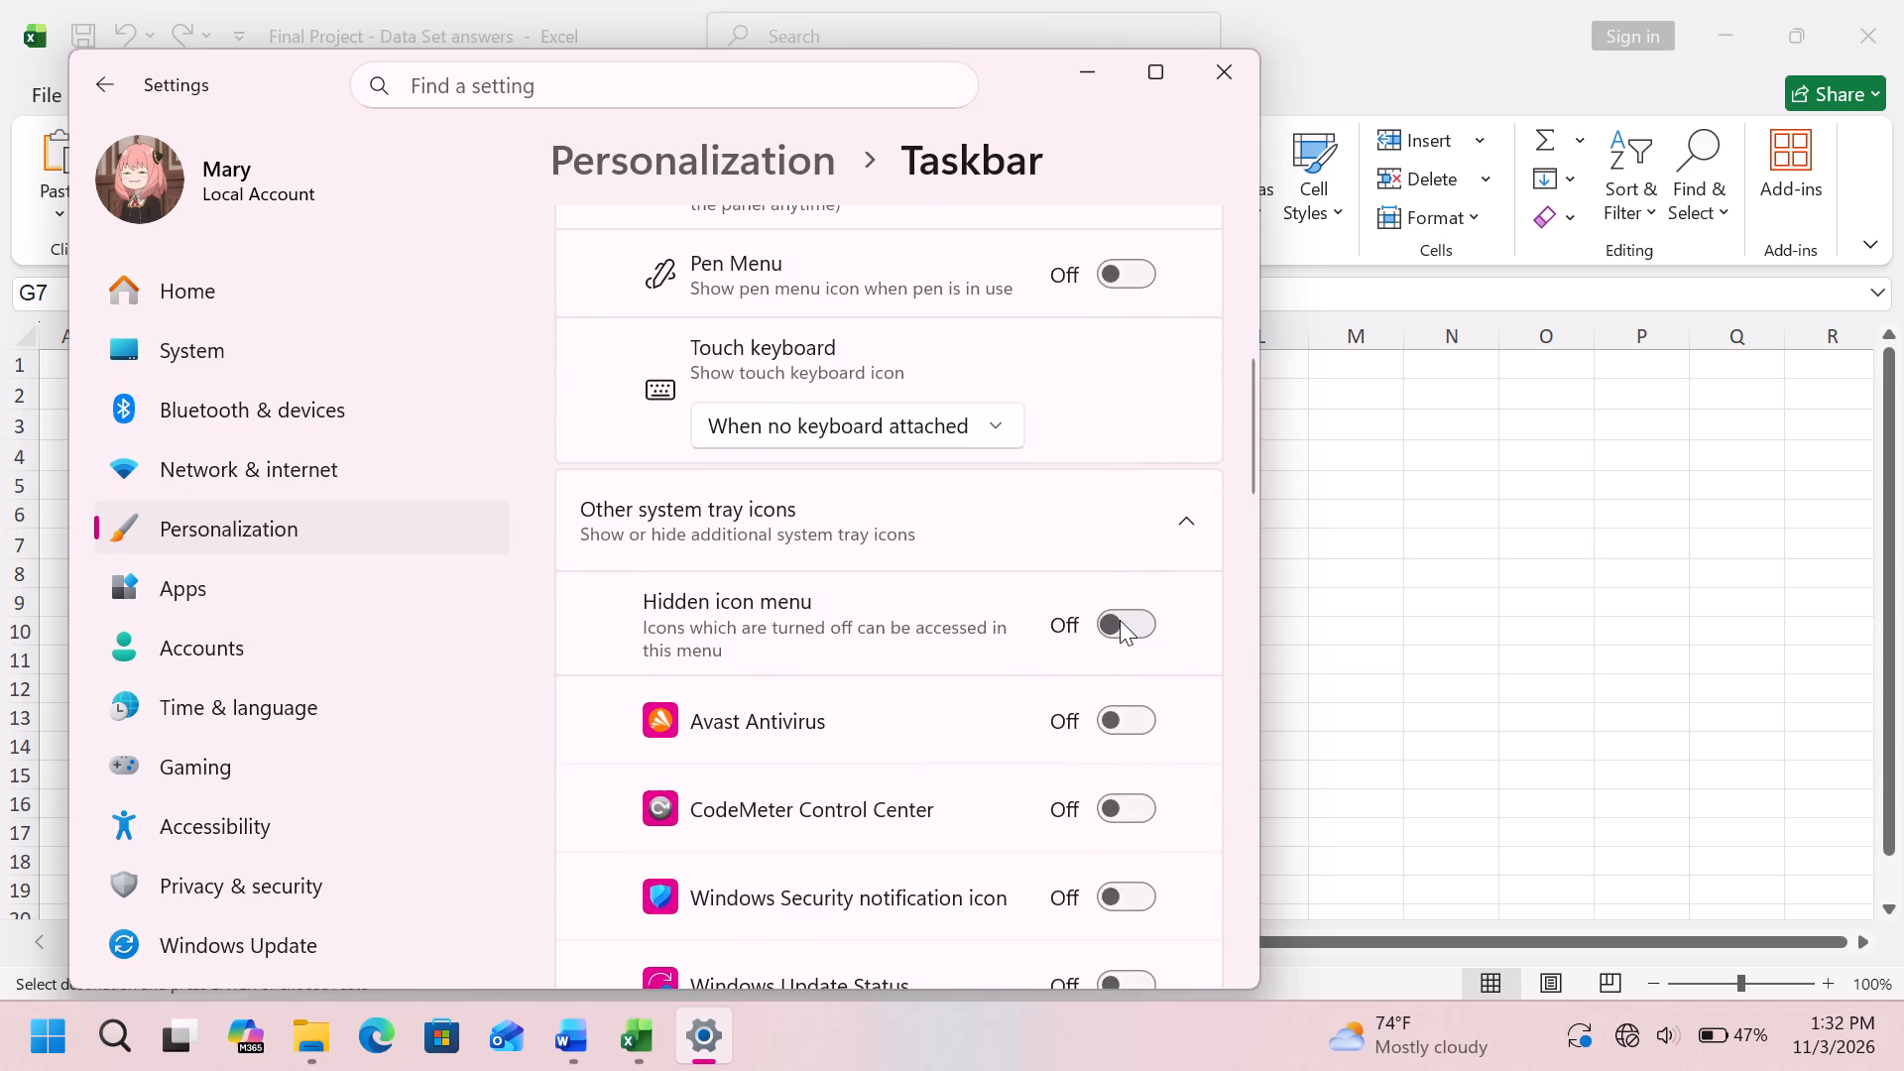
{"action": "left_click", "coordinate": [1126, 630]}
Review the remaining system tray icon settings, close Settings and check the hidden icons on the taskbar.
{"action": "scroll", "coordinate": [1028, 692], "scroll_direction": "down", "scroll_amount": 3}
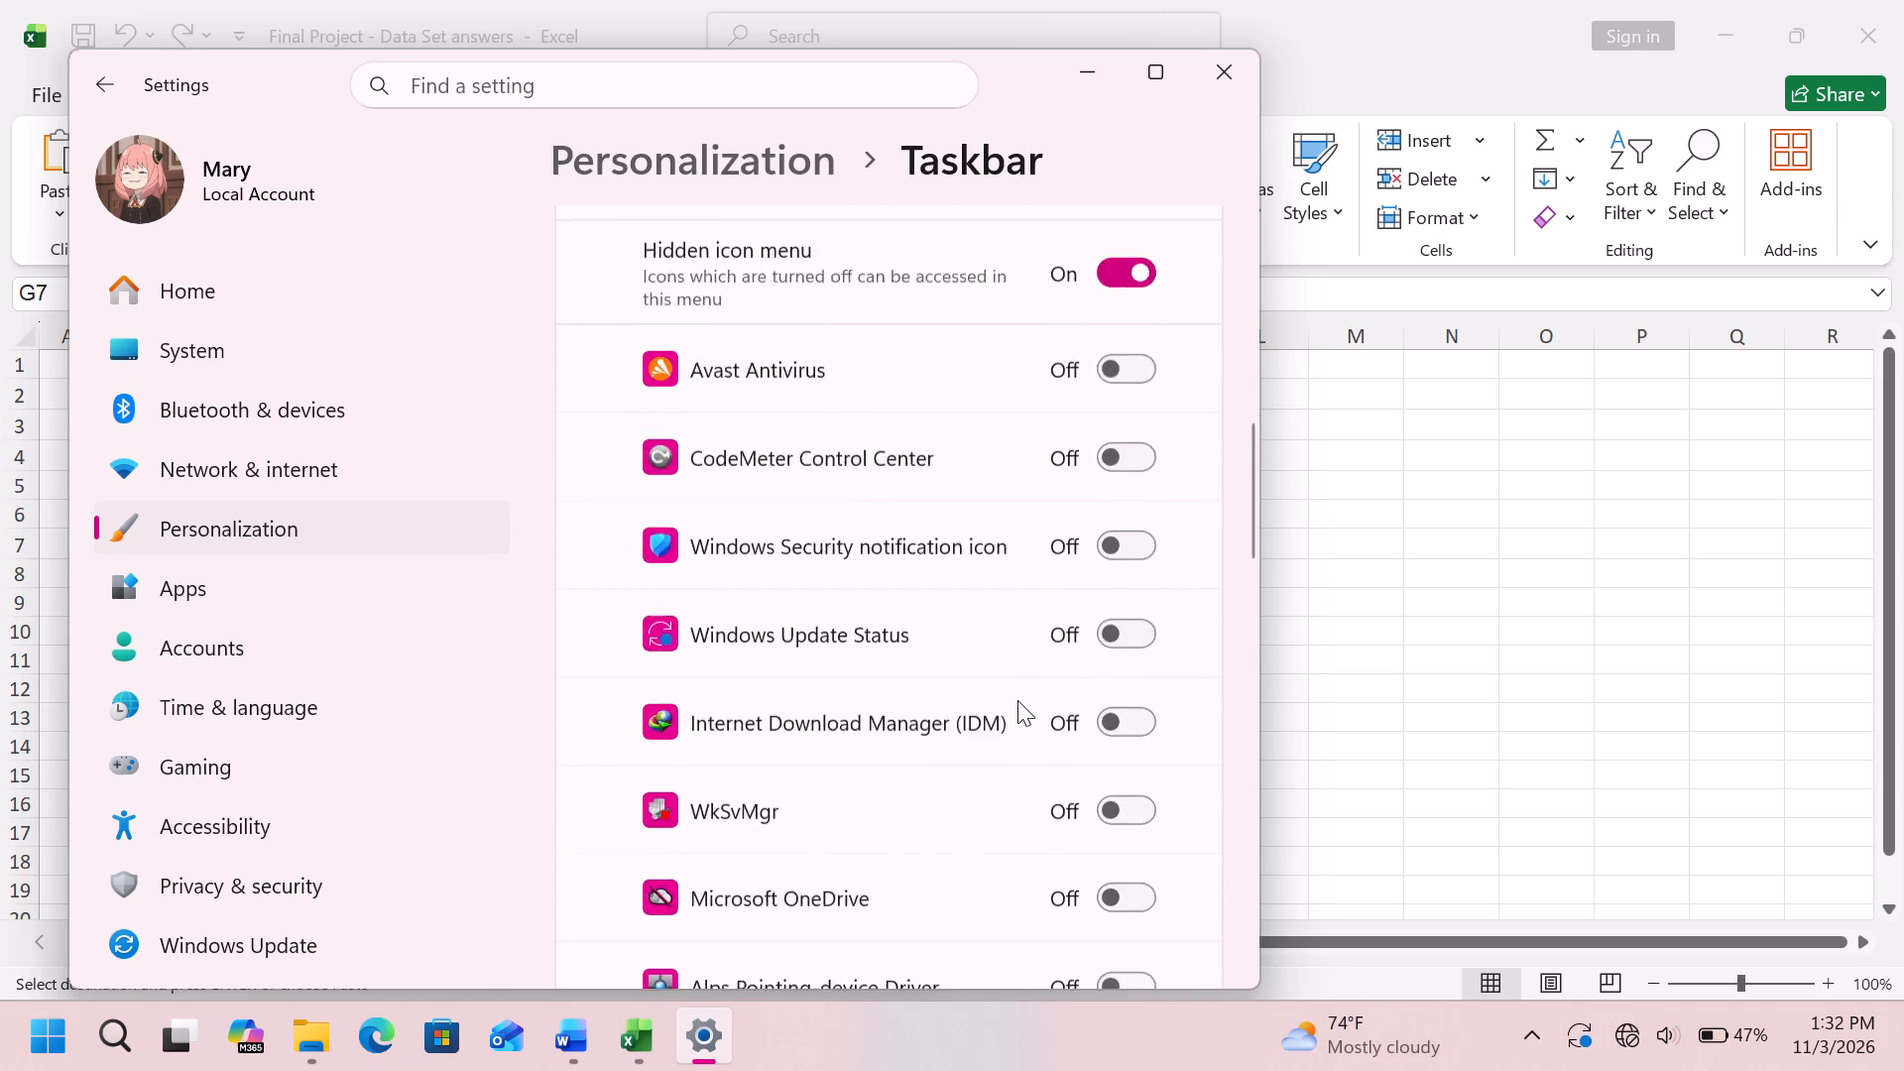
{"action": "scroll", "coordinate": [1016, 710], "scroll_direction": "down", "scroll_amount": 5}
{"action": "scroll", "coordinate": [1021, 707], "scroll_direction": "up", "scroll_amount": 2}
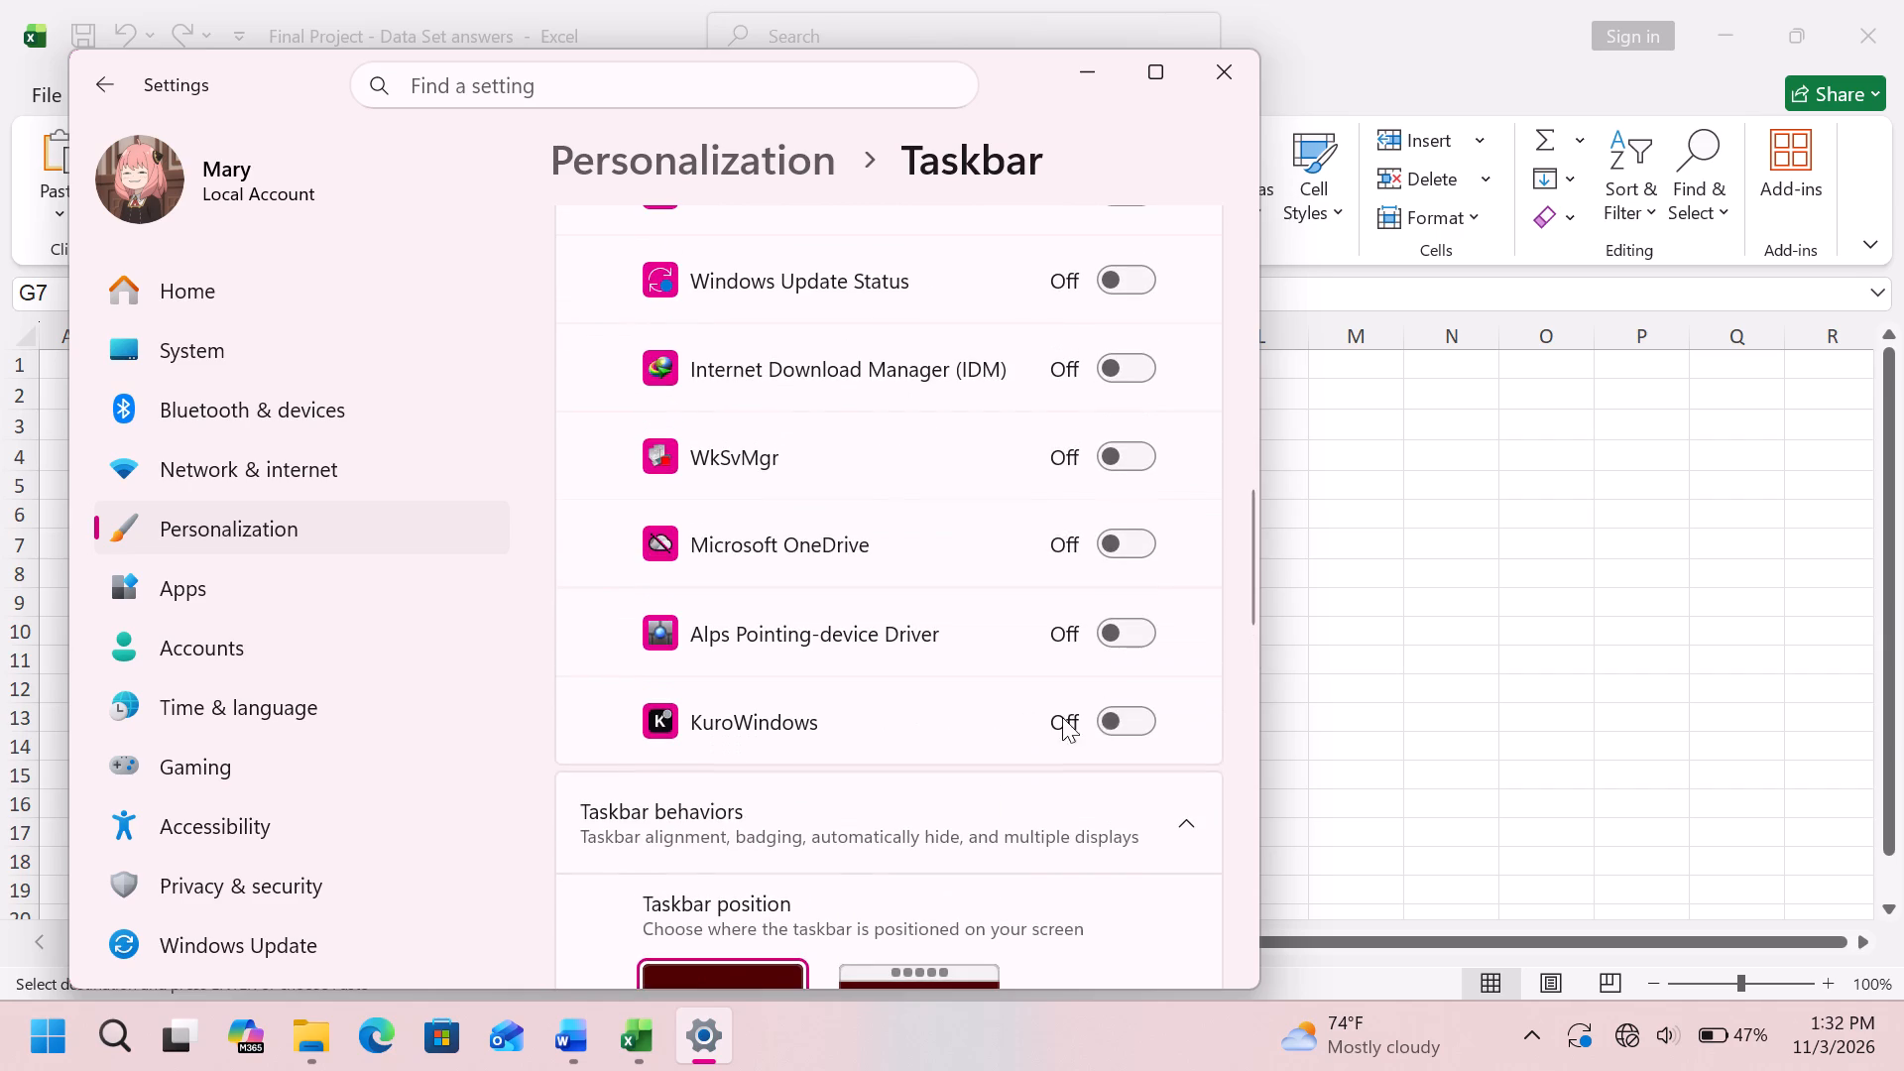
{"action": "left_click", "coordinate": [1223, 75]}
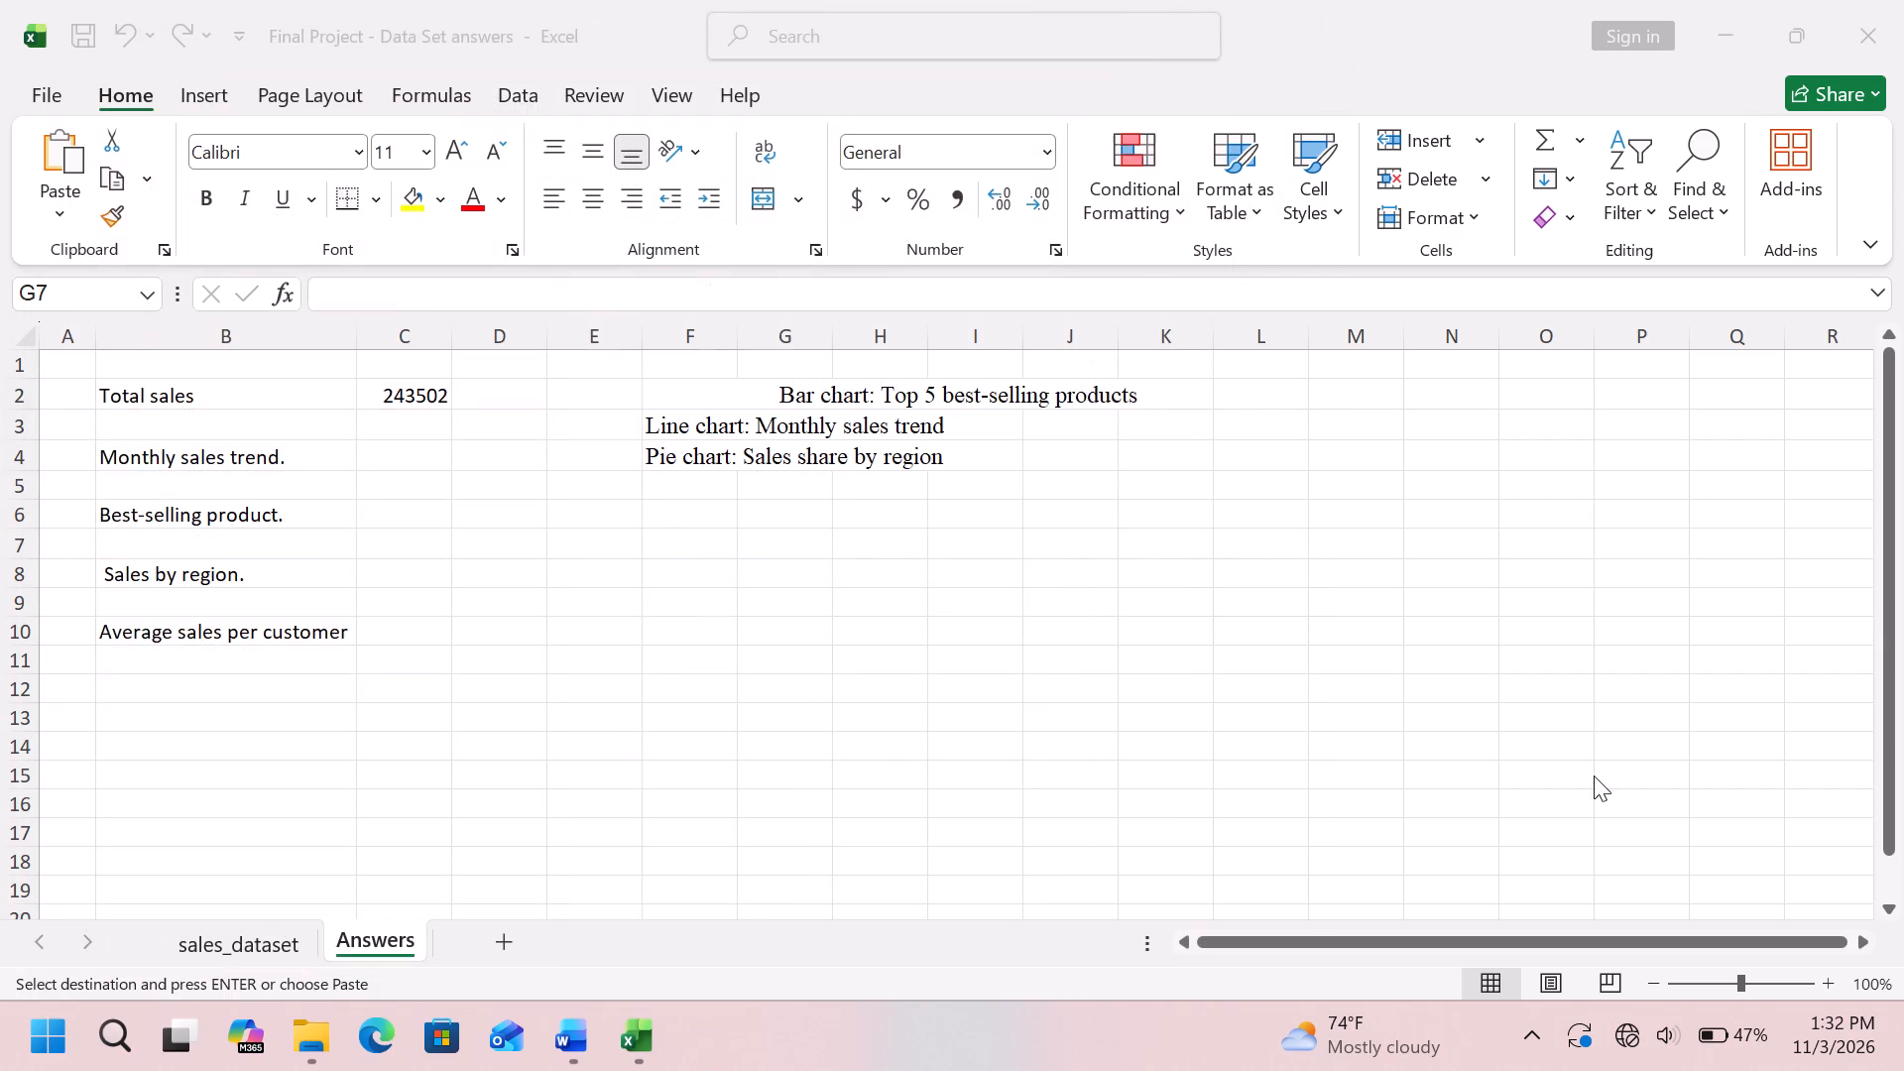
{"action": "left_click", "coordinate": [1533, 1028]}
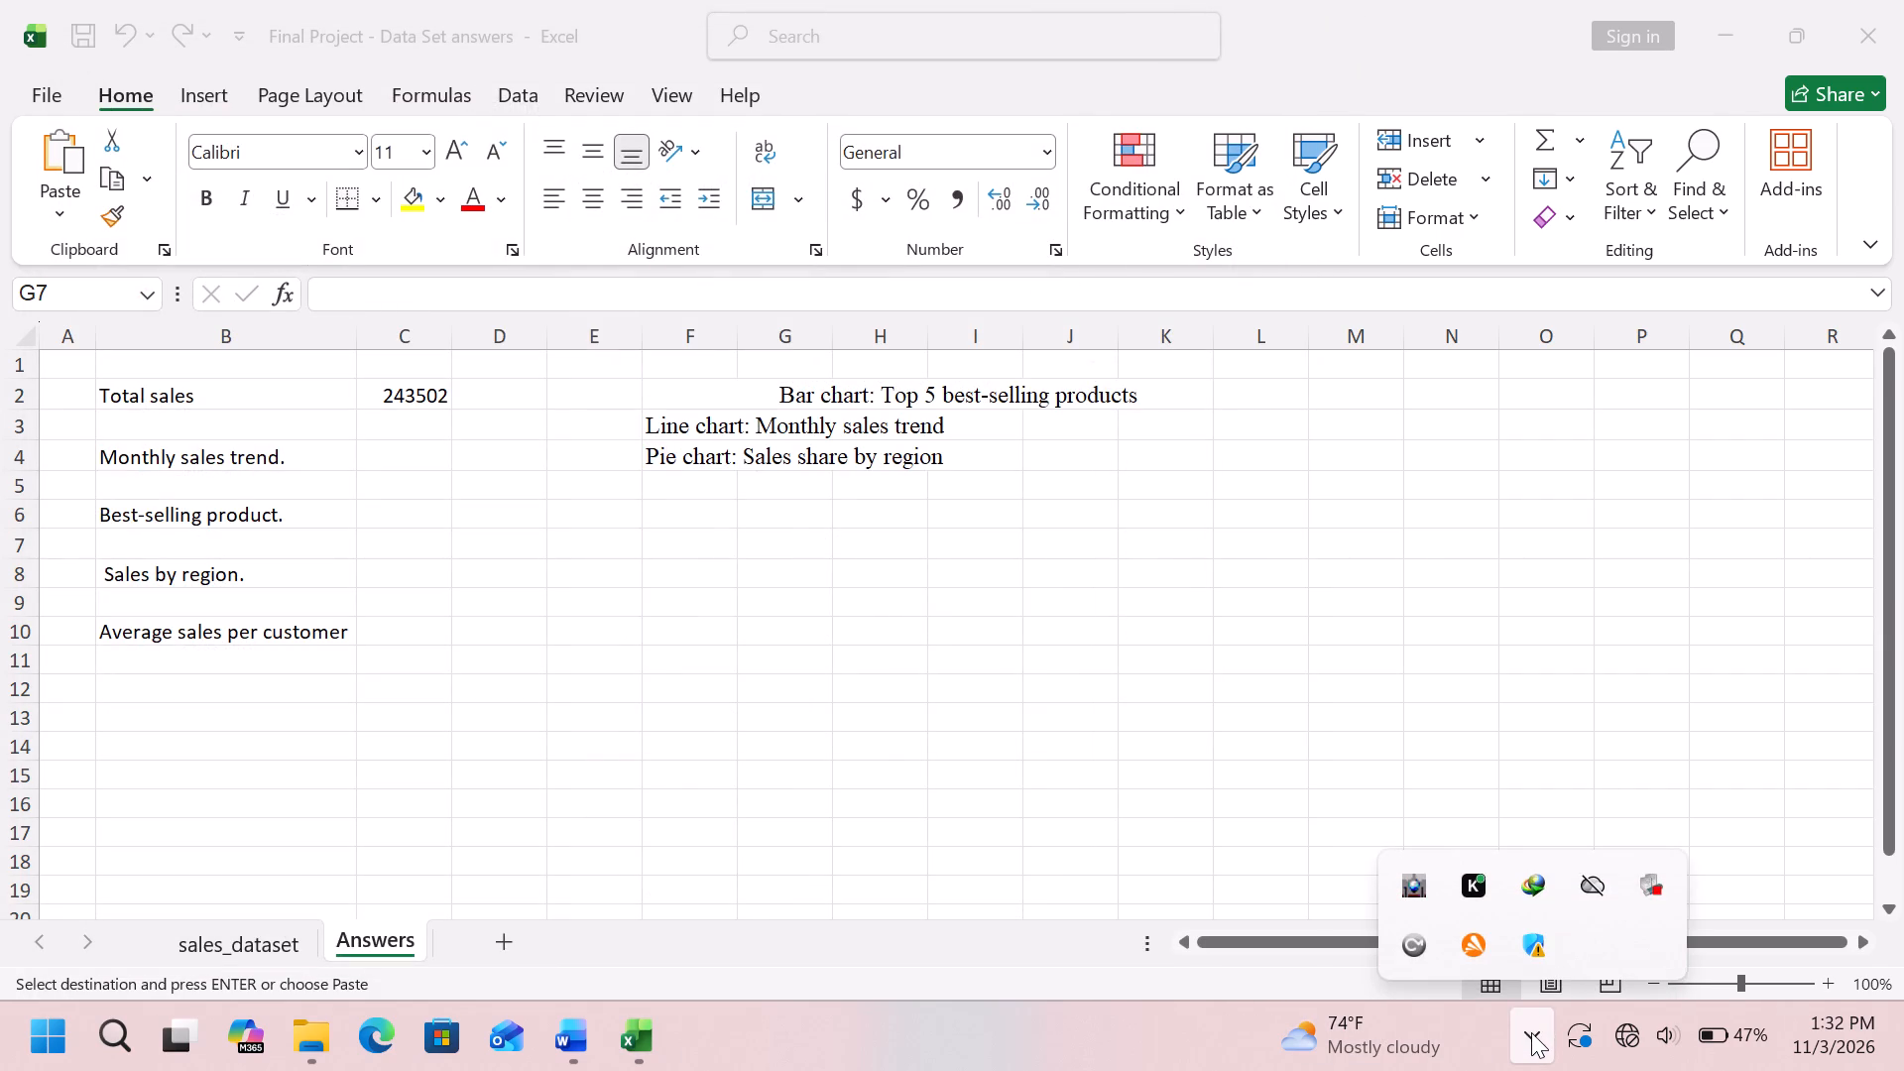
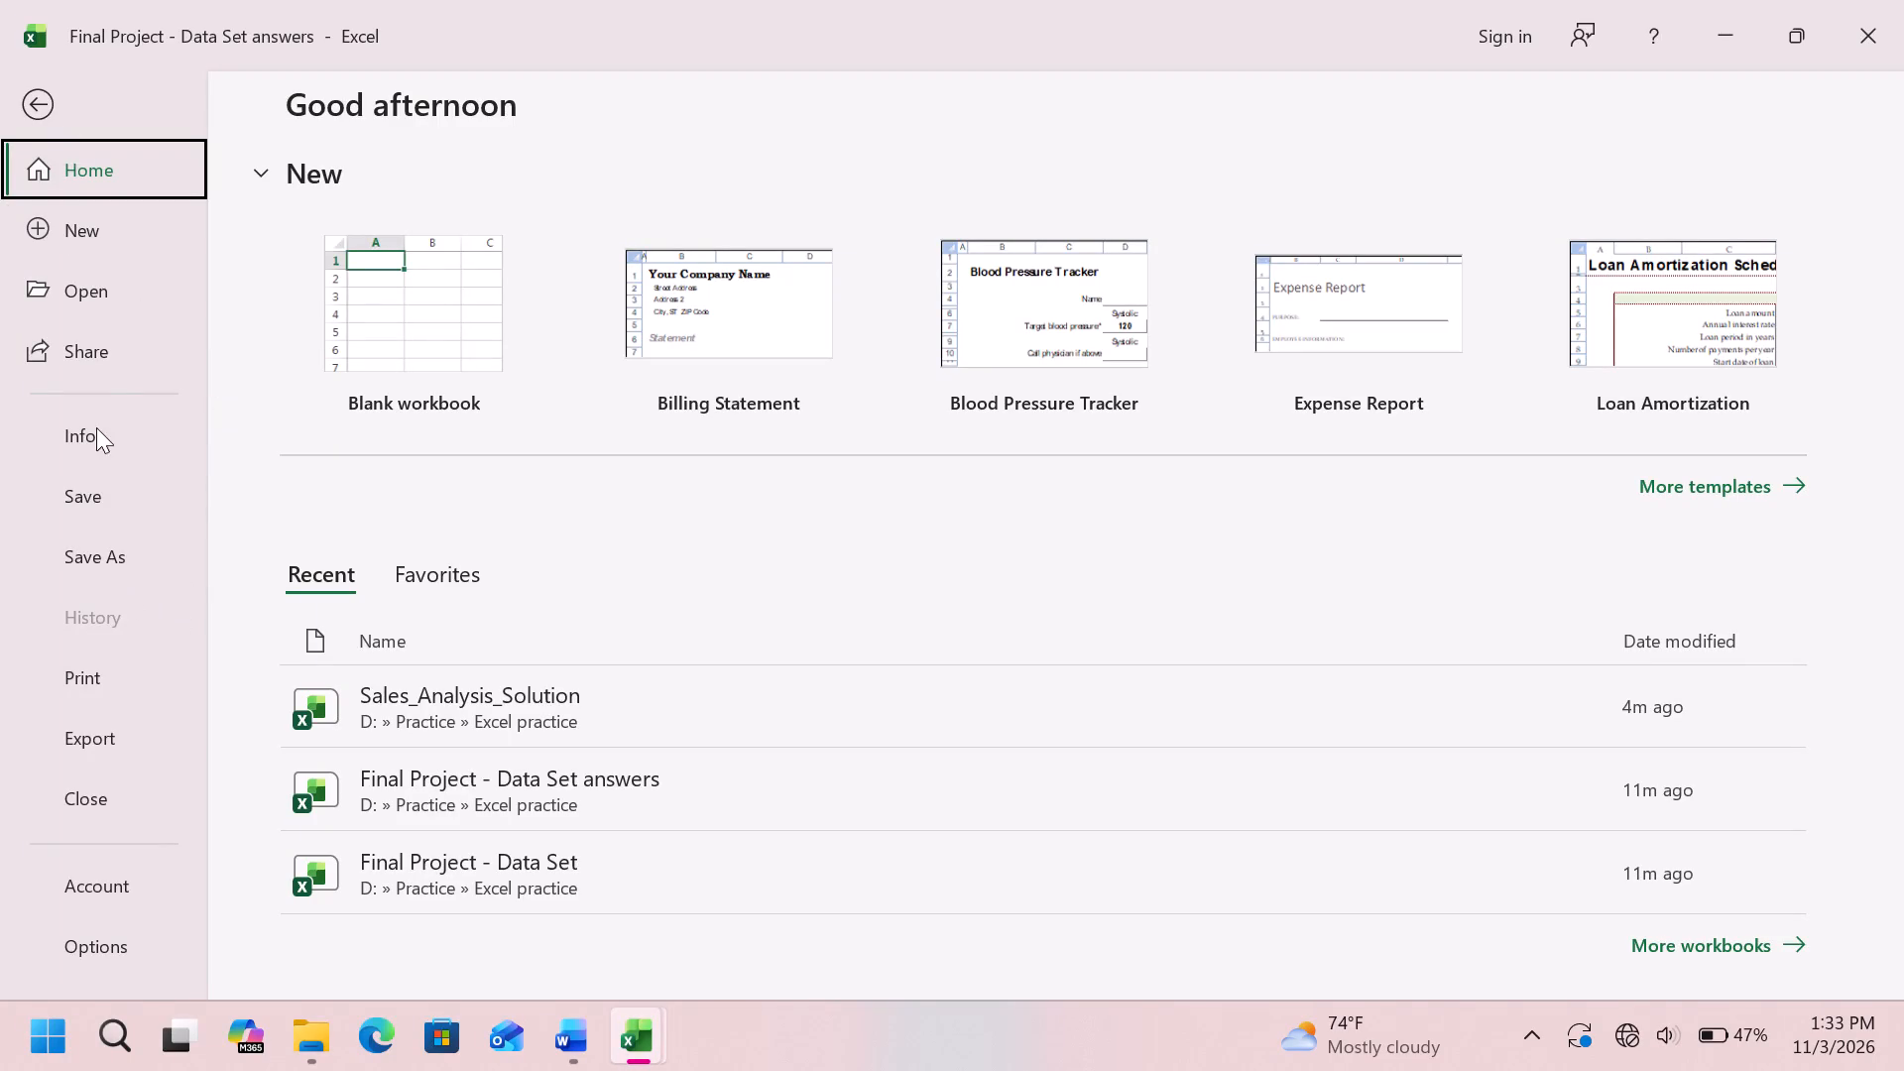
Save the Final Project - Data Set answers workbook and close it.
{"action": "left_click", "coordinate": [77, 501]}
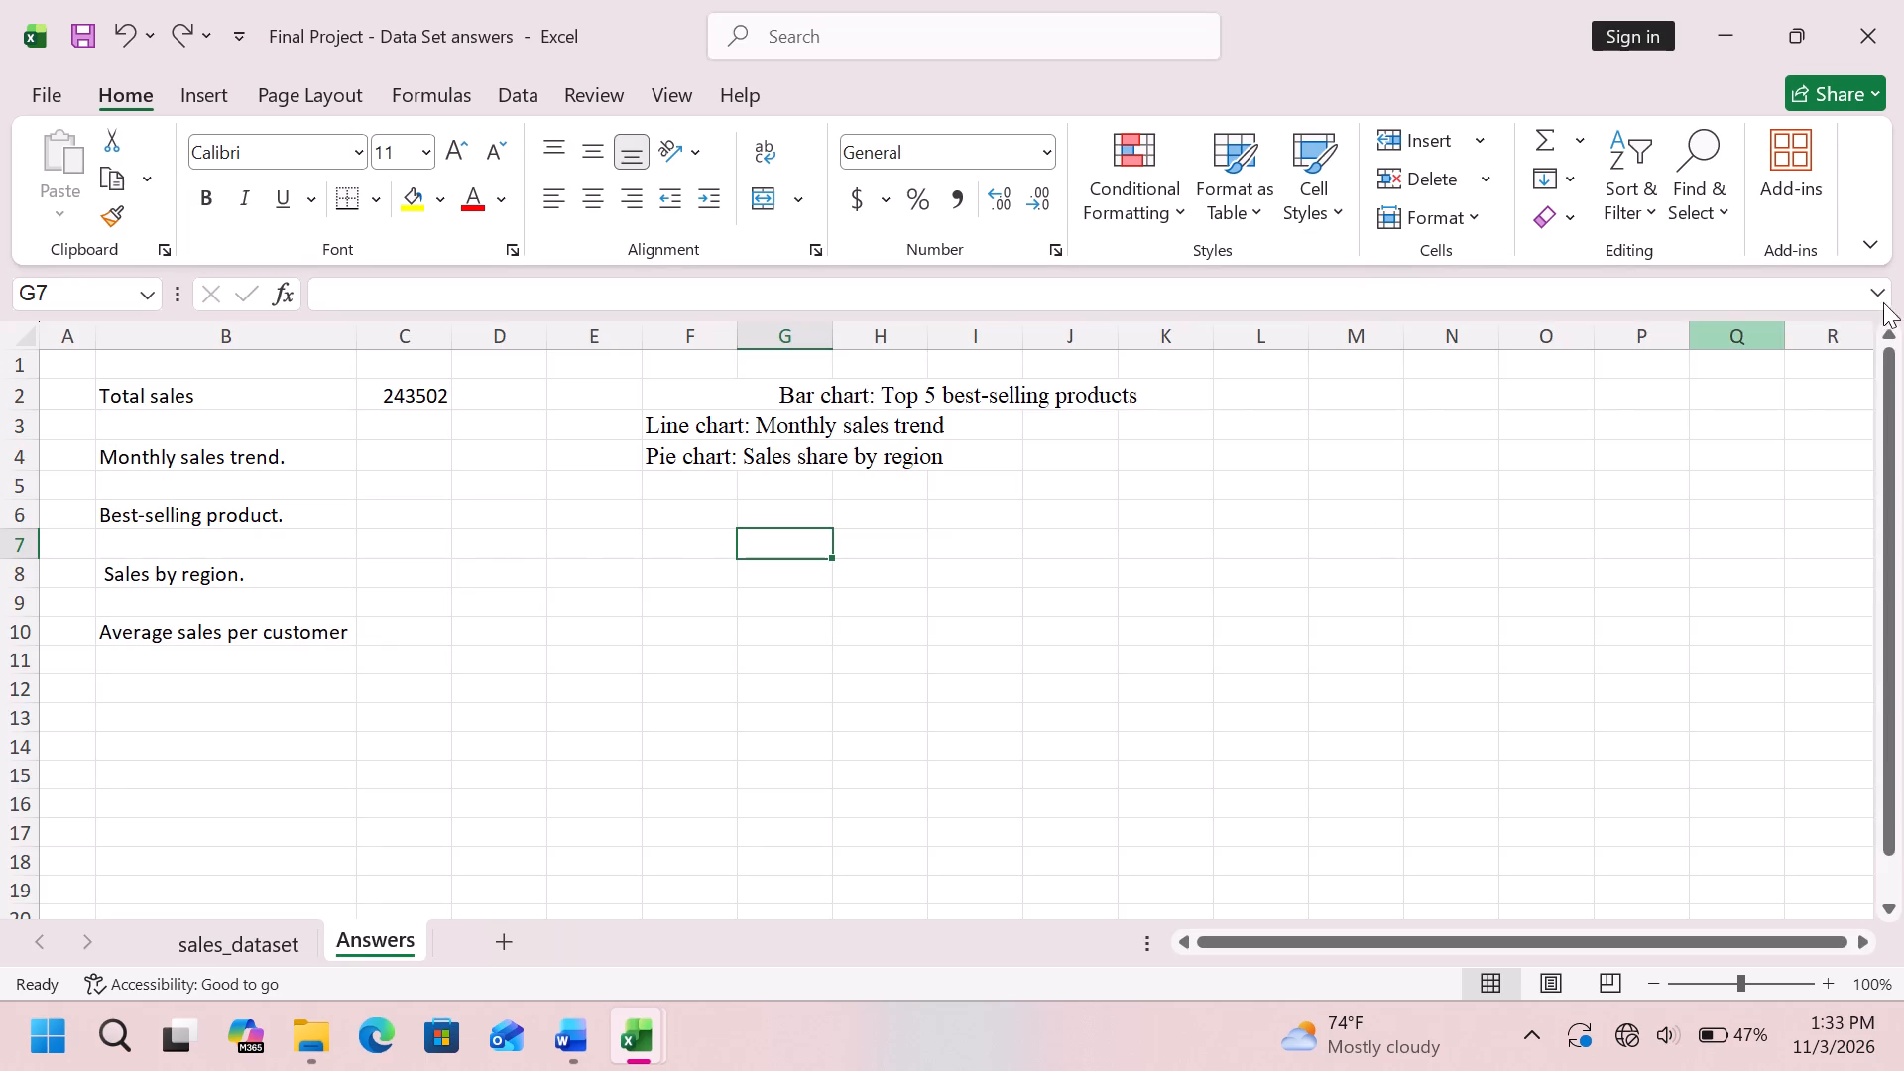
{"action": "left_click", "coordinate": [1832, 28]}
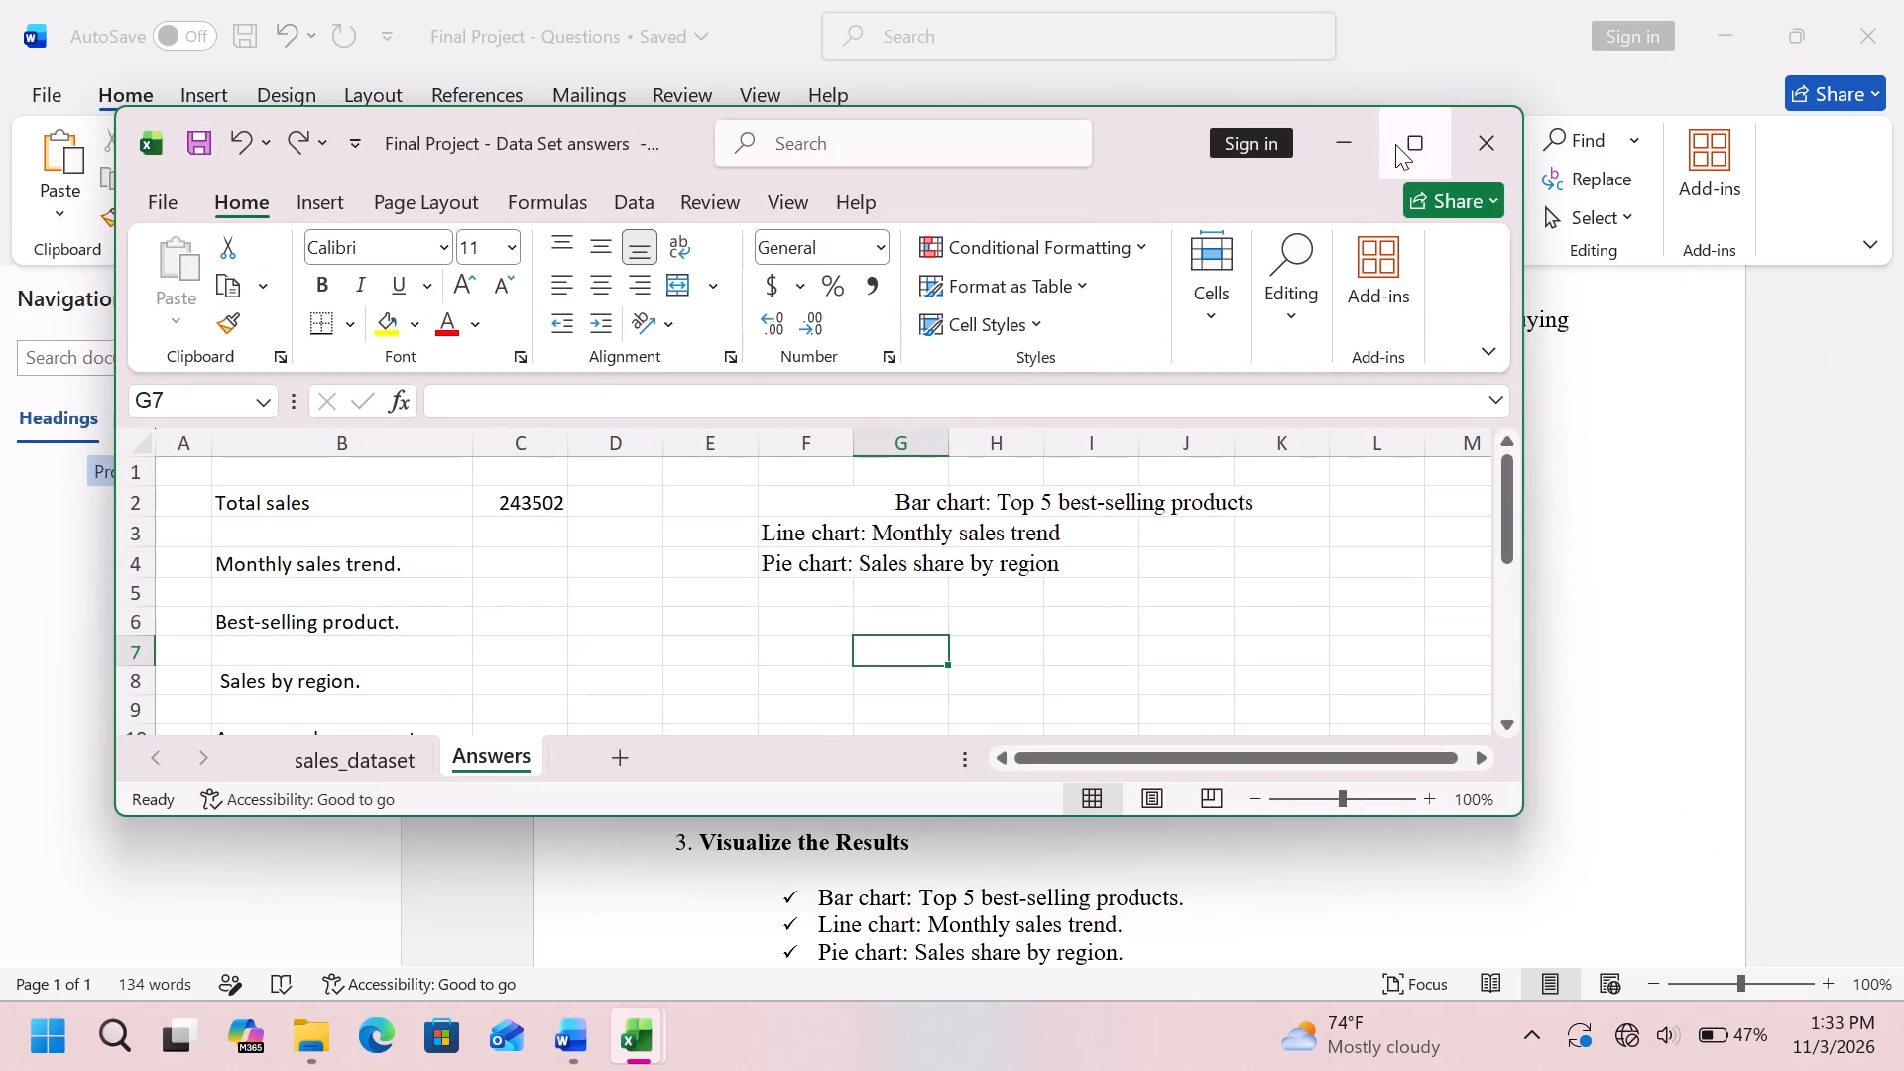
{"action": "left_click", "coordinate": [1395, 144]}
{"action": "left_click", "coordinate": [1900, 5]}
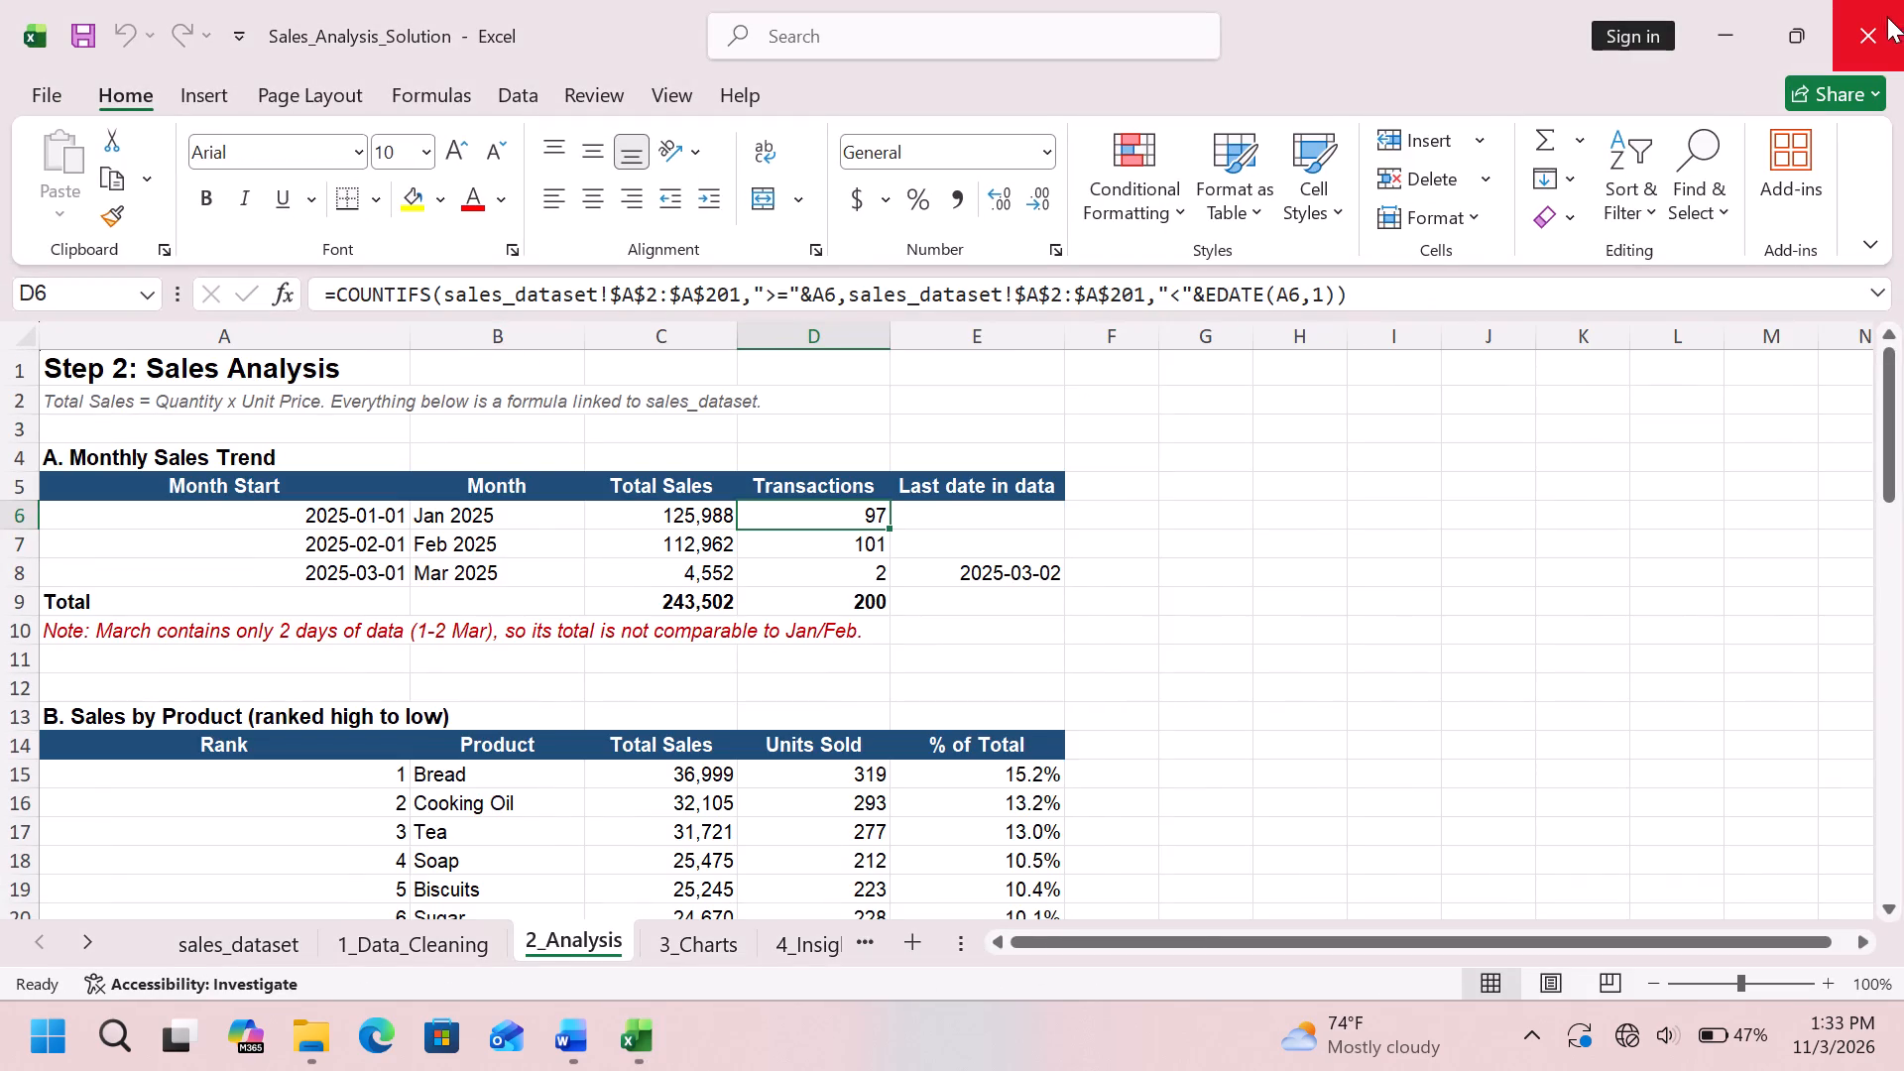
Close the Sales_Analysis_Solution workbook, the Final Project - Questions document and the Excel practice folder window.
{"action": "left_click", "coordinate": [1887, 17]}
{"action": "left_click", "coordinate": [1887, 17]}
{"action": "left_click", "coordinate": [1887, 17]}
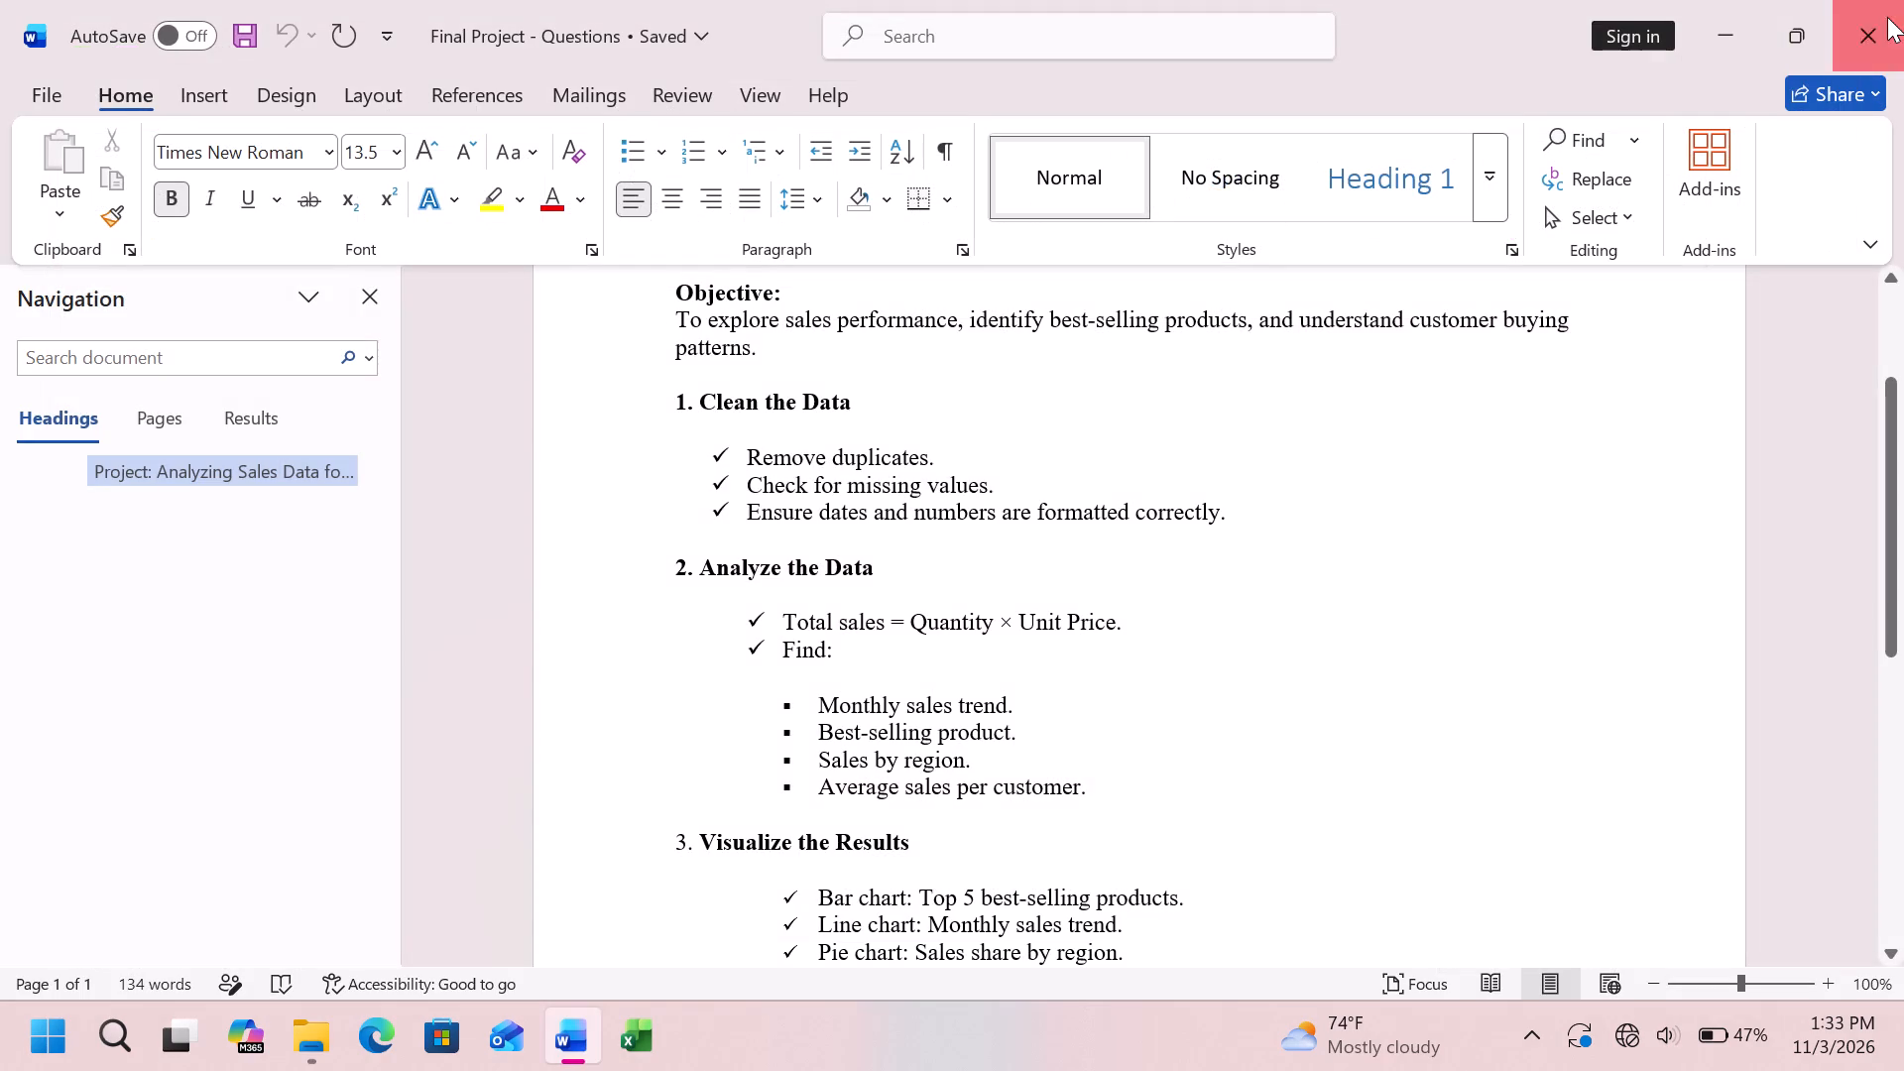
{"action": "left_click", "coordinate": [1490, 72]}
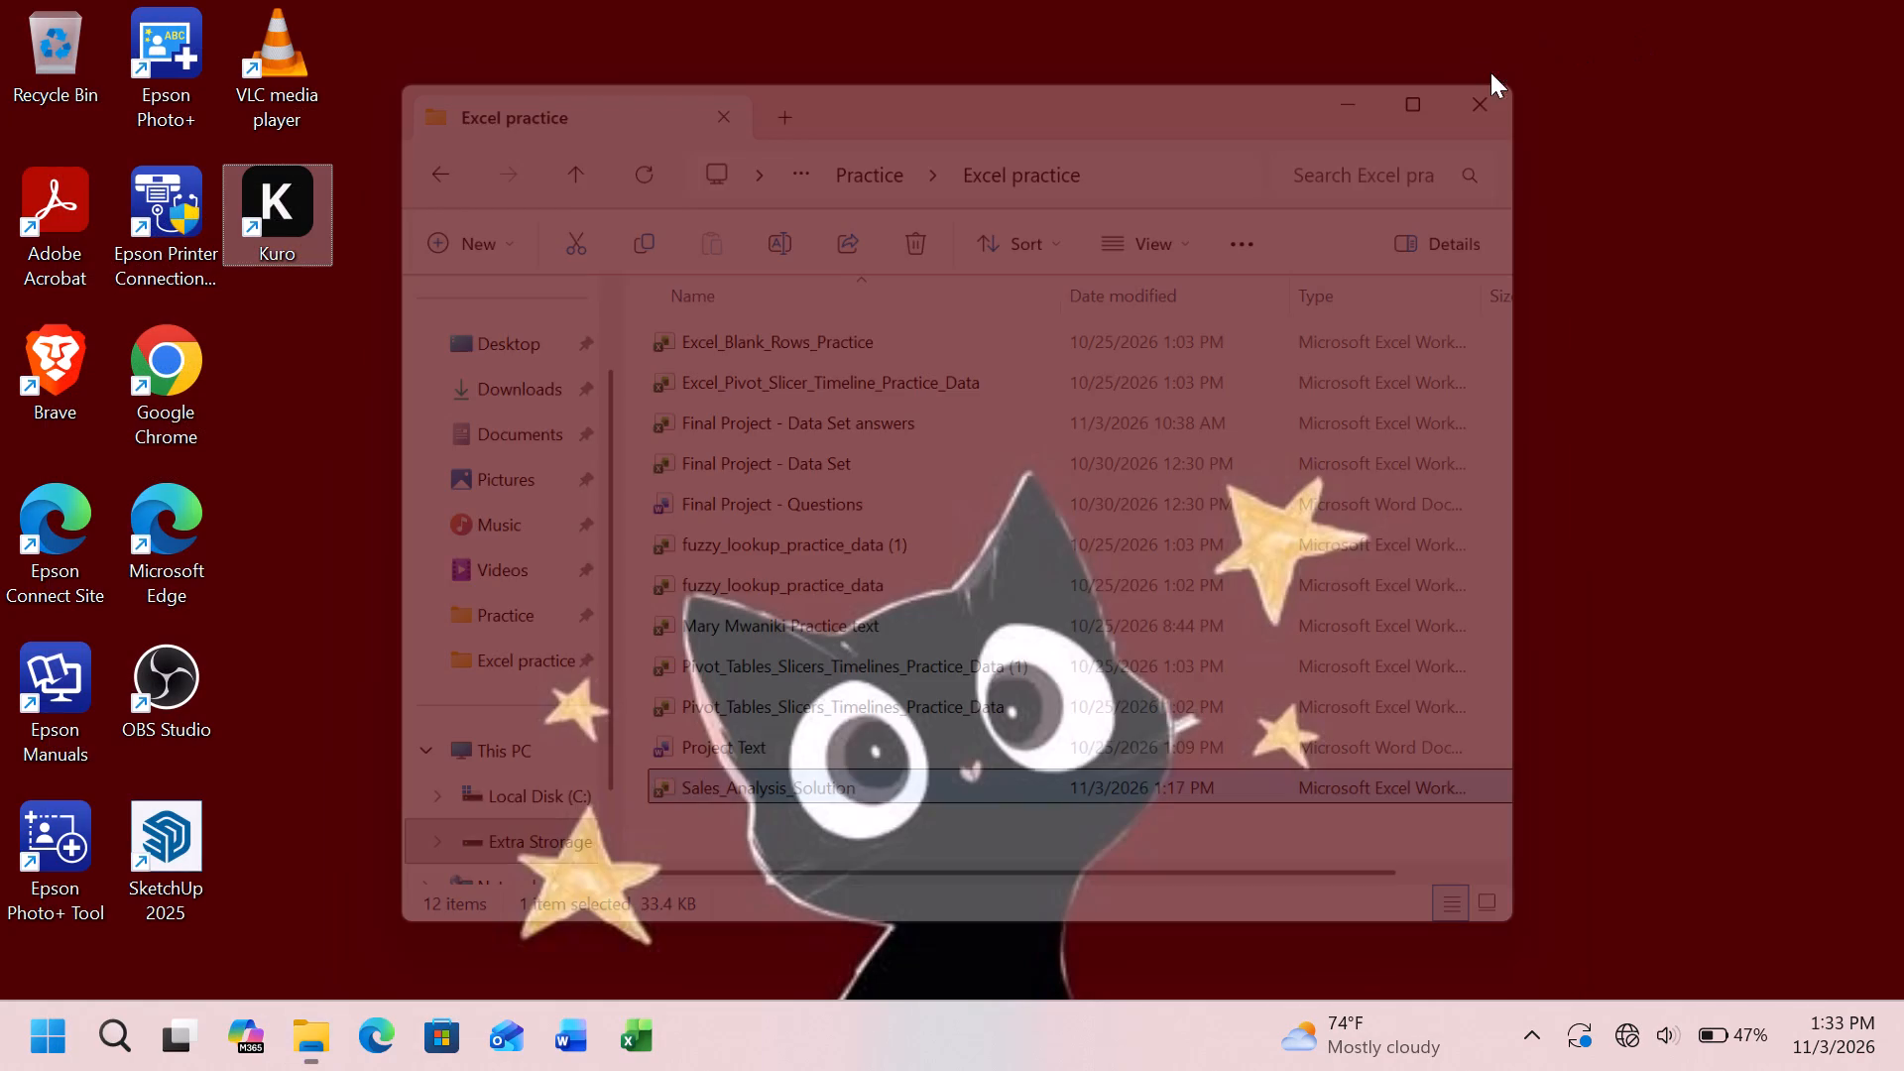
{"action": "left_click", "coordinate": [473, 9]}
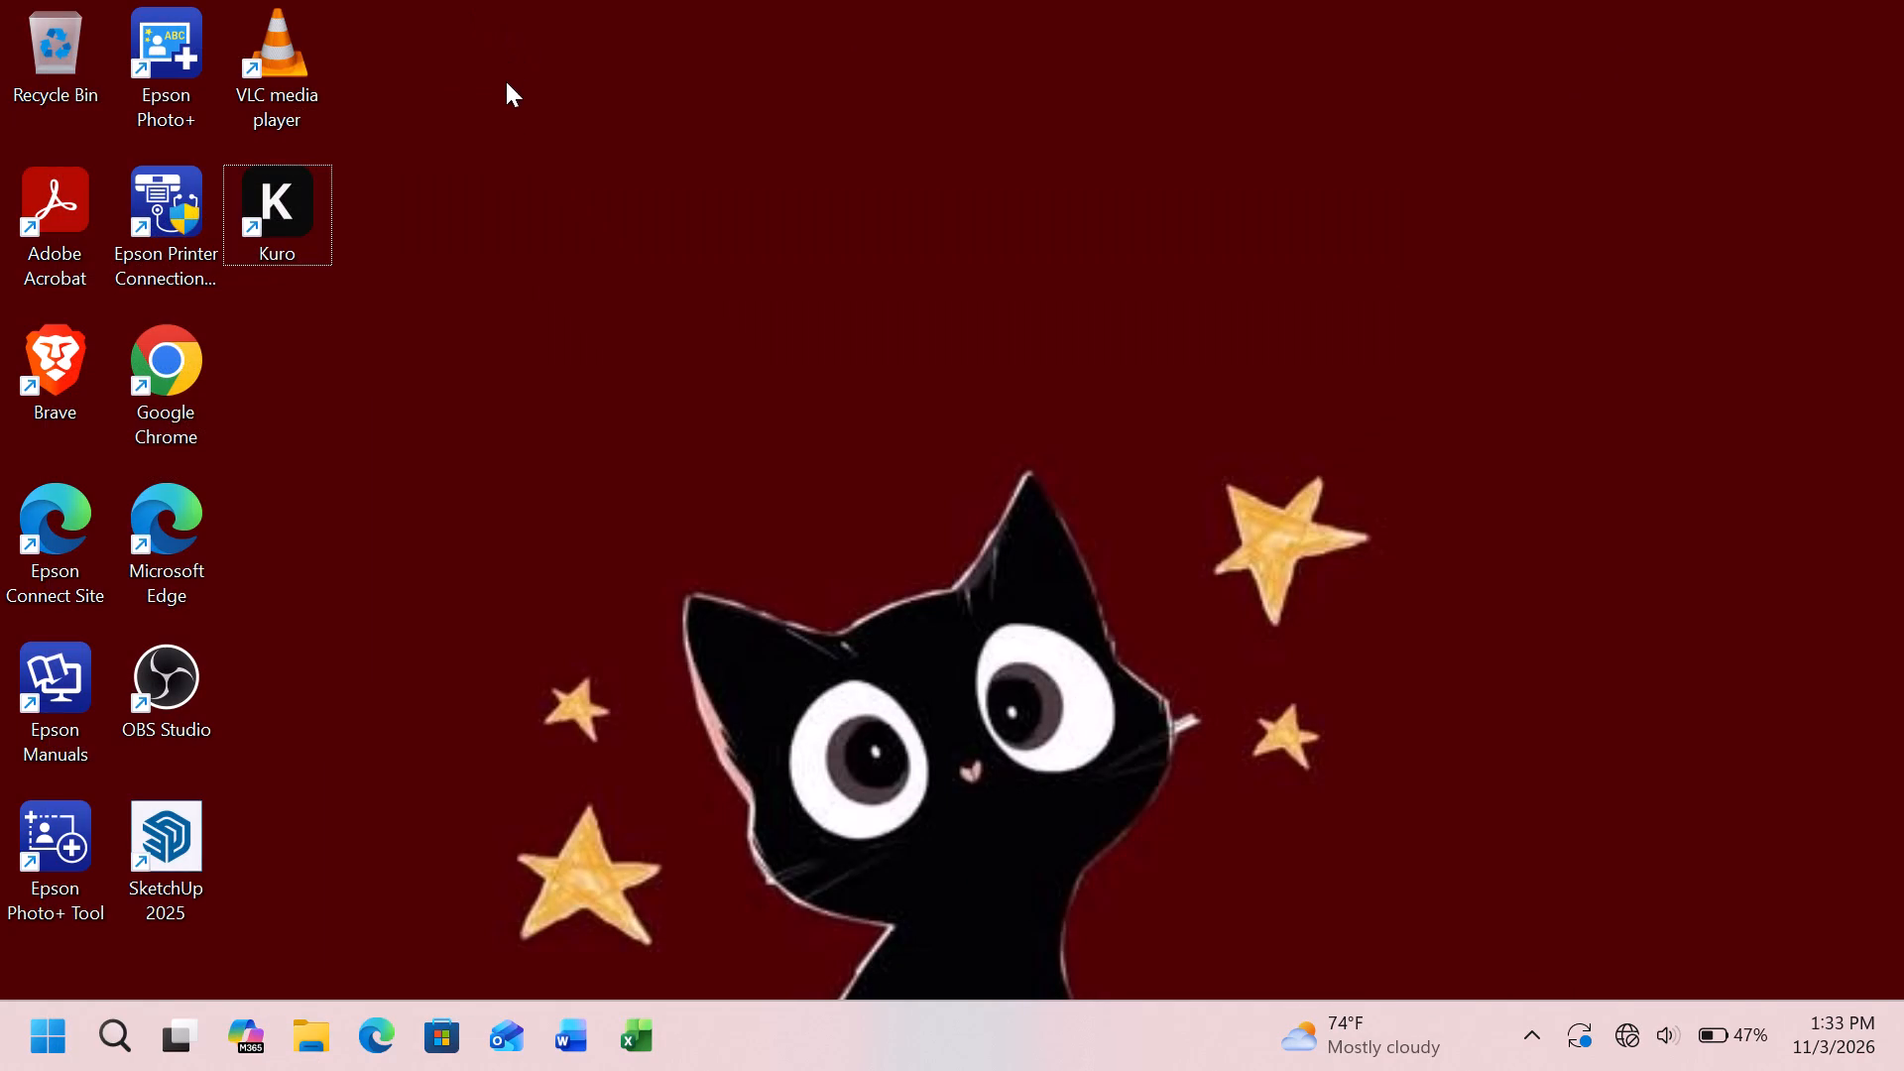
Bring up the other Windows user accounts available for switching from the current account.
{"action": "left_click", "coordinate": [15, 1033]}
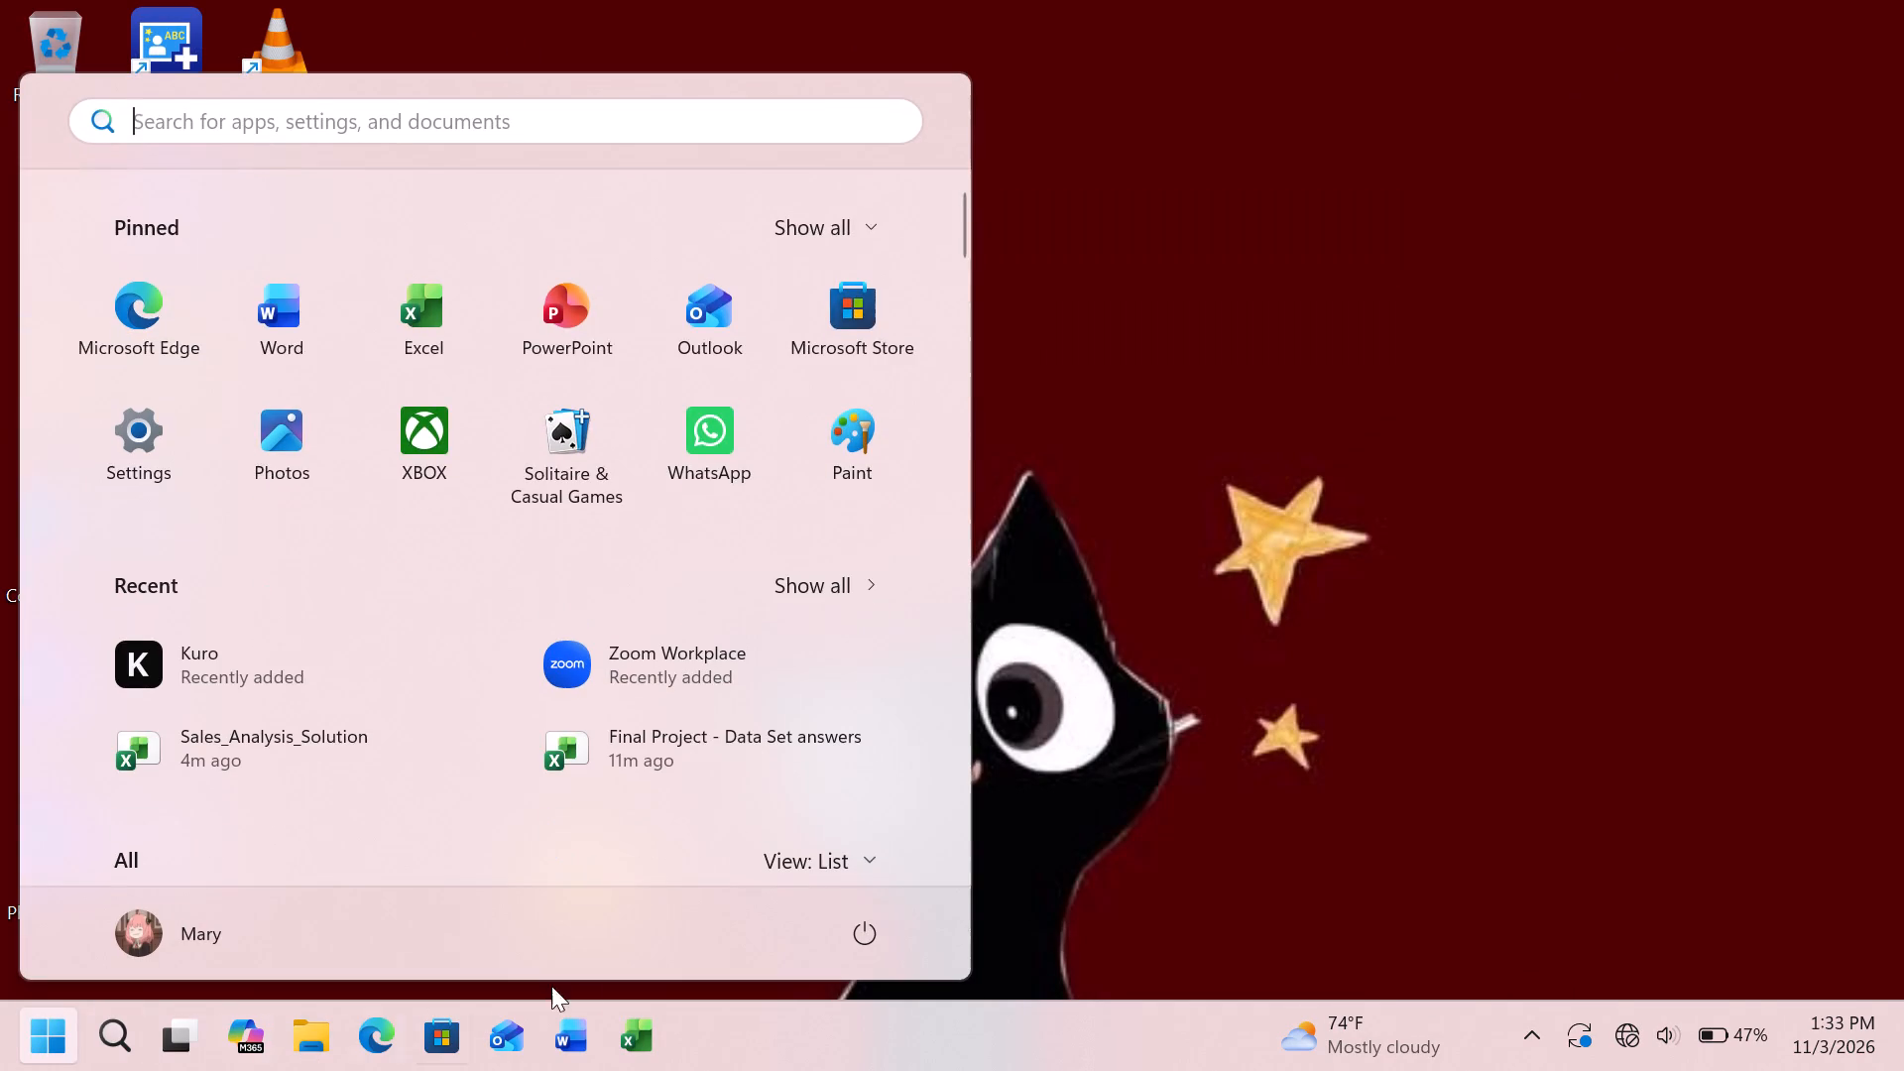
{"action": "left_click", "coordinate": [133, 917]}
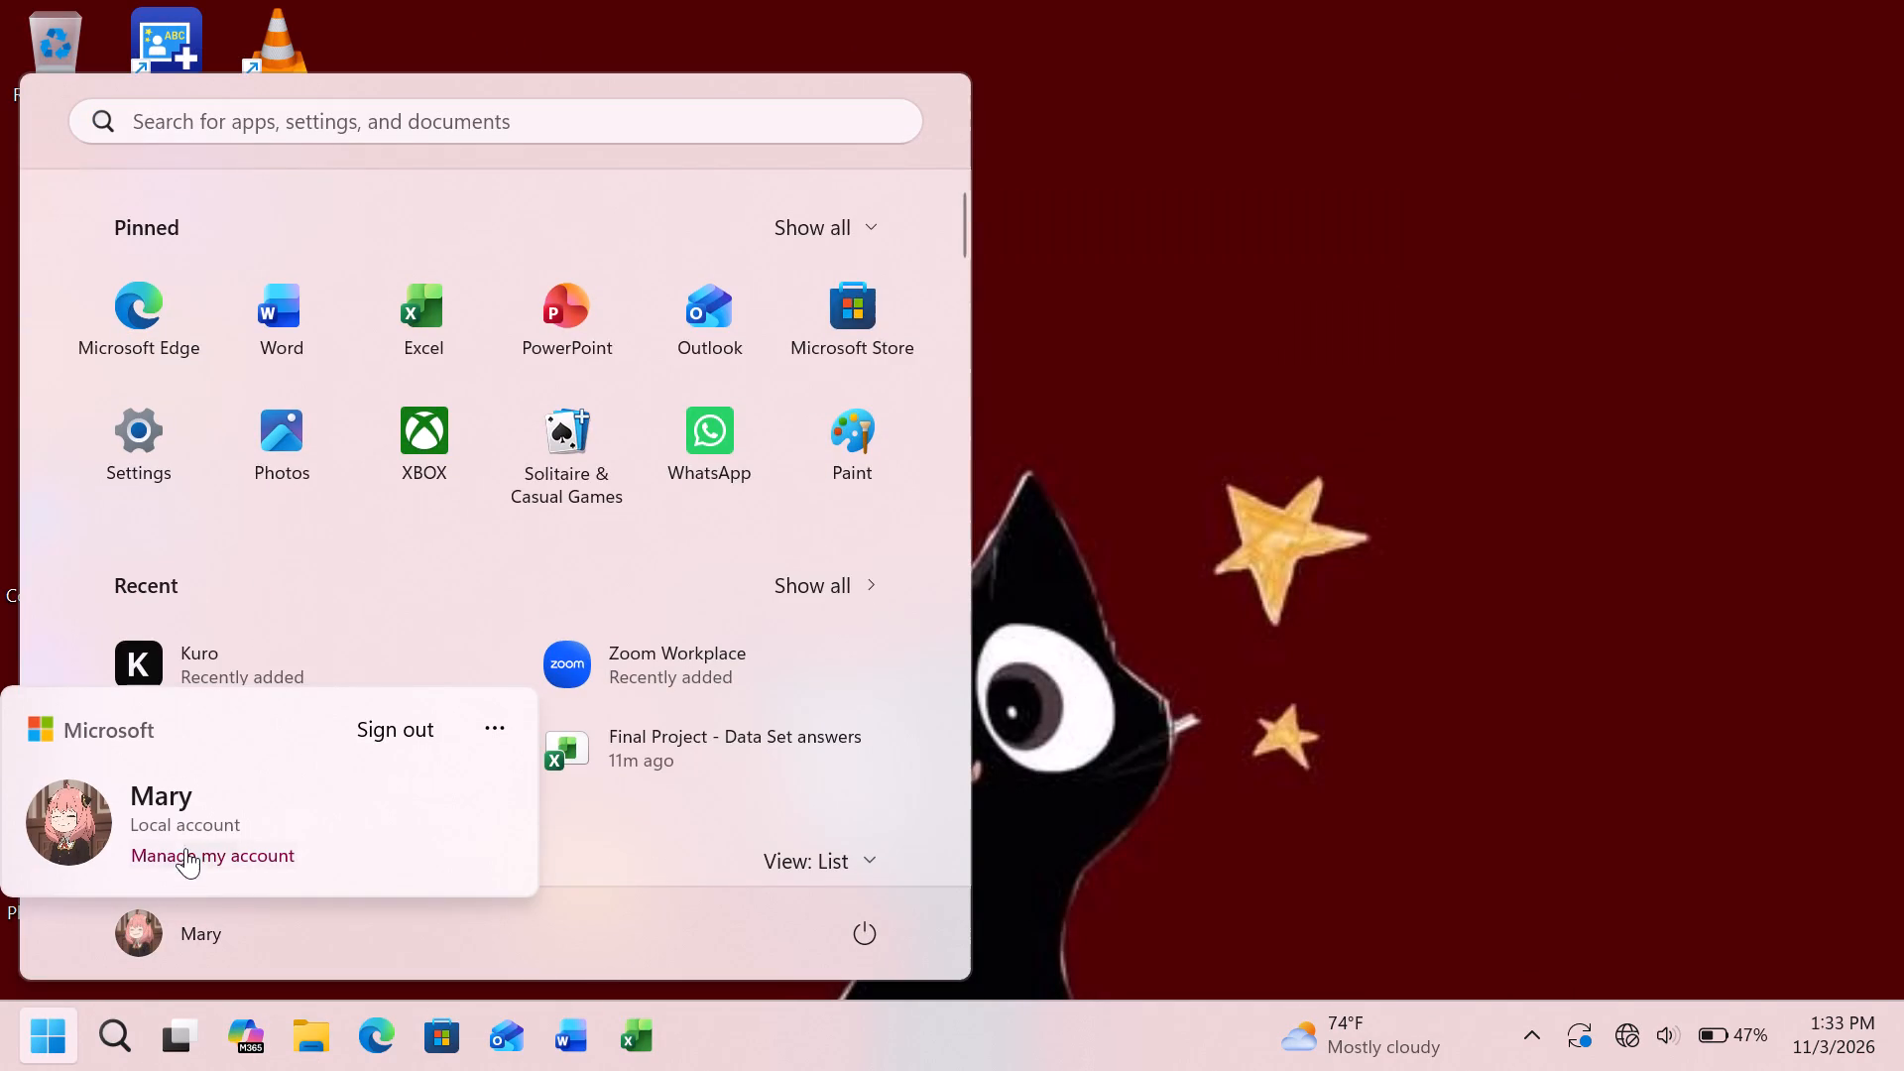
{"action": "left_click", "coordinate": [489, 716]}
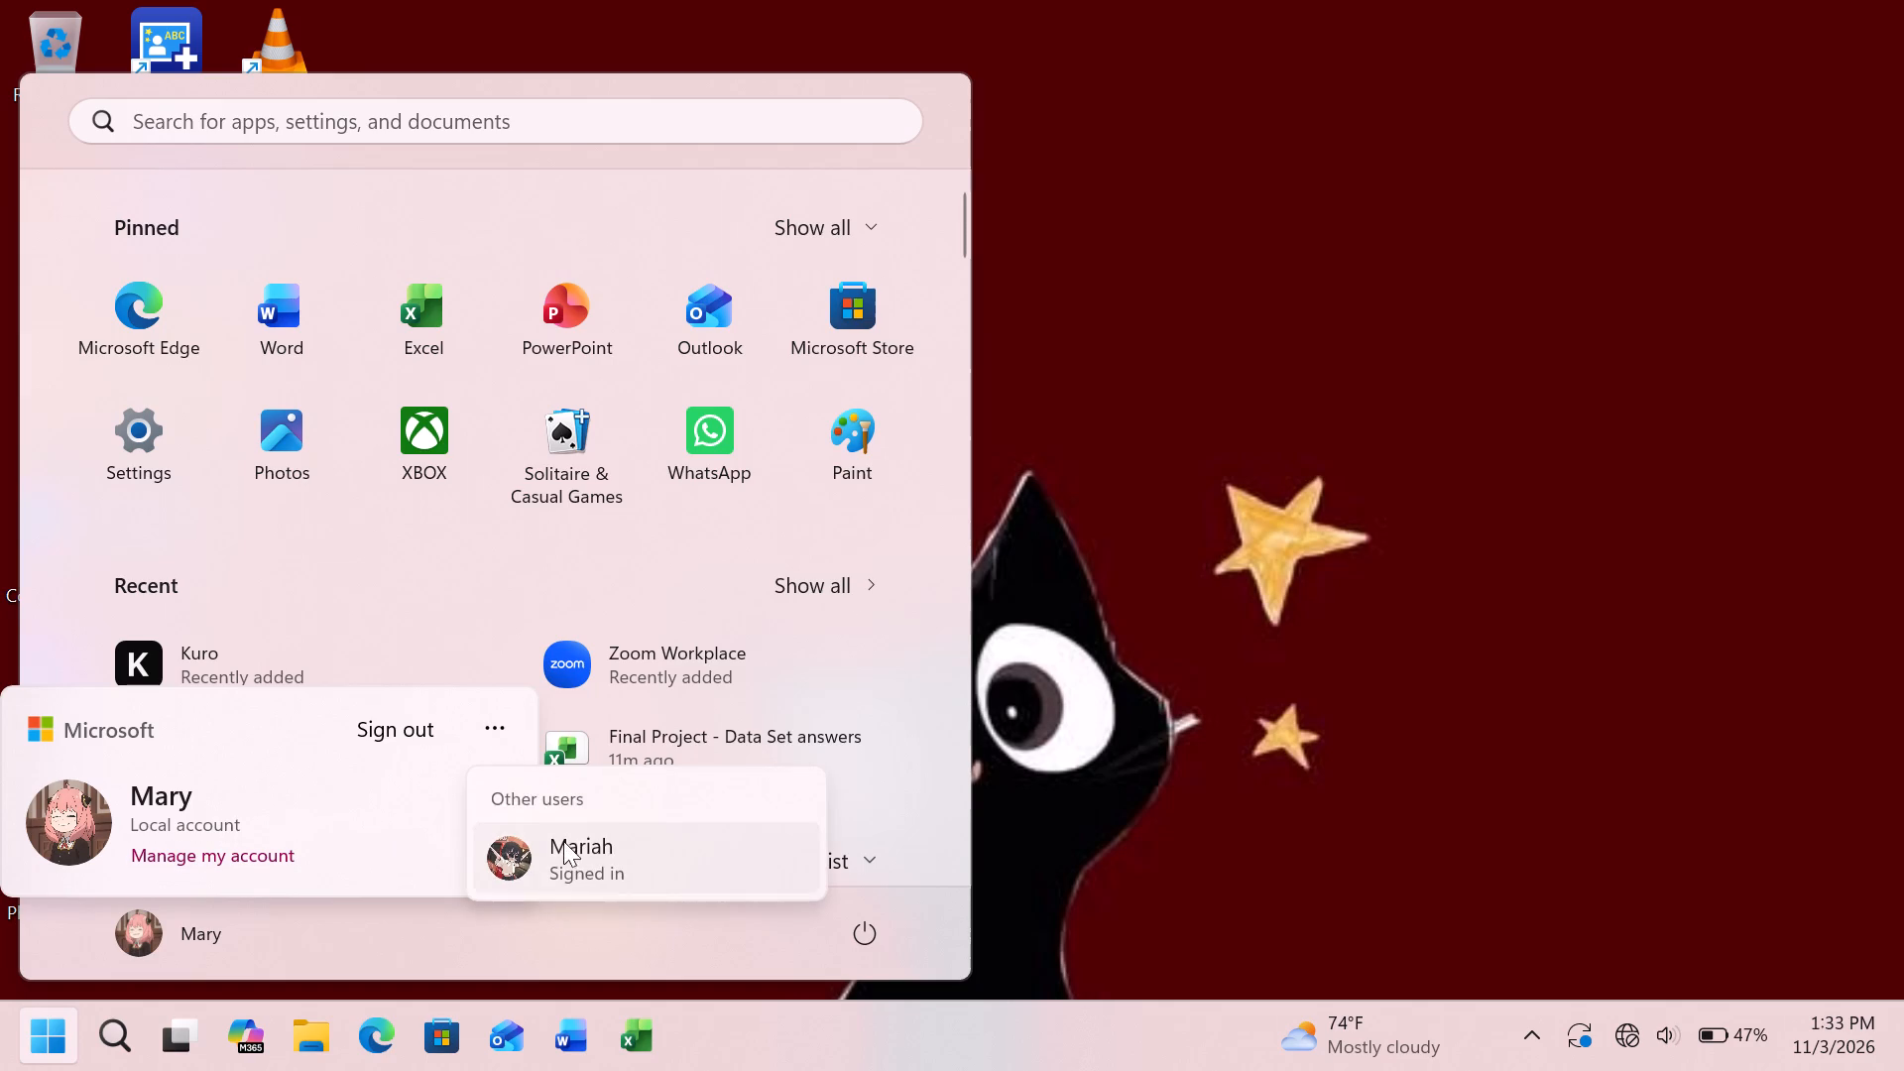